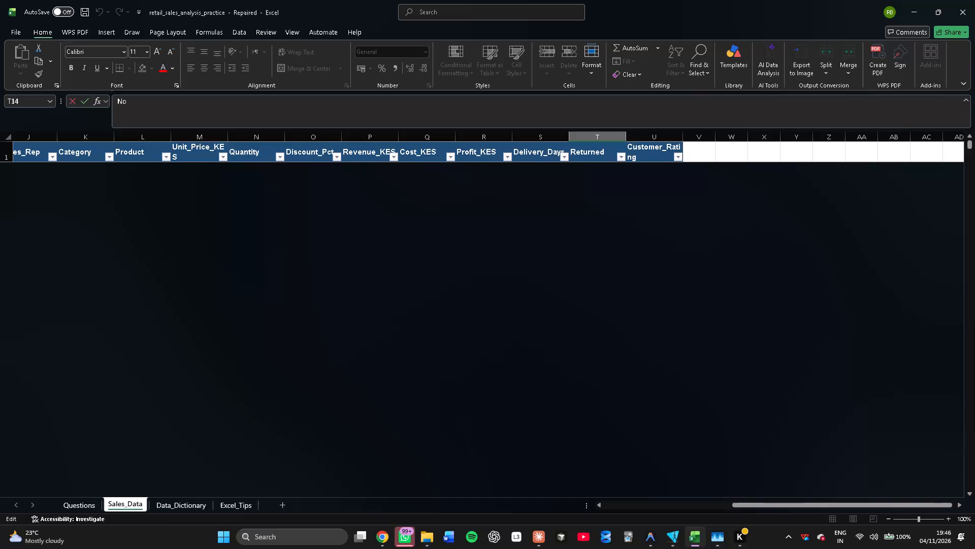
# Enter "numberof rows" as a new header in cell V1, beside the Customer_Rating column.
pyautogui.click(706, 156)
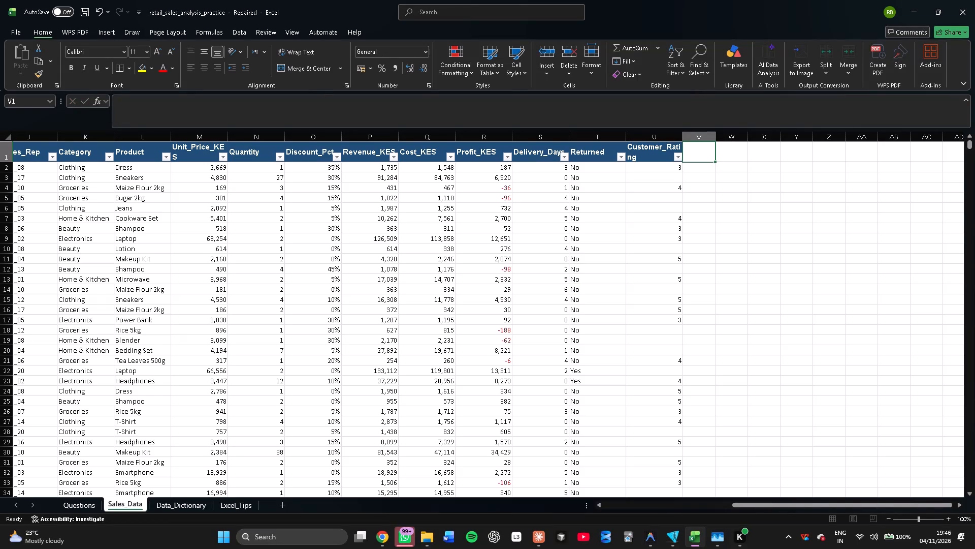
pyautogui.write('number')
pyautogui.write('of rows')
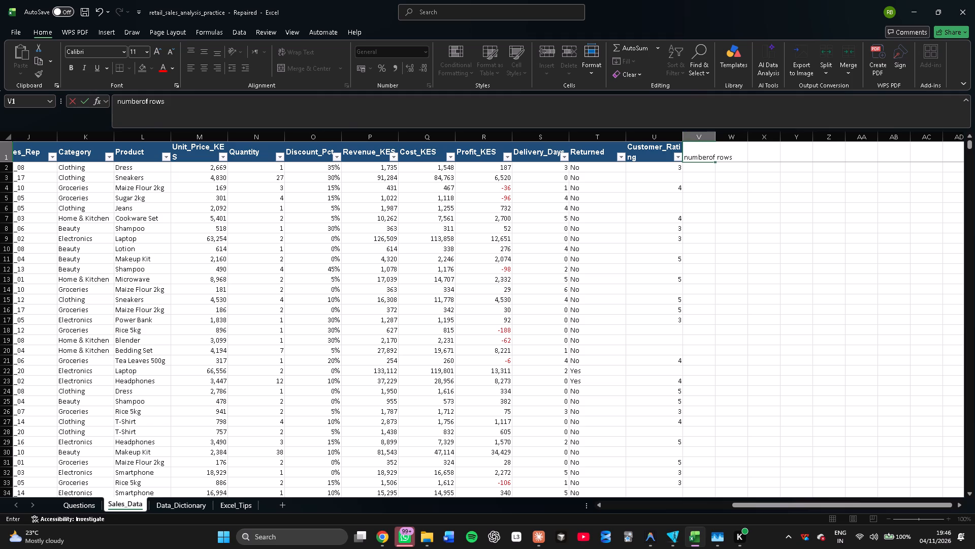
# Make the new V1 header text bold and increase its font size to 14.
pyautogui.moveTo(732, 160); pyautogui.dragTo(685, 160)
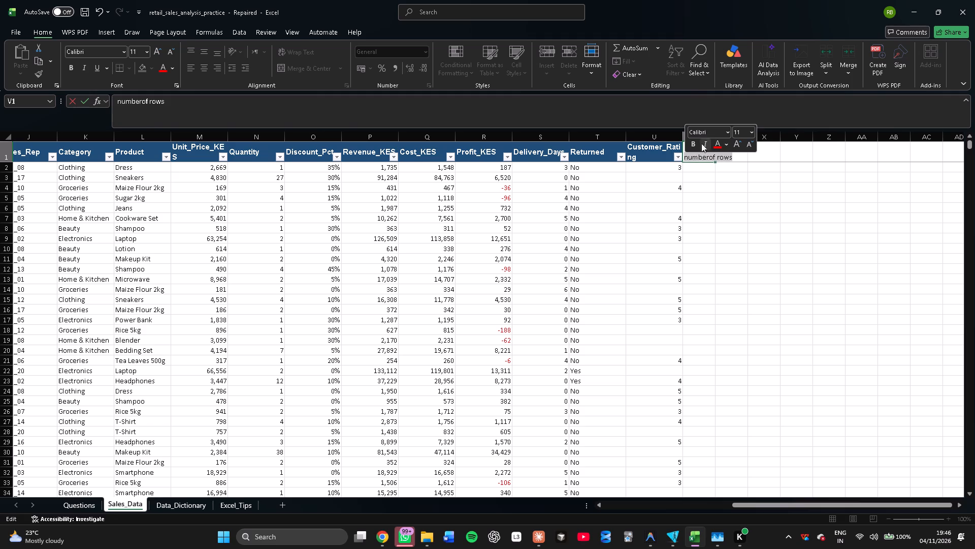
pyautogui.click(692, 143)
pyautogui.click(736, 142)
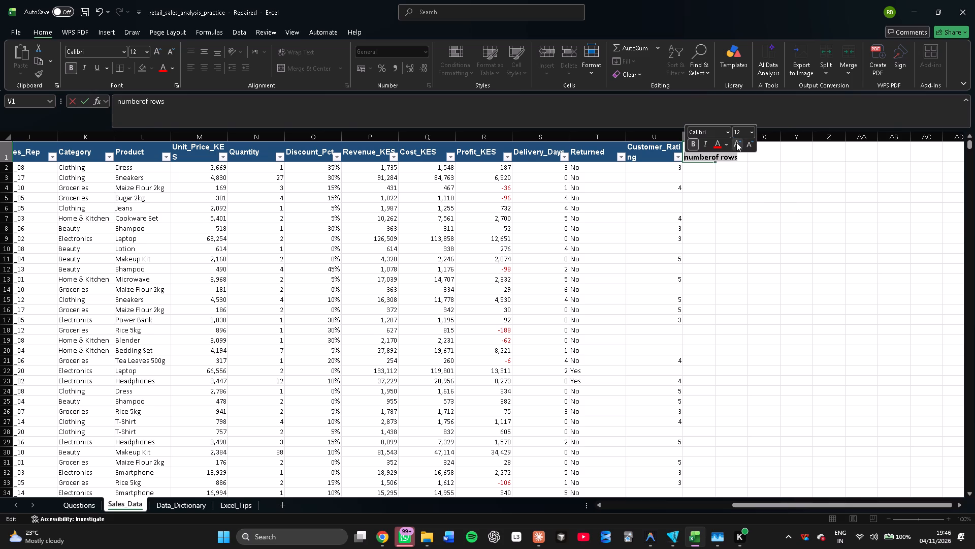
pyautogui.click(736, 142)
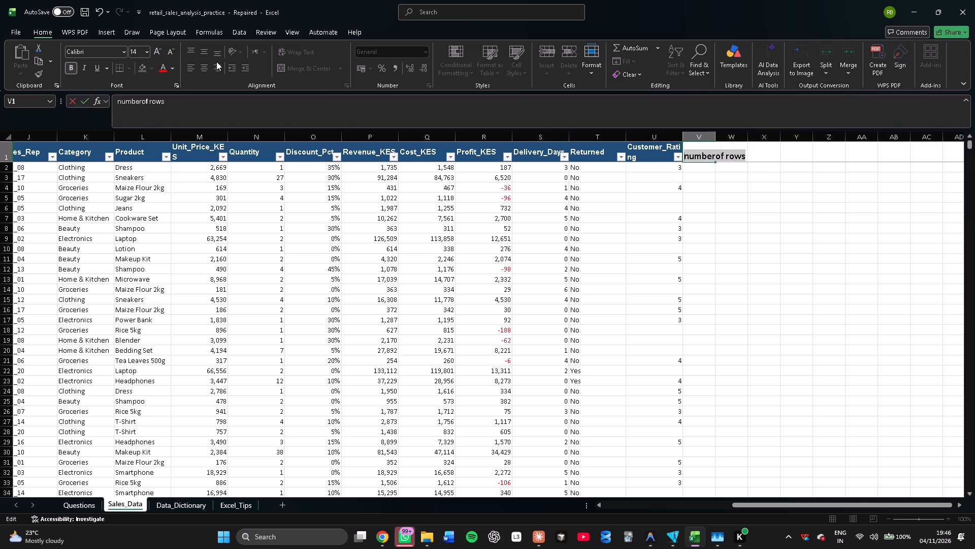
# Fill cell V1 with the dark blue theme color to match the other column headers.
pyautogui.click(145, 69)
pyautogui.click(731, 205)
pyautogui.click(697, 152)
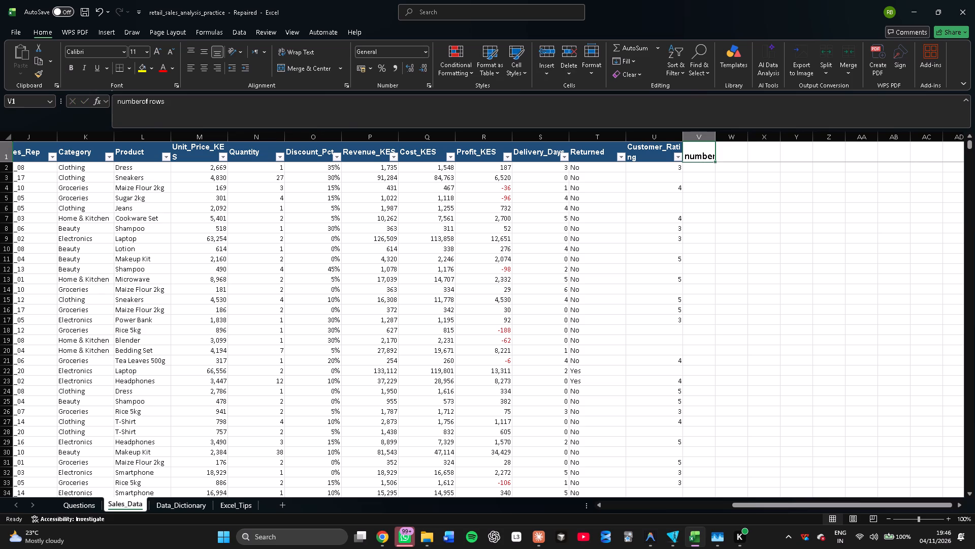
pyautogui.click(150, 67)
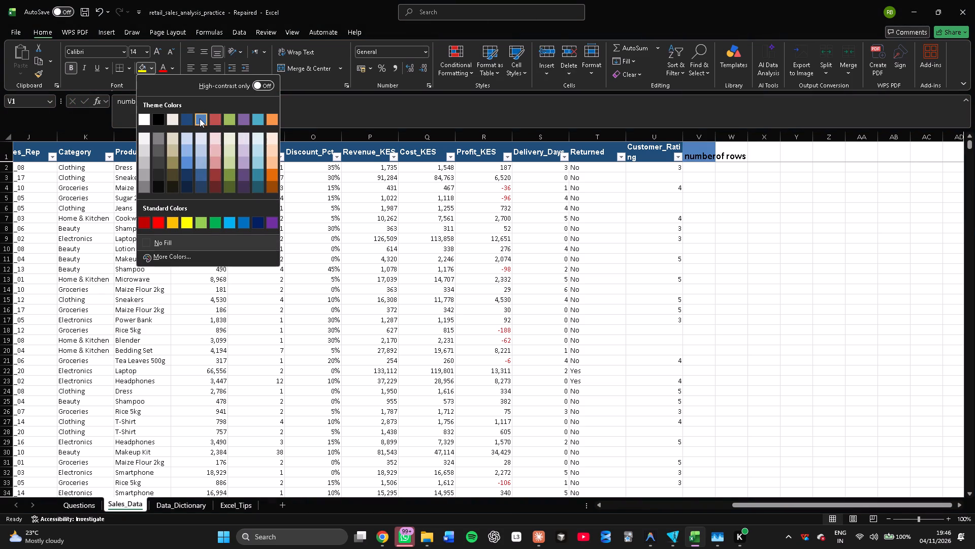
pyautogui.click(200, 118)
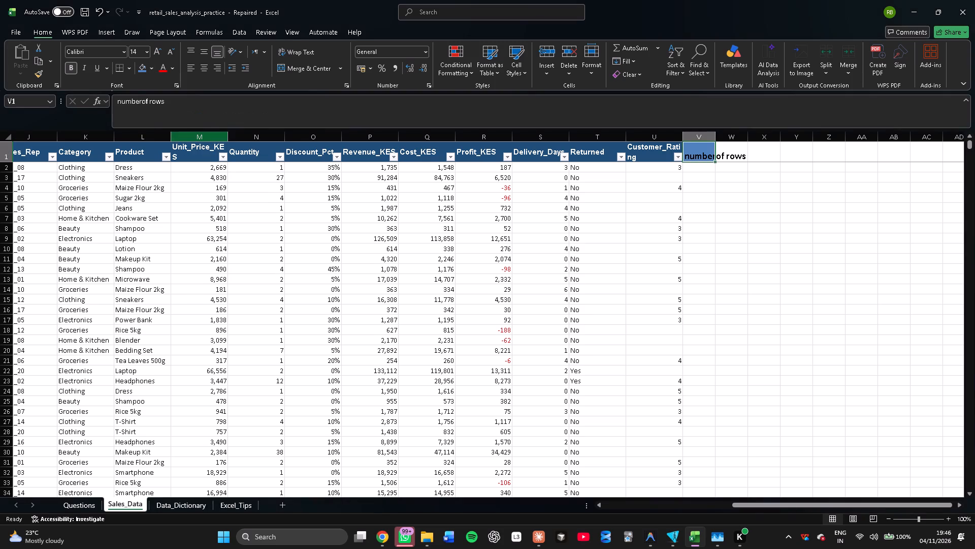
pyautogui.click(146, 67)
pyautogui.click(150, 68)
pyautogui.click(185, 120)
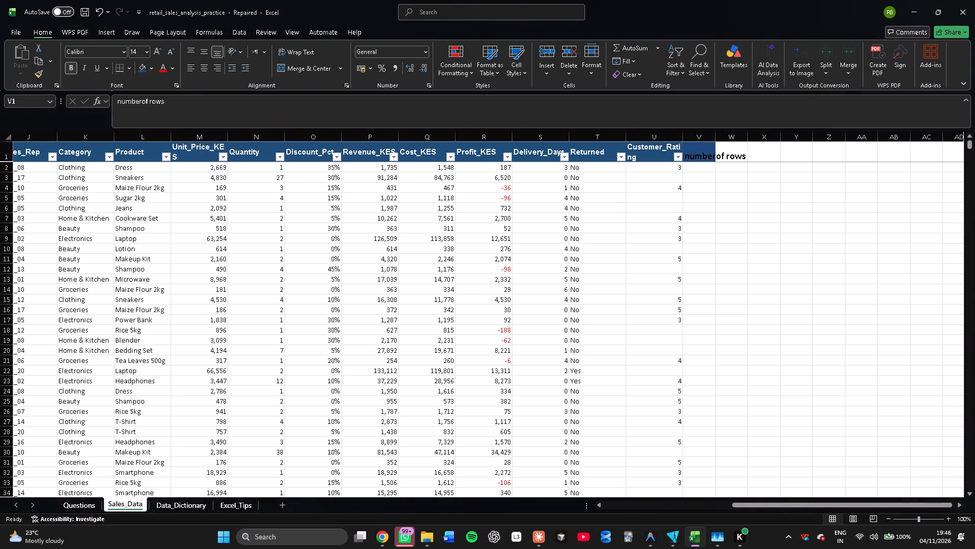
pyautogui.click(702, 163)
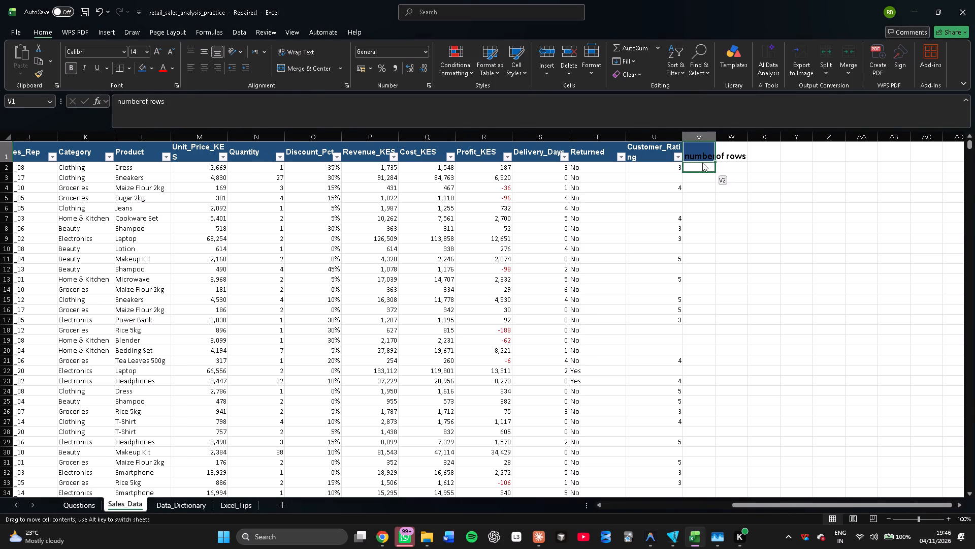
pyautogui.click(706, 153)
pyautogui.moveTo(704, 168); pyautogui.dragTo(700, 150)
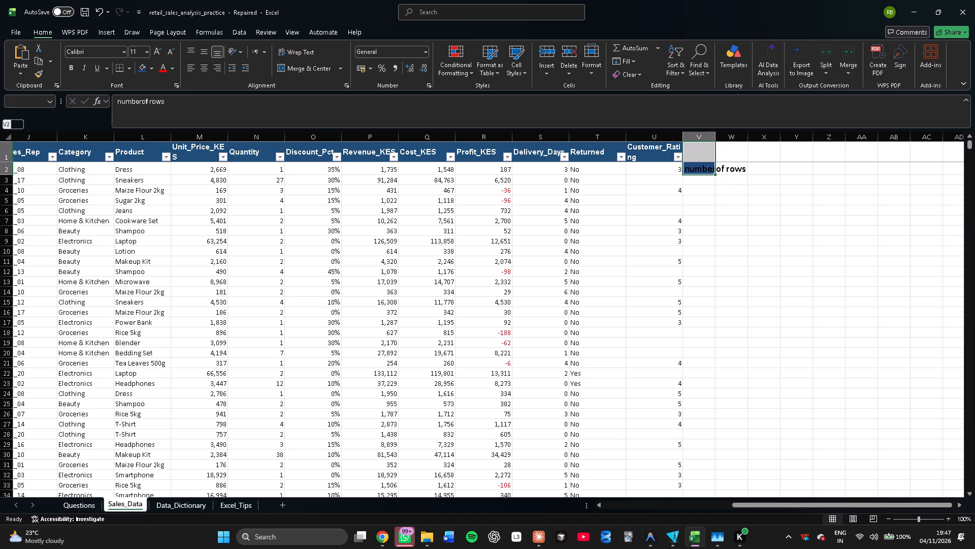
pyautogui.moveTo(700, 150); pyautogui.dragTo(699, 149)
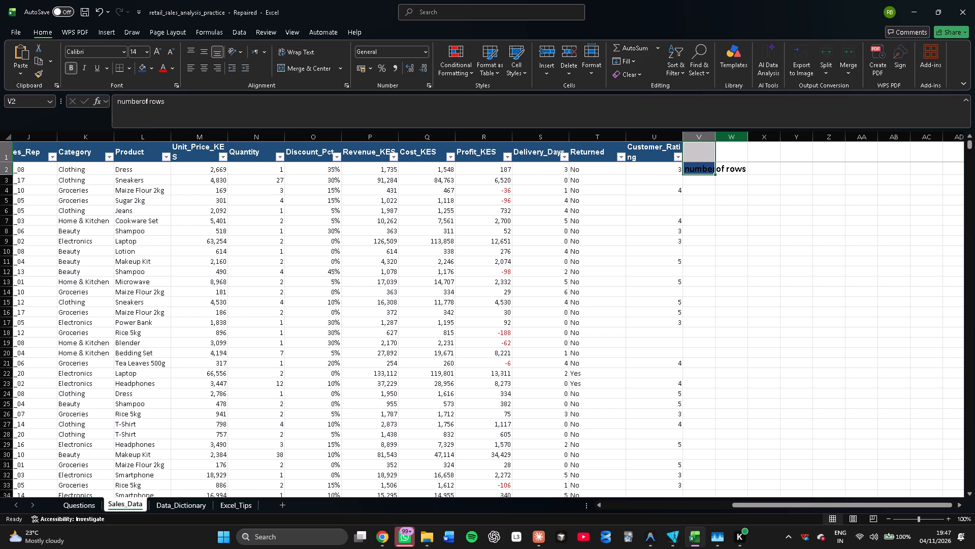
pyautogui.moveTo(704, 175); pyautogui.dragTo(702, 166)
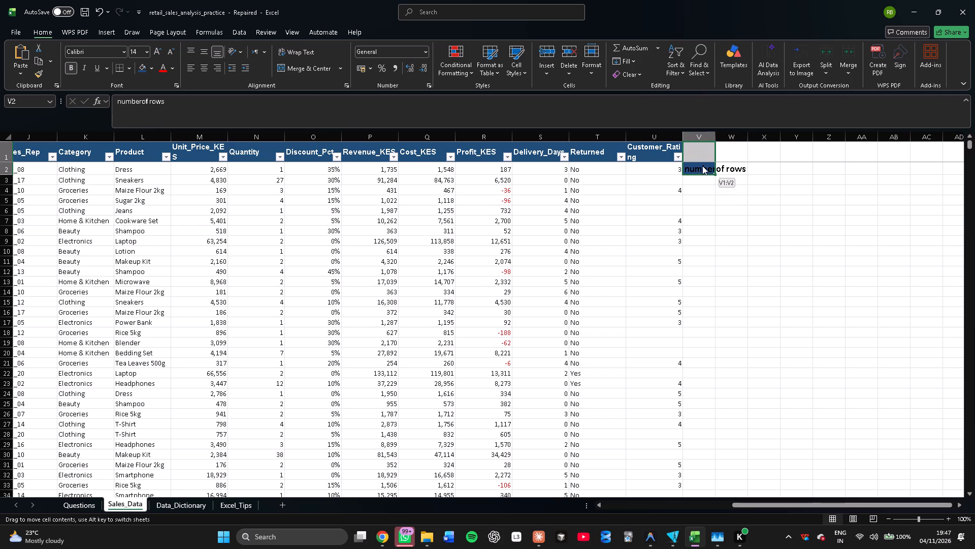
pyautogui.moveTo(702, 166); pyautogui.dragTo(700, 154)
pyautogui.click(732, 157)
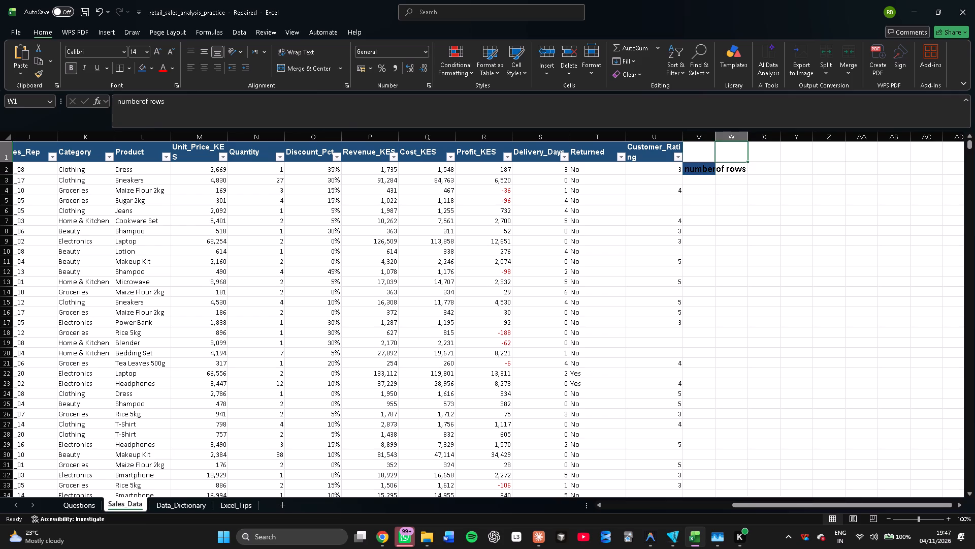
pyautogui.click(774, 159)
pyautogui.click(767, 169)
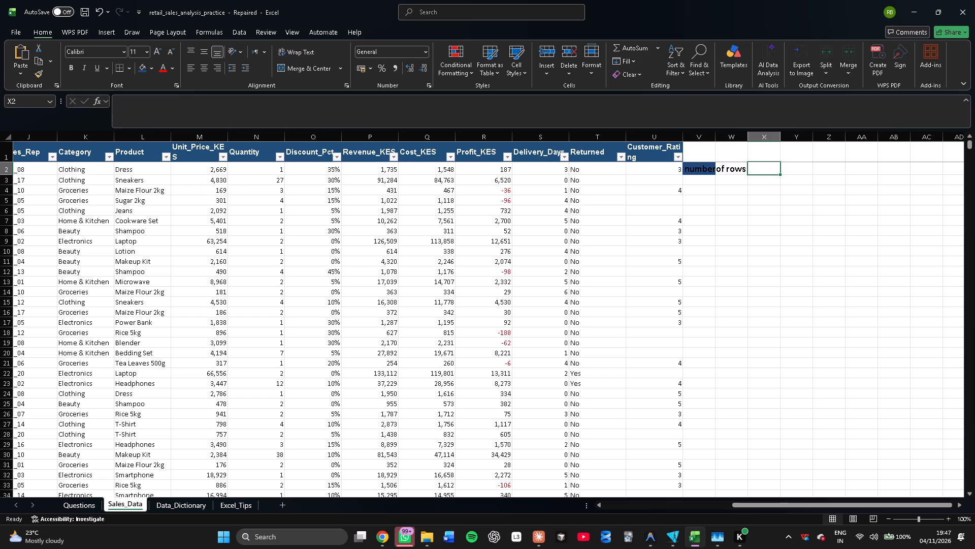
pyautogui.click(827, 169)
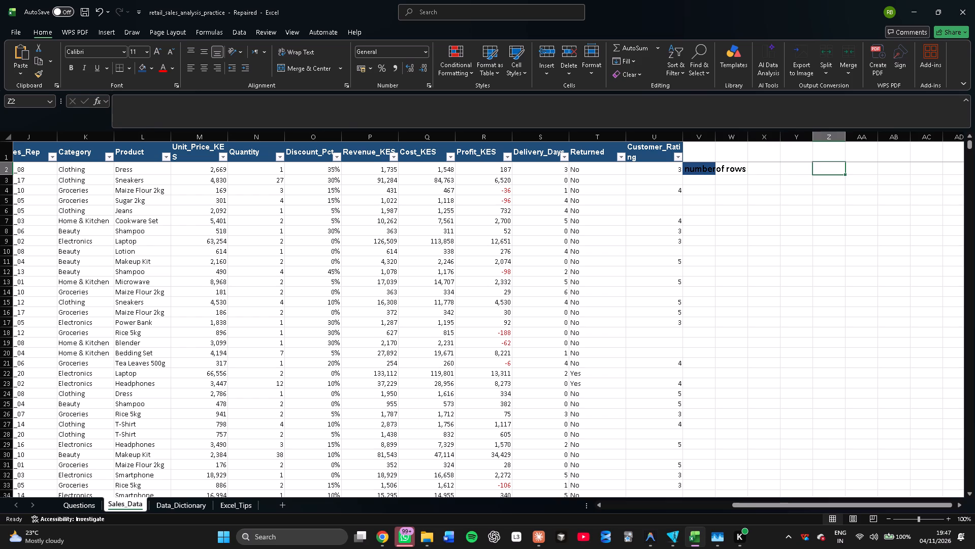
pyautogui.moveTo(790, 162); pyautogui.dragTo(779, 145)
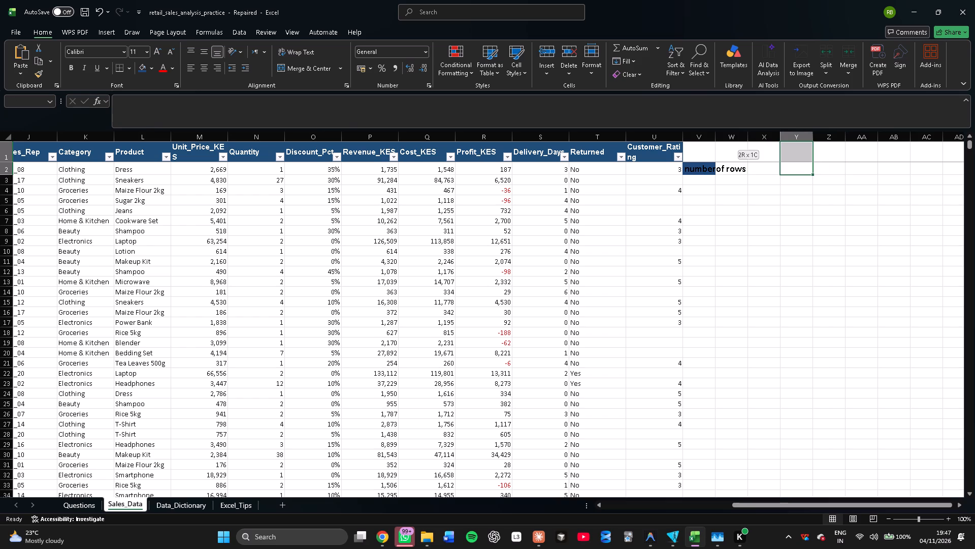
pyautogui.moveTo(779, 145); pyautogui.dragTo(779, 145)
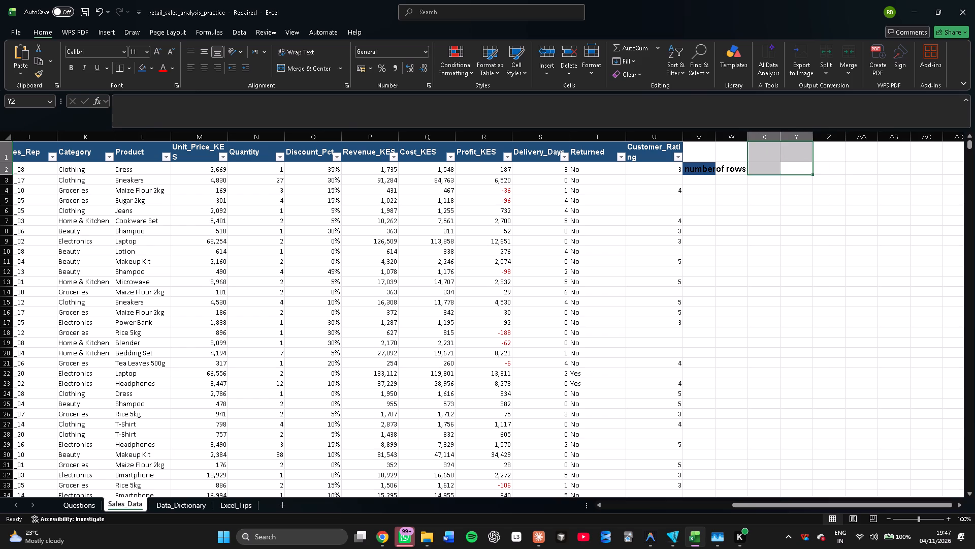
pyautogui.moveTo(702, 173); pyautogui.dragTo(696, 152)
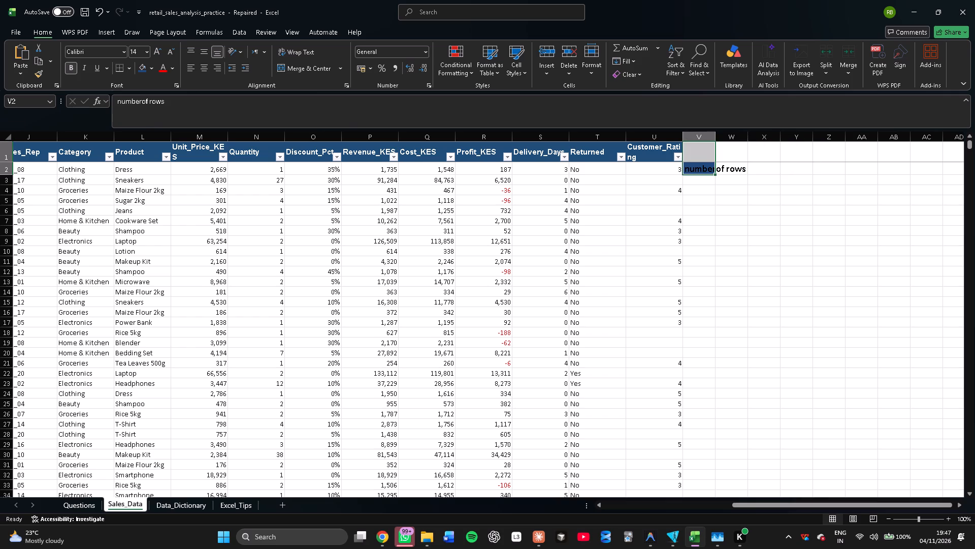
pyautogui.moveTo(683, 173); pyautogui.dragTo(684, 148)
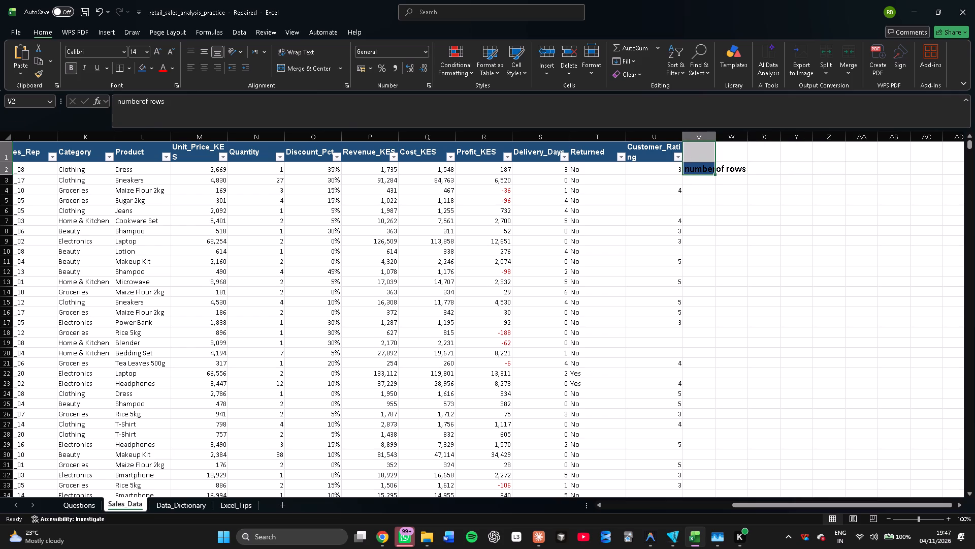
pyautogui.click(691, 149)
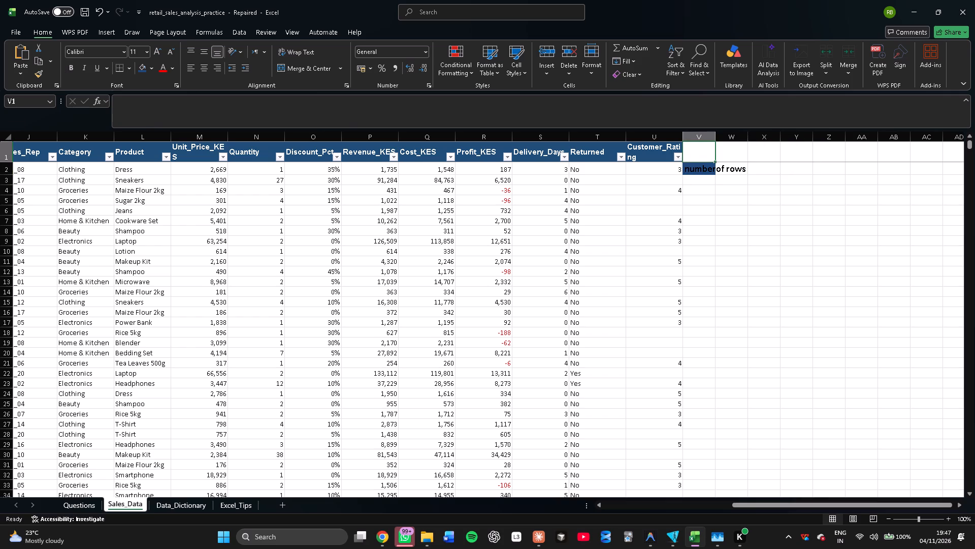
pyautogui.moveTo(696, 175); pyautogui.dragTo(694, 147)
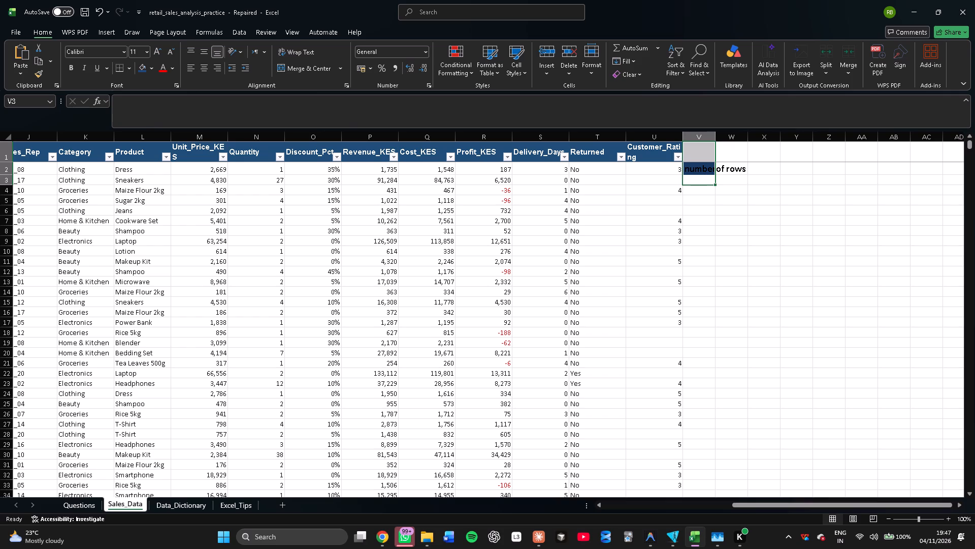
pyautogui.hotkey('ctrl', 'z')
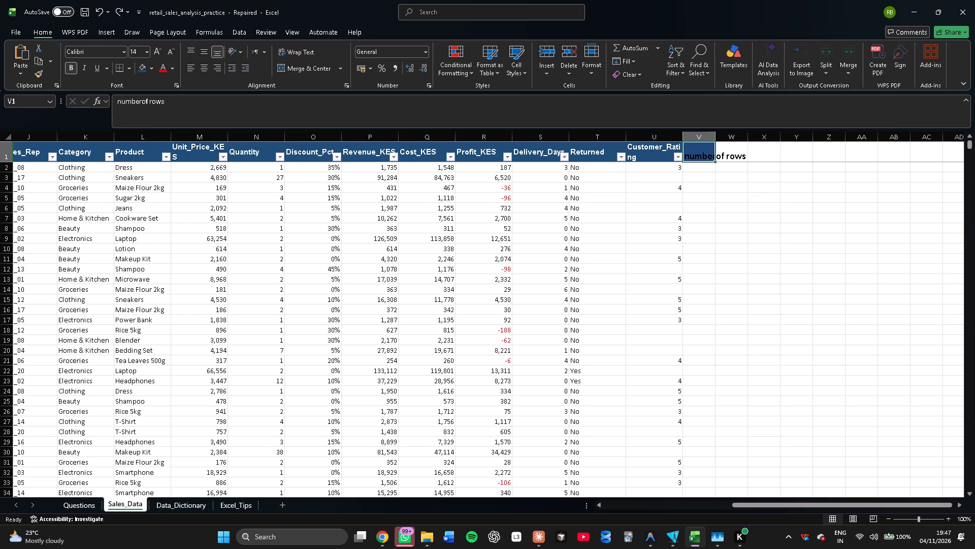
# Change the font color of the header text in cell V1 to white to match the other column headers.
pyautogui.click(703, 153)
pyautogui.click(744, 157)
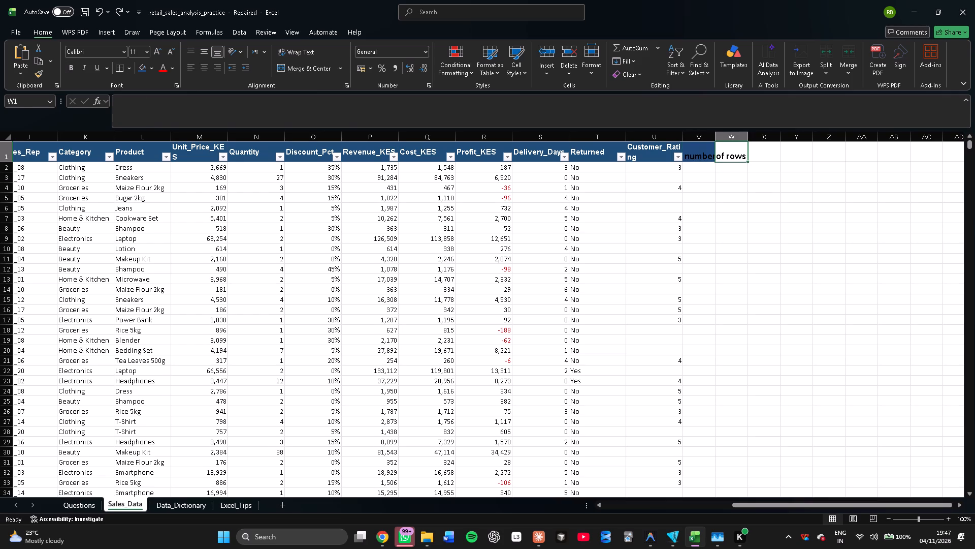
pyautogui.tripleClick(744, 157)
pyautogui.moveTo(744, 157); pyautogui.dragTo(704, 154)
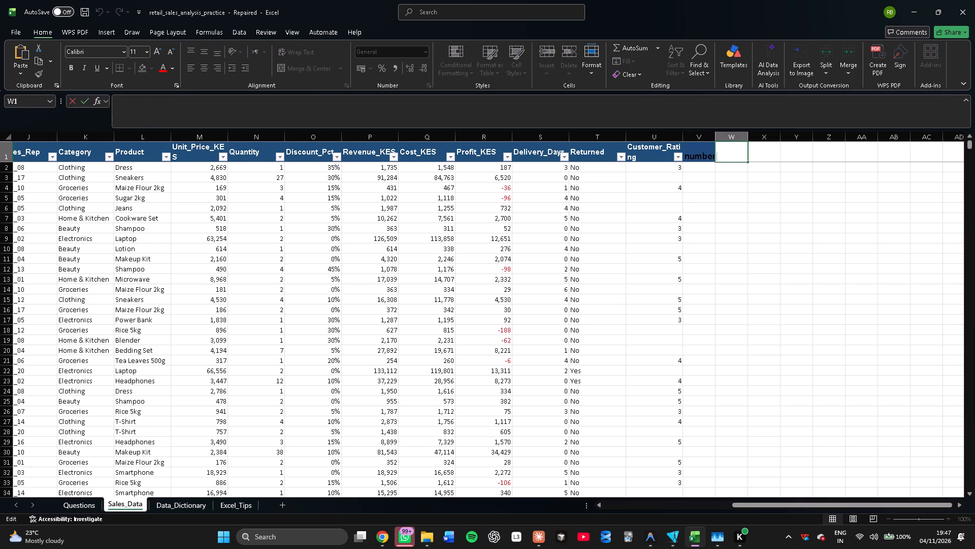
pyautogui.moveTo(704, 154); pyautogui.dragTo(708, 154)
pyautogui.click(708, 154)
pyautogui.doubleClick(715, 156)
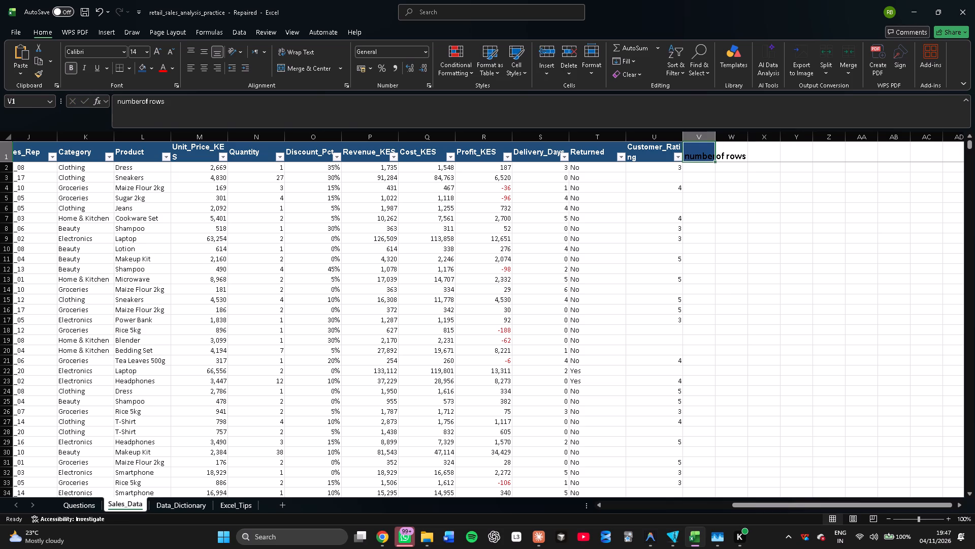
pyautogui.doubleClick(703, 152)
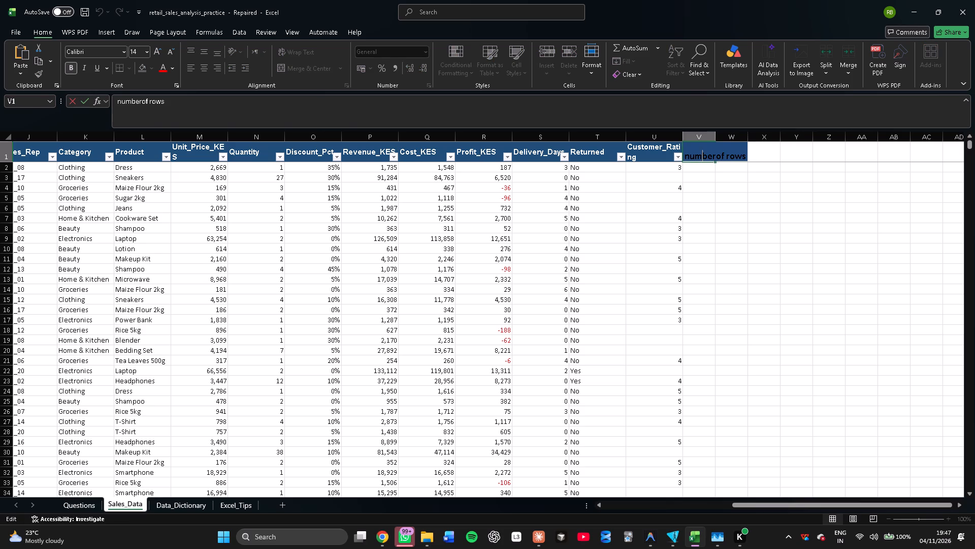
pyautogui.moveTo(746, 154); pyautogui.dragTo(688, 156)
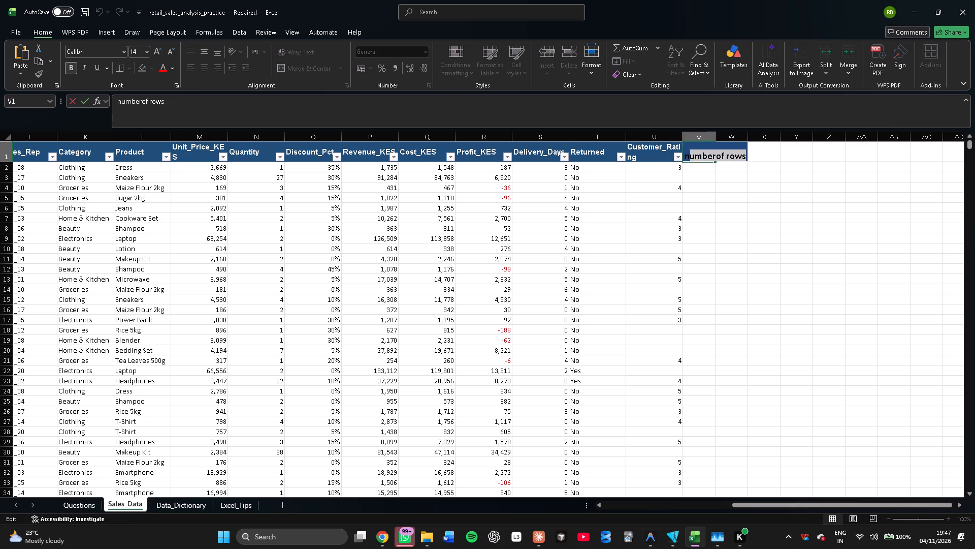
pyautogui.moveTo(688, 156); pyautogui.dragTo(686, 156)
pyautogui.click(168, 66)
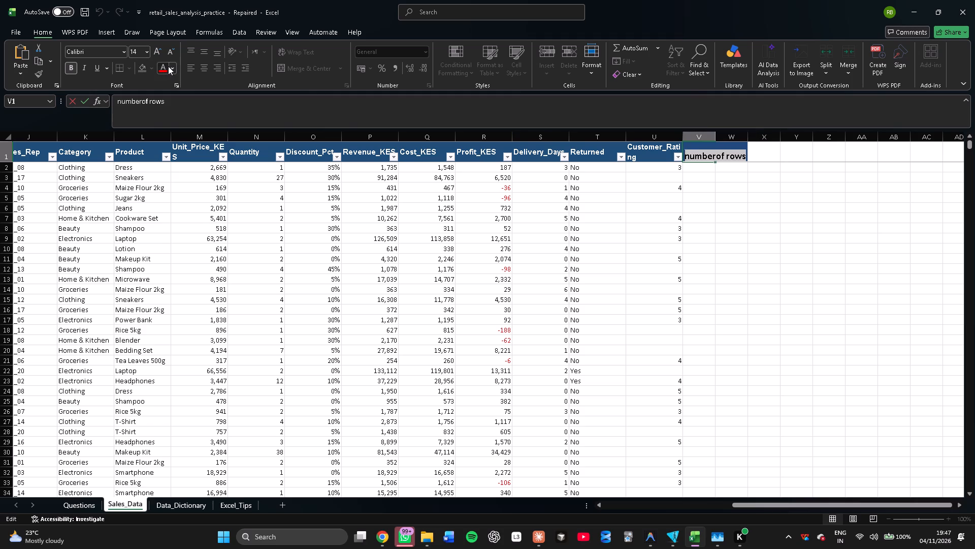
pyautogui.click(170, 67)
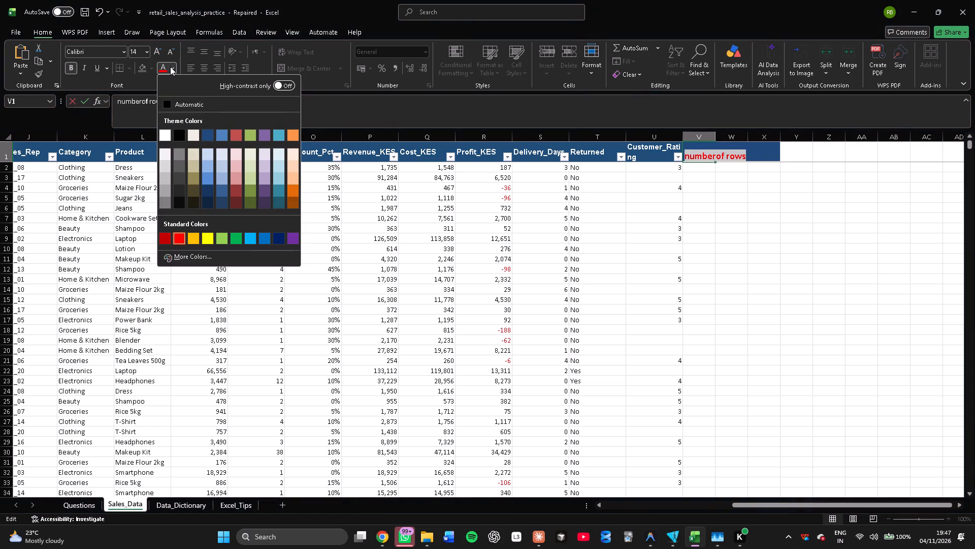
pyautogui.click(164, 132)
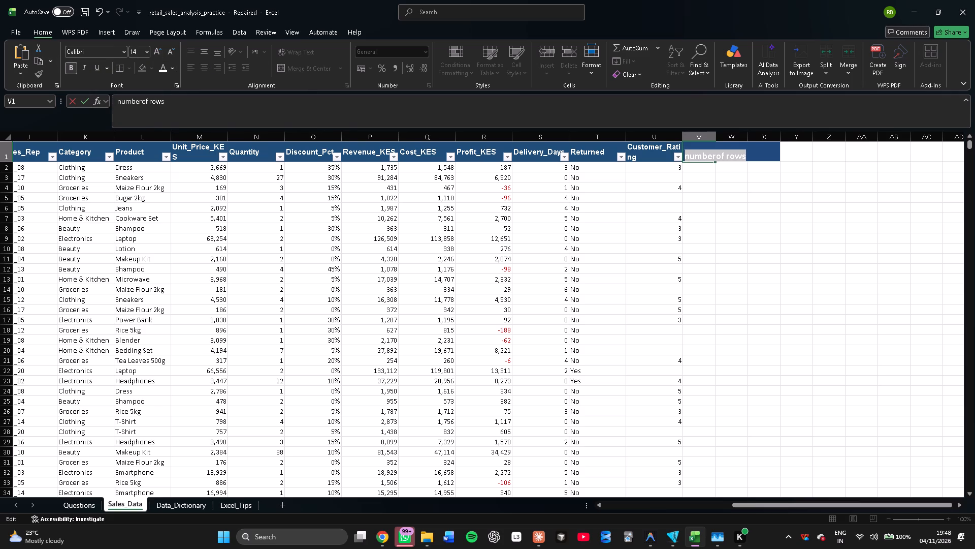
# Insert the missing space in the V1 header so it reads "number of rows".
pyautogui.click(716, 155)
pyautogui.press('space')
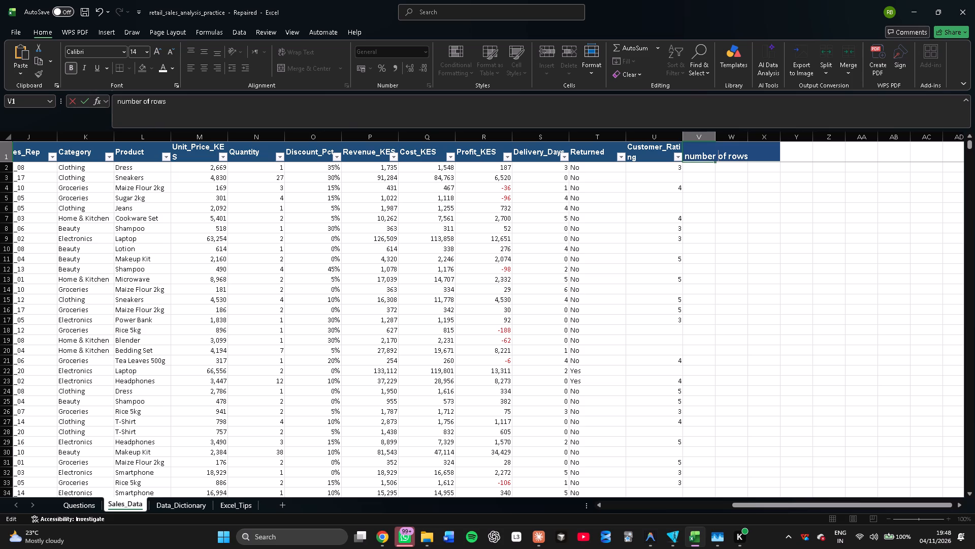
pyautogui.press('Return')
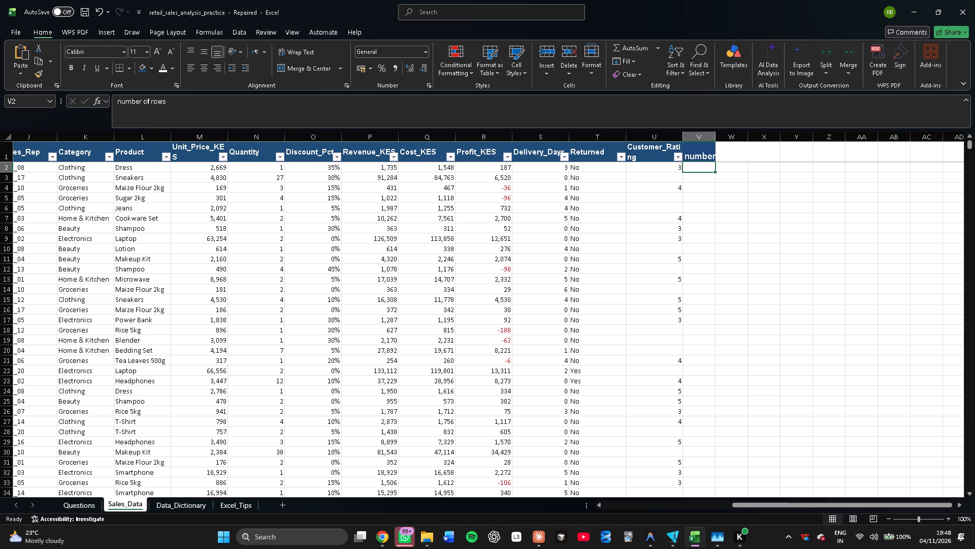
# Widen column V slightly to make more room for its header text.
pyautogui.click(730, 187)
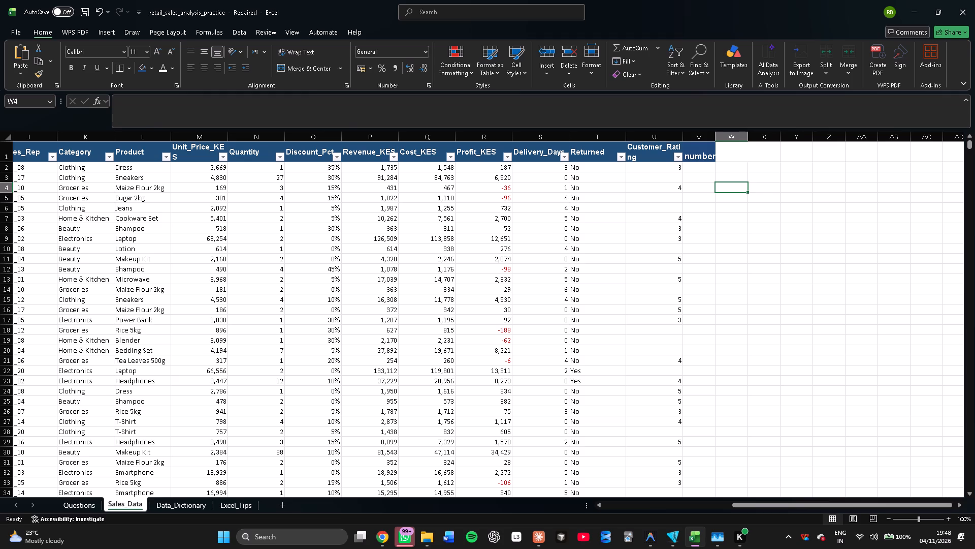
pyautogui.moveTo(715, 138); pyautogui.dragTo(726, 137)
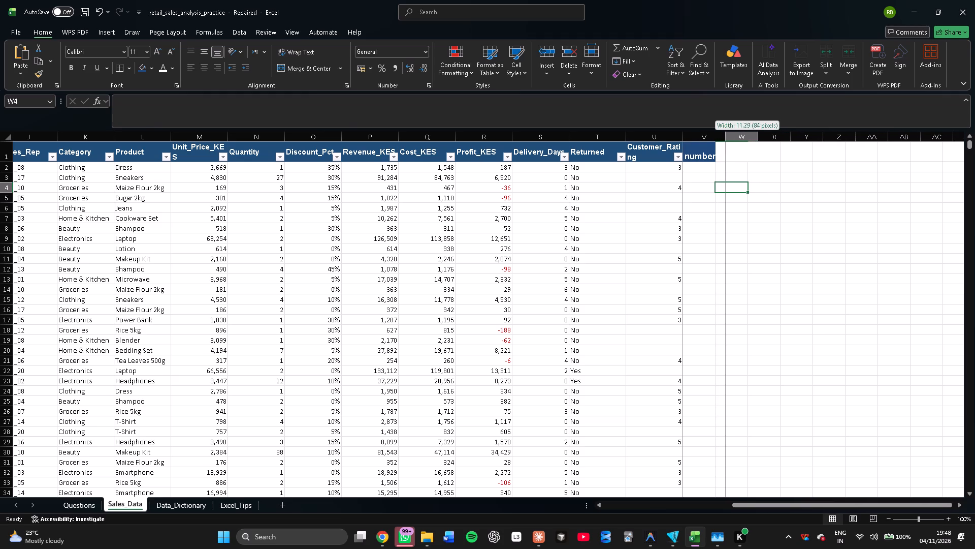
pyautogui.moveTo(726, 137); pyautogui.dragTo(728, 136)
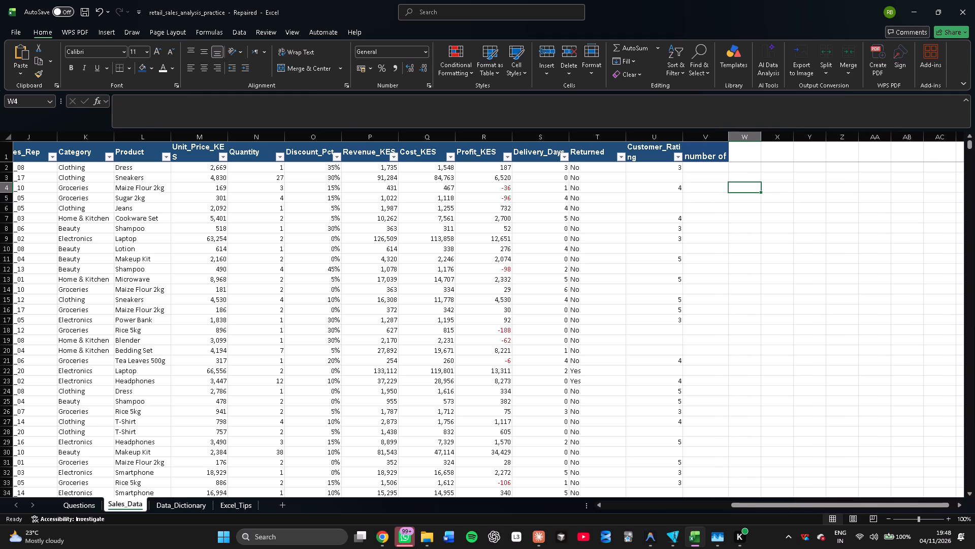
# Center the V1 header horizontally, align it to the middle vertically, and wrap its text within the cell.
pyautogui.click(697, 158)
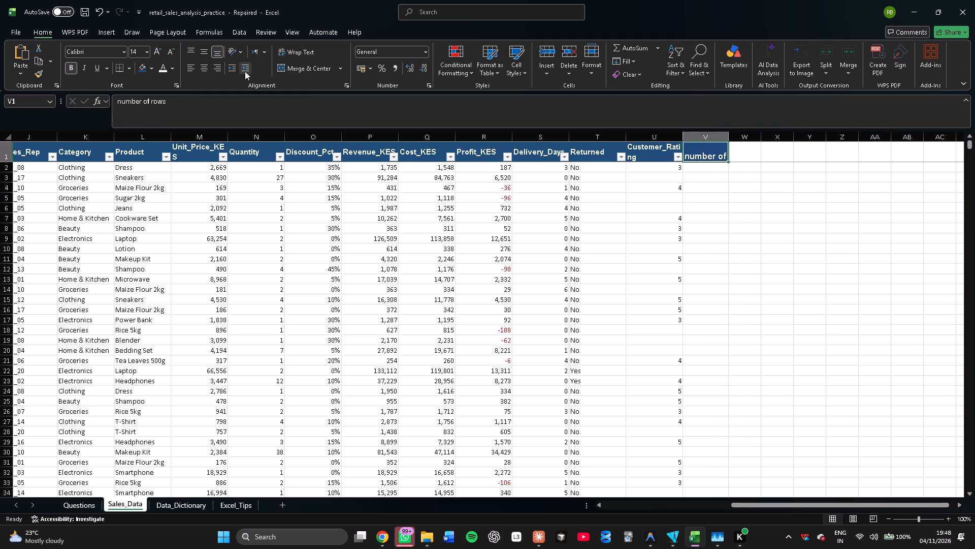
pyautogui.click(186, 51)
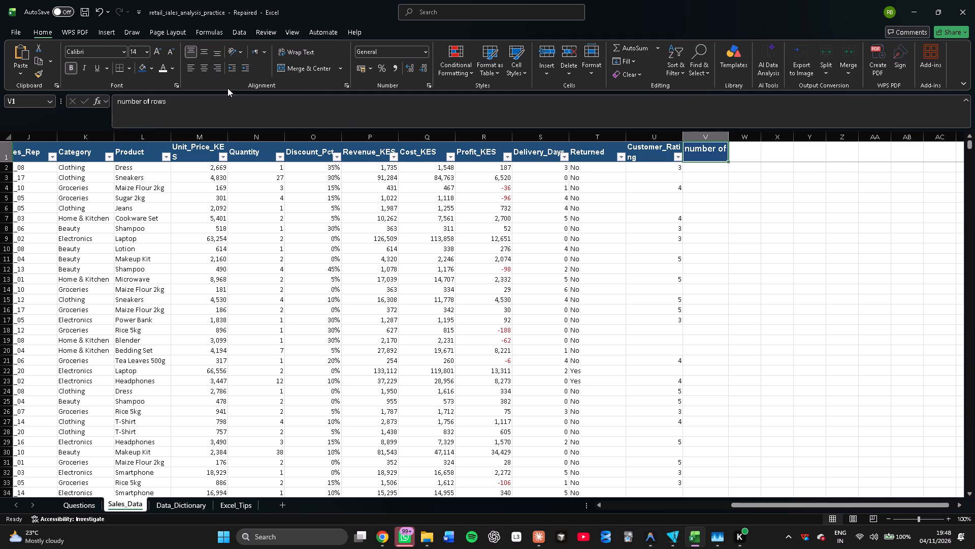
pyautogui.click(207, 65)
pyautogui.click(193, 52)
pyautogui.click(594, 159)
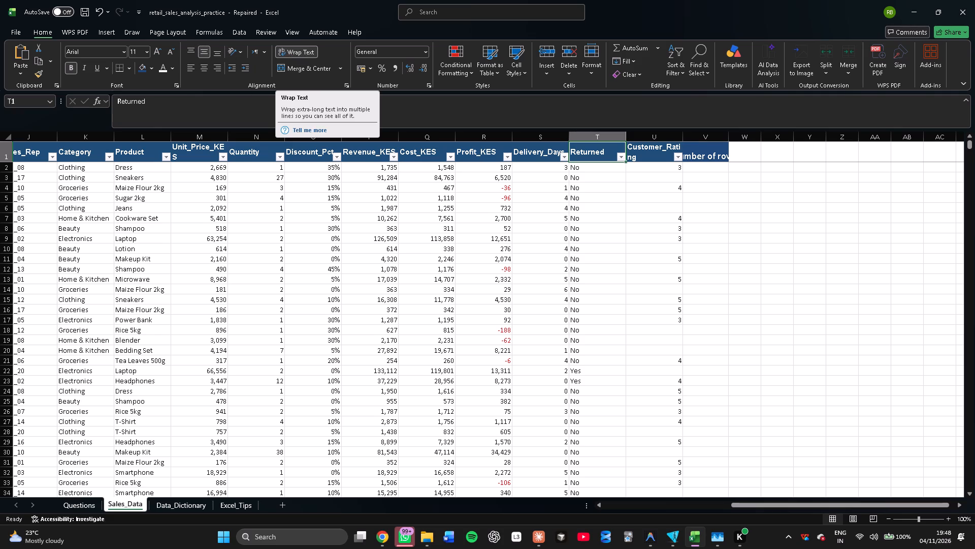
pyautogui.click(704, 157)
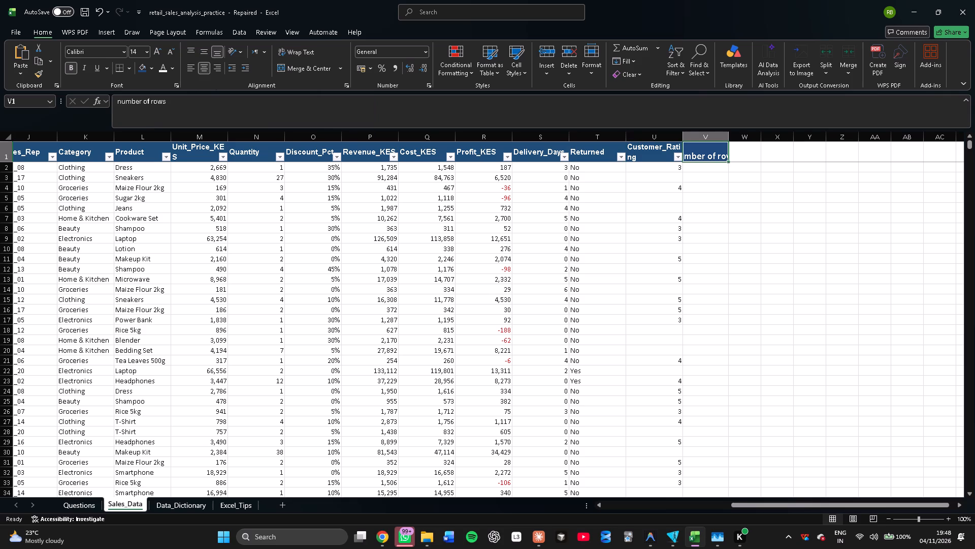
pyautogui.click(204, 54)
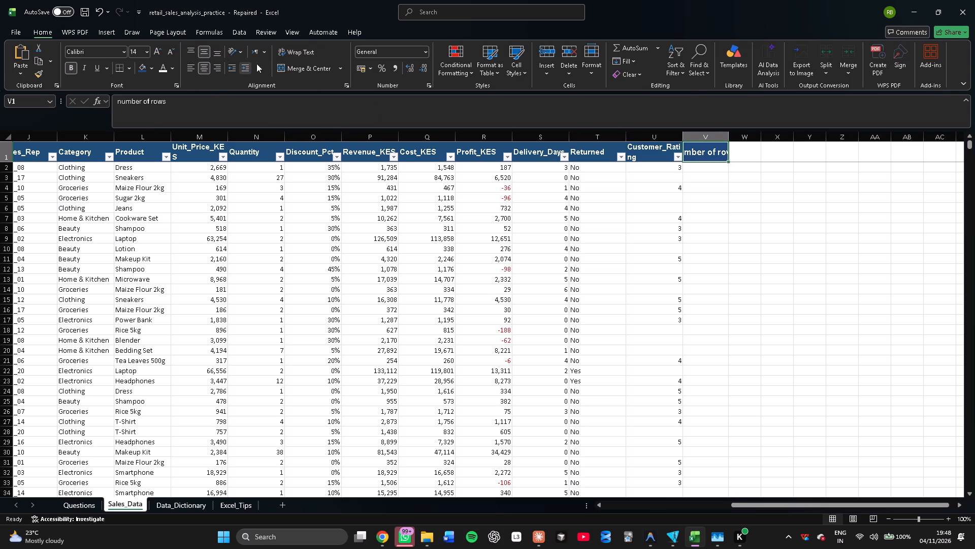
pyautogui.click(292, 51)
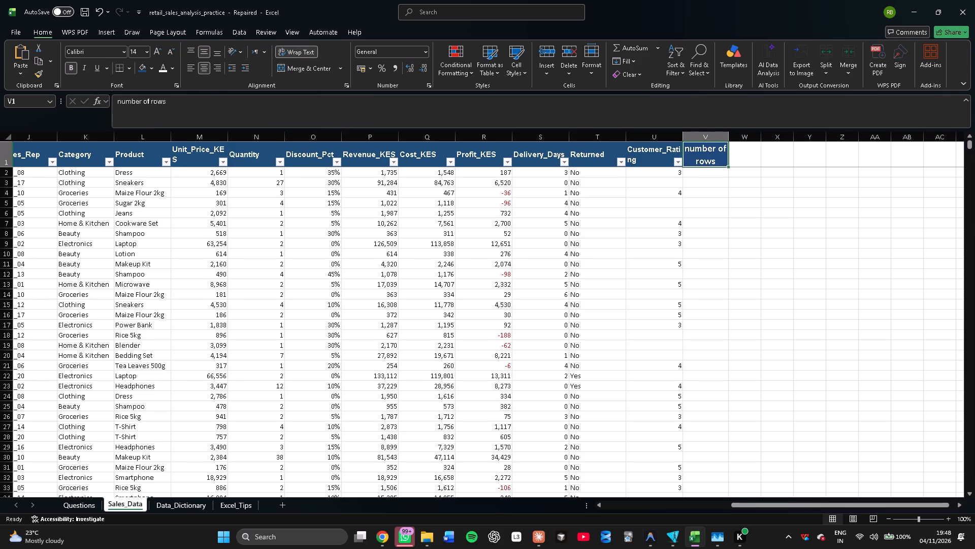
# Enter the formula =rows in cell V2, directly below the "number of rows" header.
pyautogui.click(699, 166)
pyautogui.click(712, 181)
pyautogui.click(717, 171)
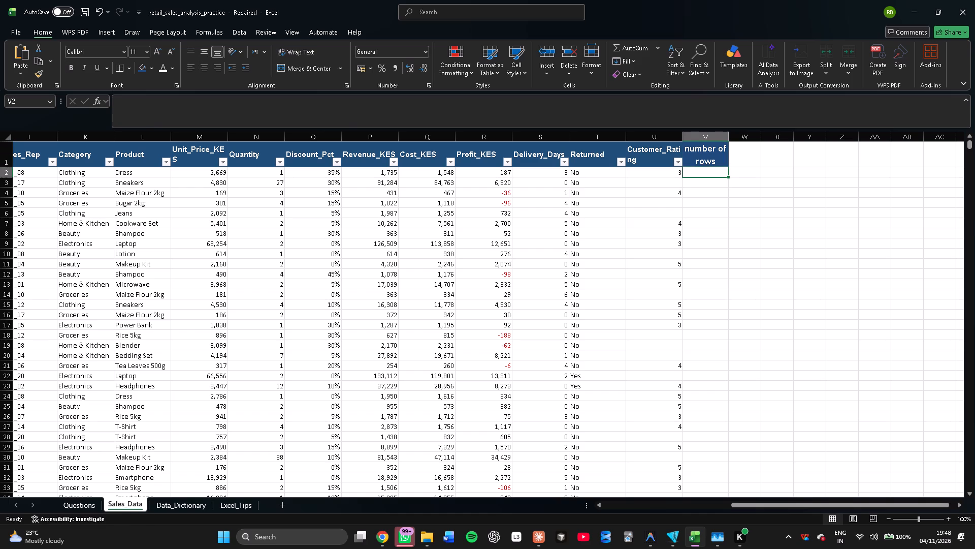
pyautogui.click(308, 106)
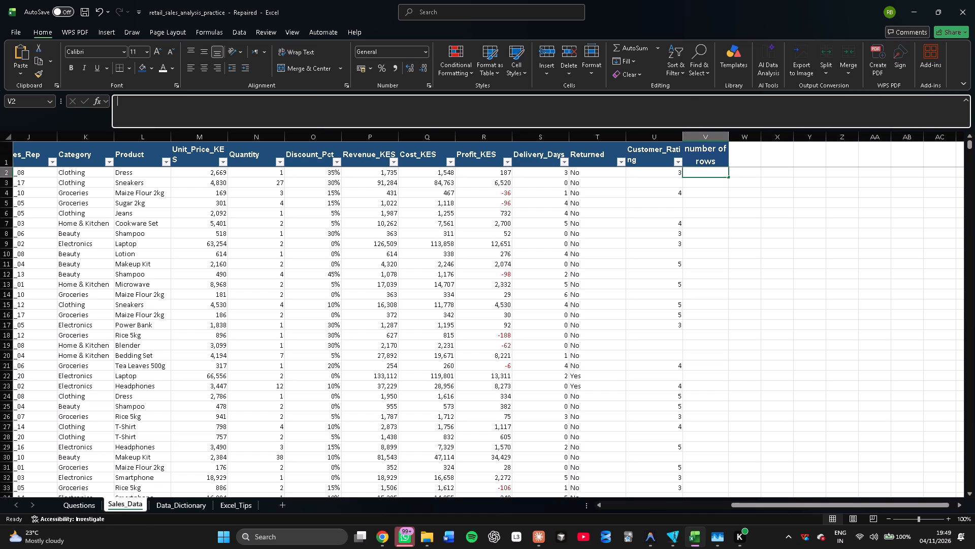
pyautogui.click(700, 173)
pyautogui.press('=')
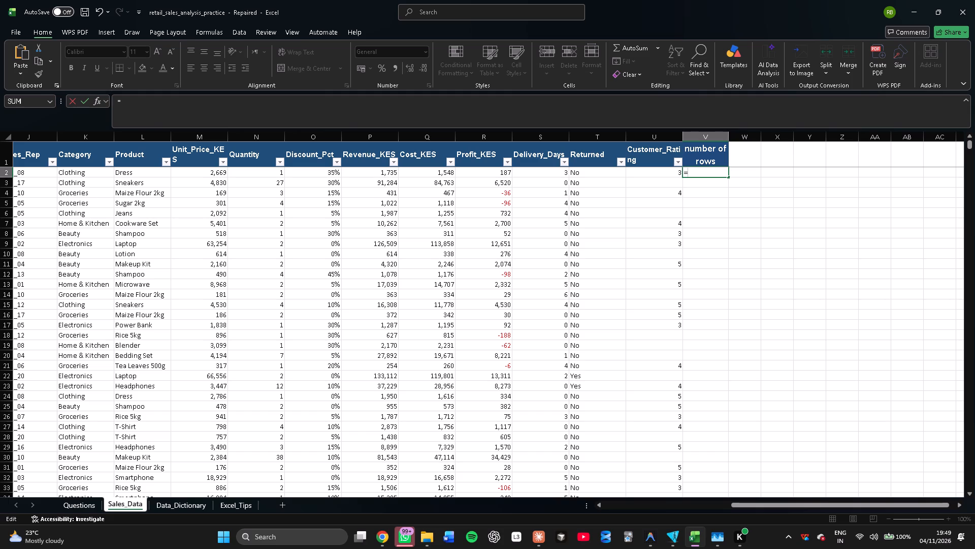
pyautogui.press('r')
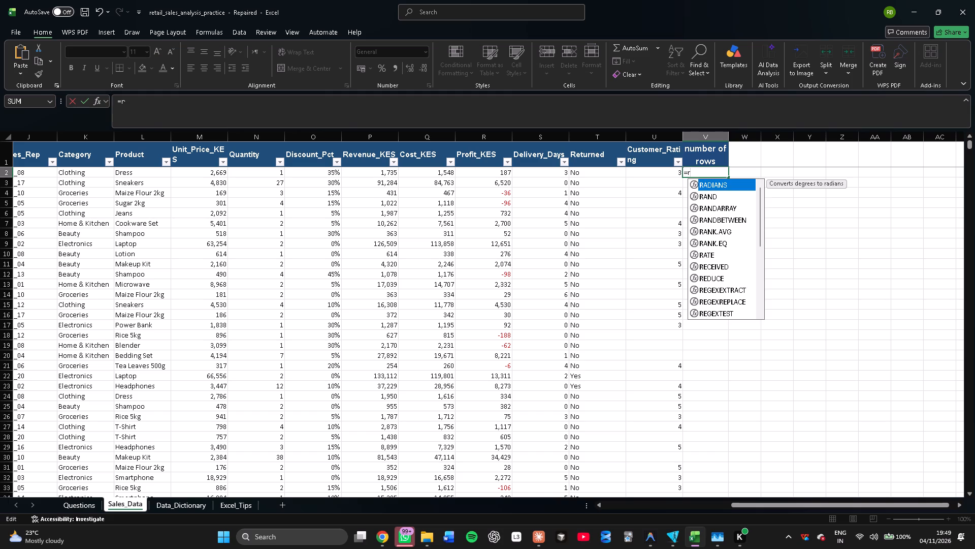
pyautogui.press('o')
pyautogui.write('ws')
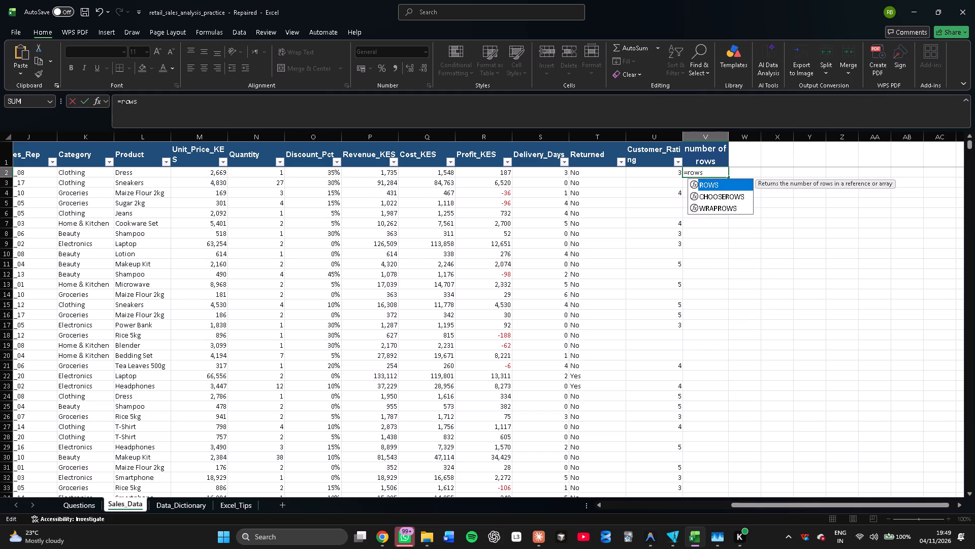
pyautogui.press('Return')
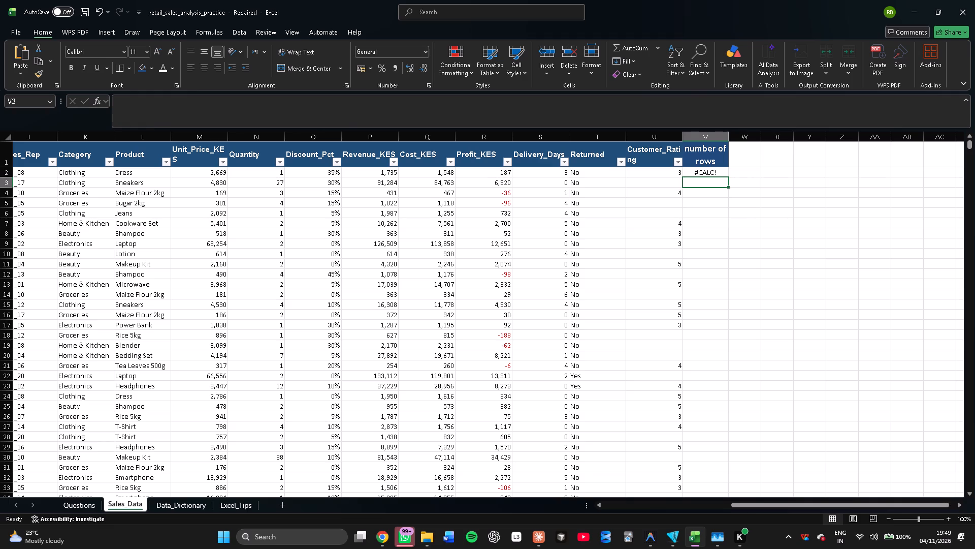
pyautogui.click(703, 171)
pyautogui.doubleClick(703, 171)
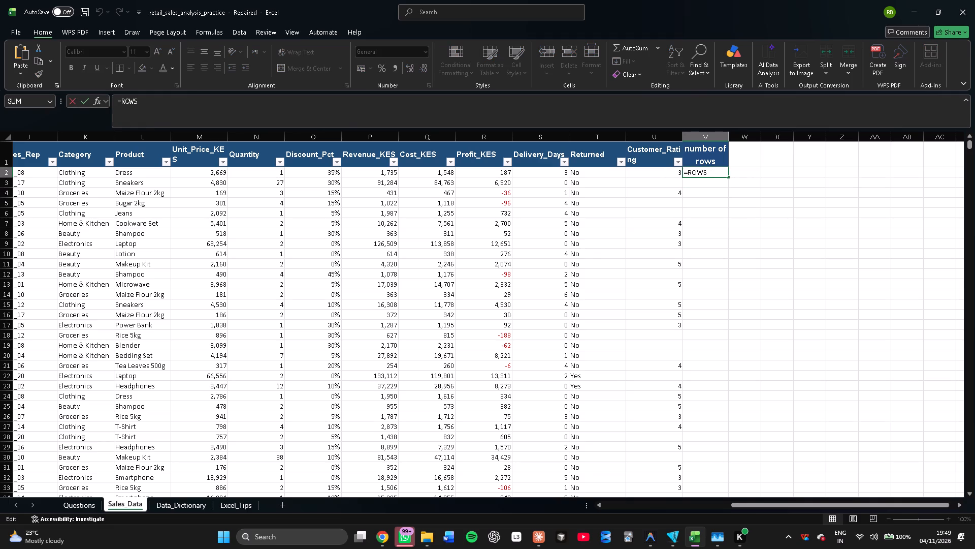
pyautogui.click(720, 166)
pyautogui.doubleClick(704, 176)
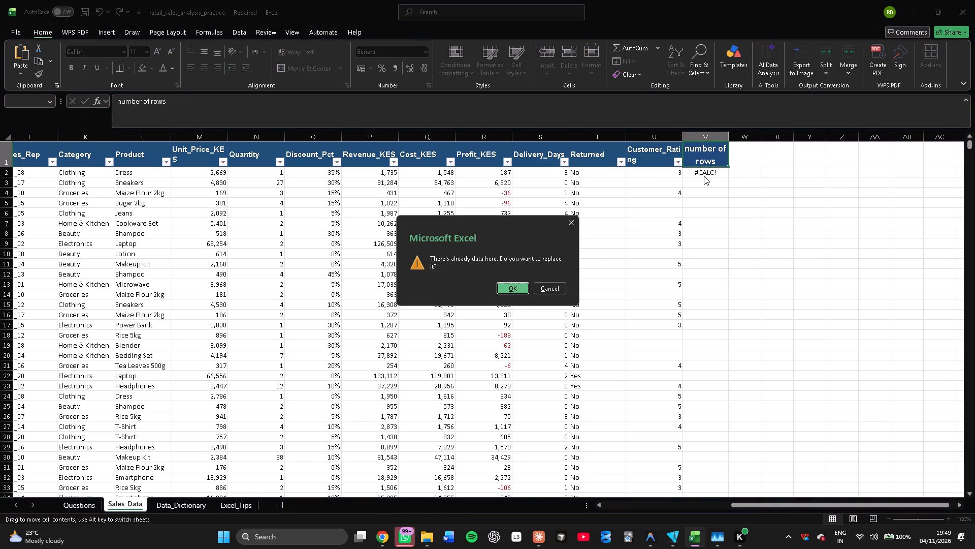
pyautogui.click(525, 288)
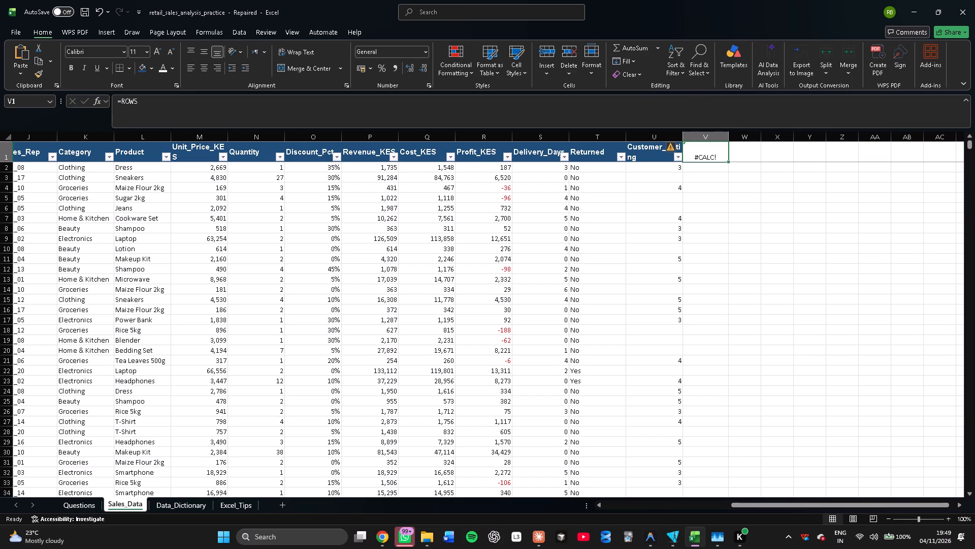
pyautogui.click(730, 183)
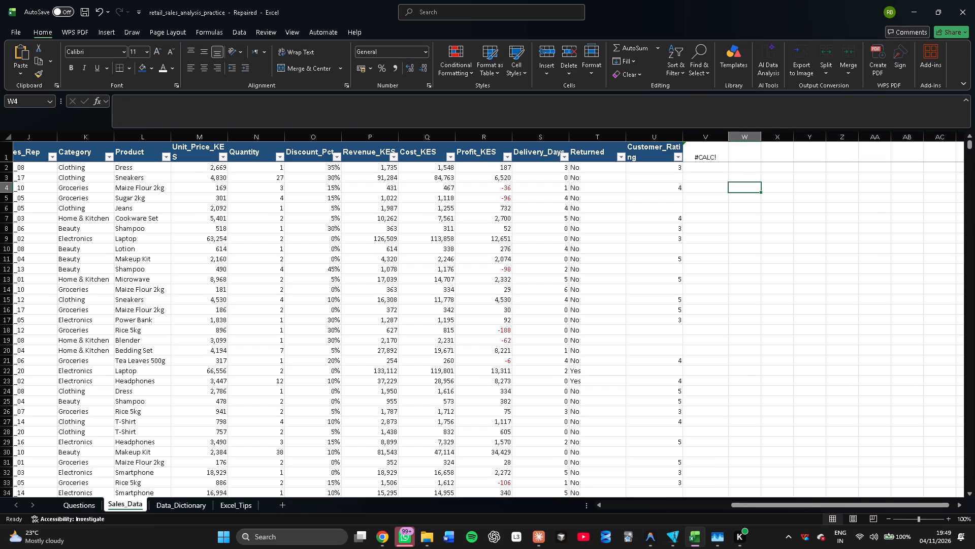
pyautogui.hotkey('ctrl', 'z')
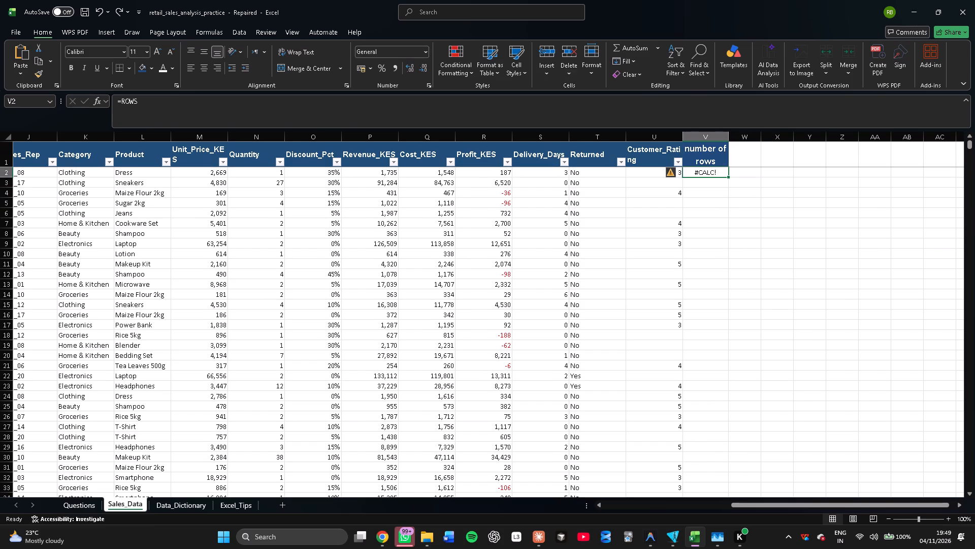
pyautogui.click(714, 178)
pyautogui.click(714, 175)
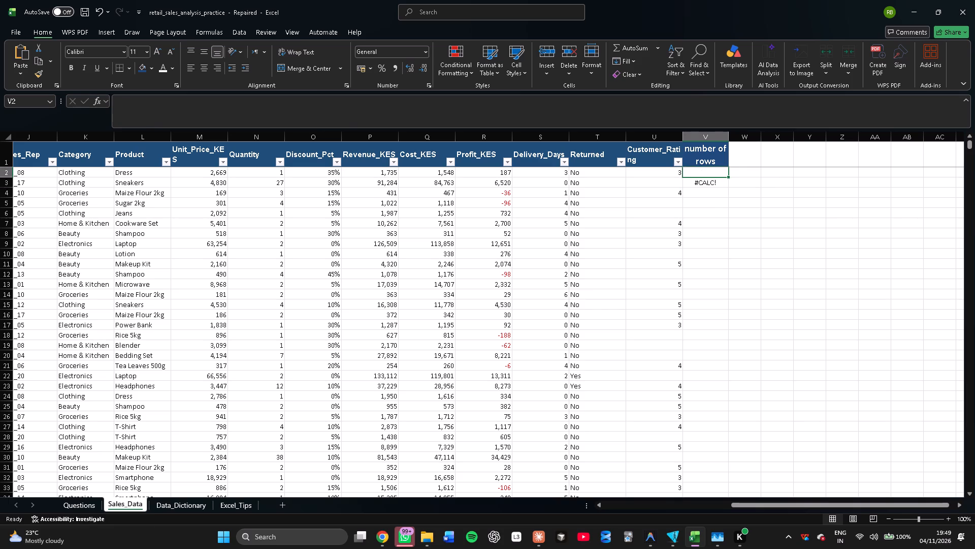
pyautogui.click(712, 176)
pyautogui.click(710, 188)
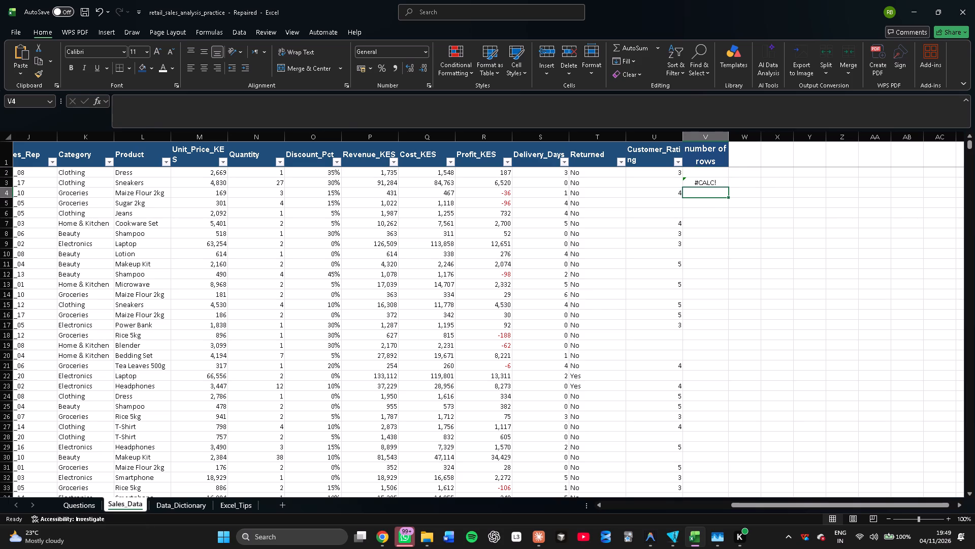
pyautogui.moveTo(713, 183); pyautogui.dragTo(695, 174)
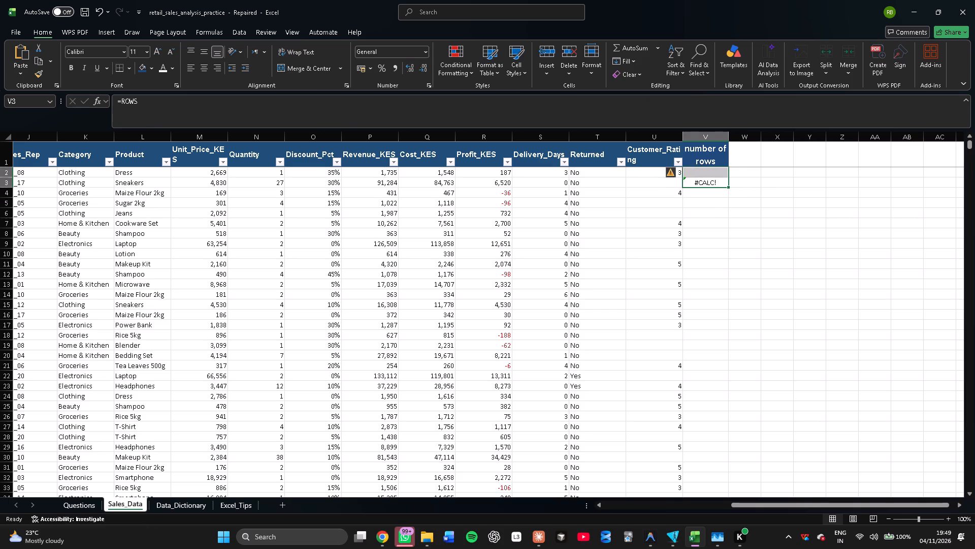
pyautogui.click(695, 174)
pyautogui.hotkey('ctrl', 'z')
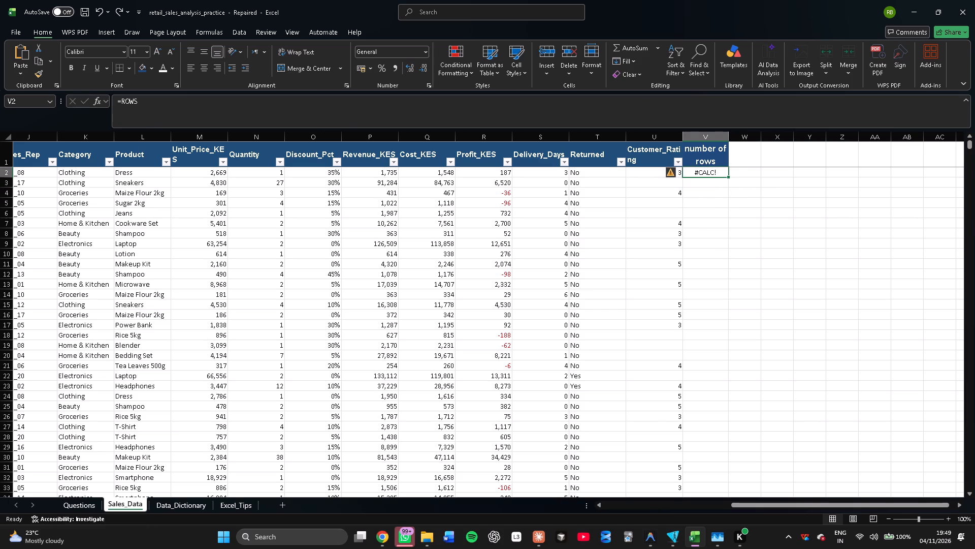
# Complete the formula in V2 as =ROWS(A:A) to count the rows of column A.
pyautogui.click(715, 173)
pyautogui.doubleClick(715, 173)
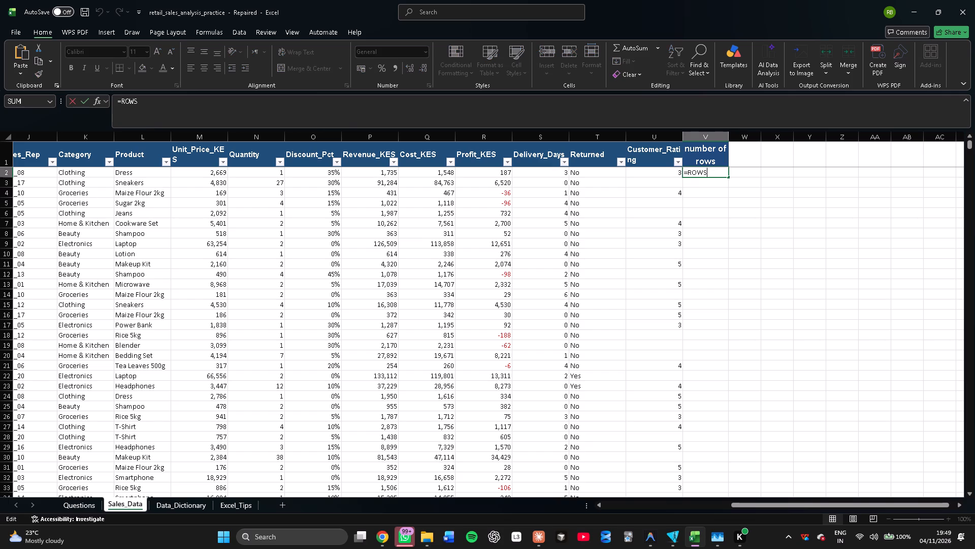
pyautogui.hotkey('shift', '(')
pyautogui.hotkey('shift', ')')
pyautogui.press('Left')
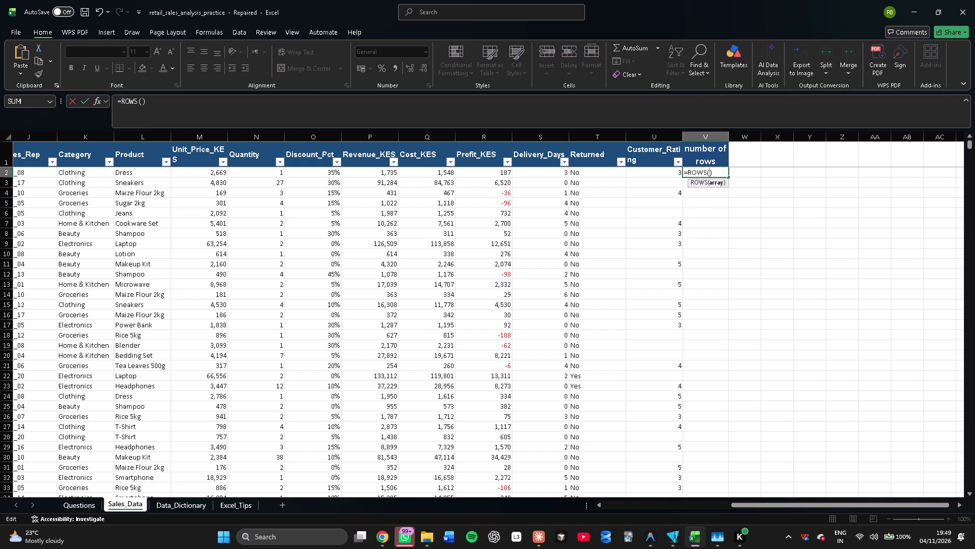
pyautogui.hotkey('shift', 'a')
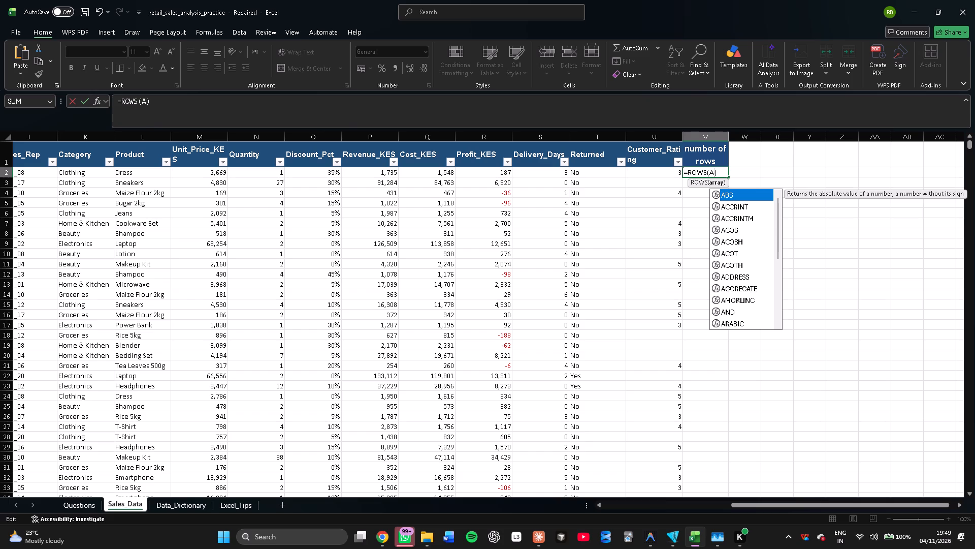
pyautogui.hotkey('shift', ':')
pyautogui.hotkey('shift', 'a')
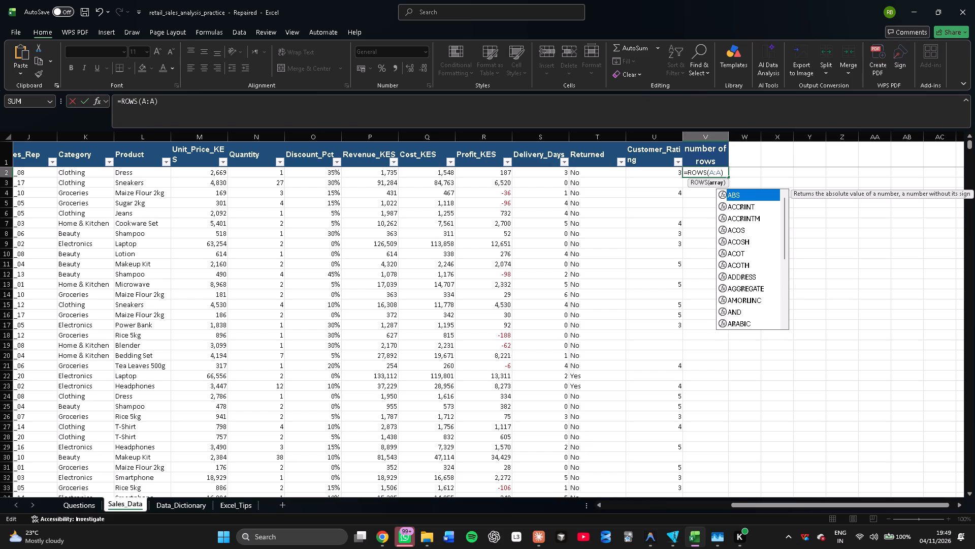
pyautogui.click(701, 191)
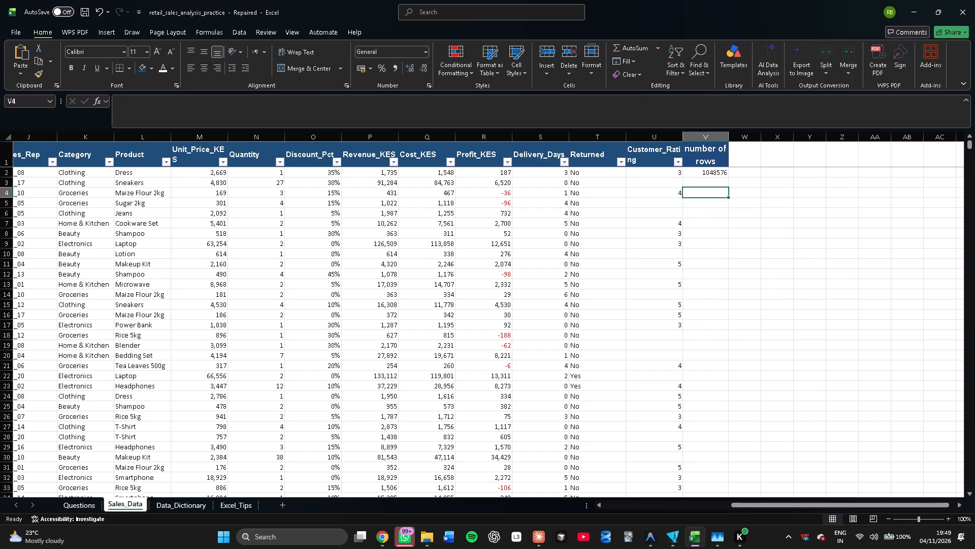
# Enter the header "number of columns" in cell W1, beside the "number of rows" header.
pyautogui.click(747, 157)
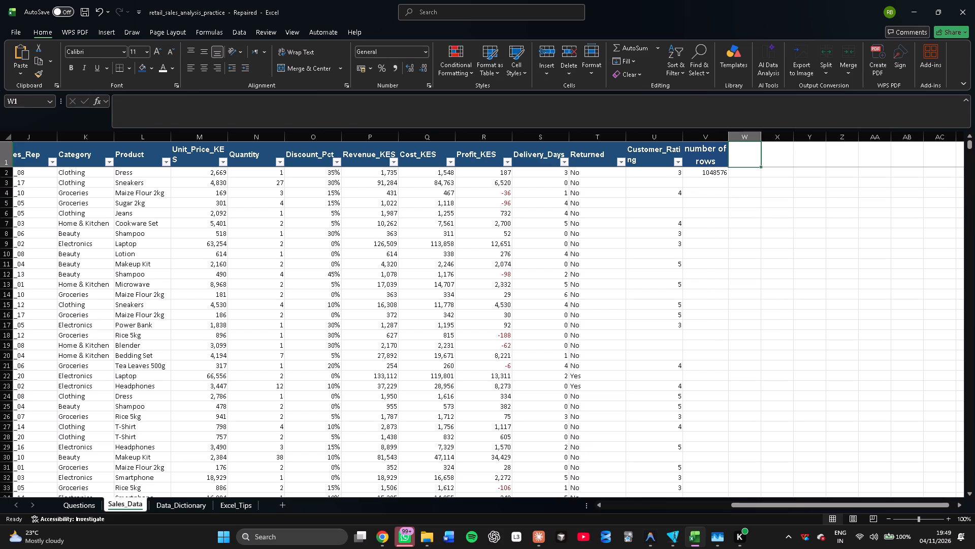
pyautogui.press('n')
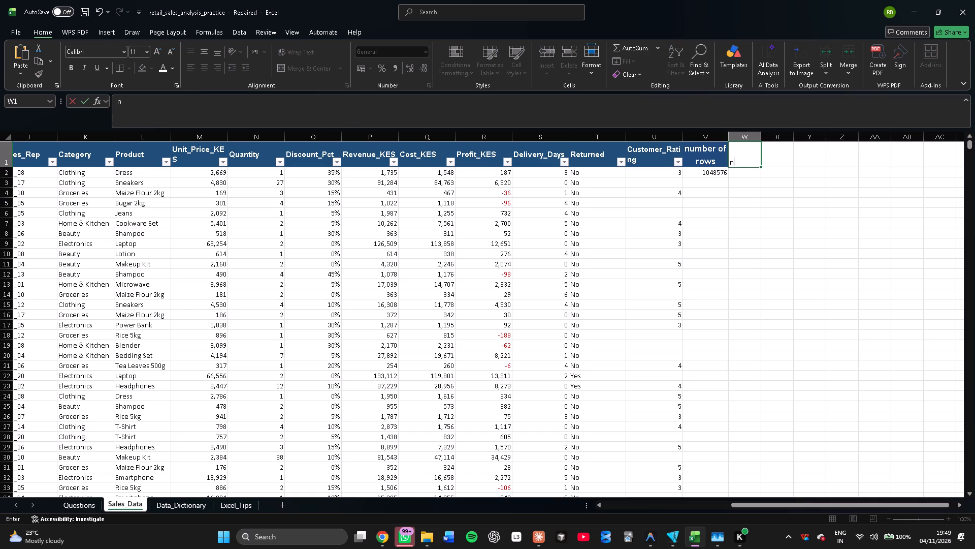
pyautogui.write('umn')
pyautogui.press('BackSpace')
pyautogui.press('BackSpace')
pyautogui.write('mber of')
pyautogui.press('space')
pyautogui.write('columns')
# Format the "number of columns" header text in W1 as white, bold and size 14.
pyautogui.moveTo(791, 161); pyautogui.dragTo(732, 159)
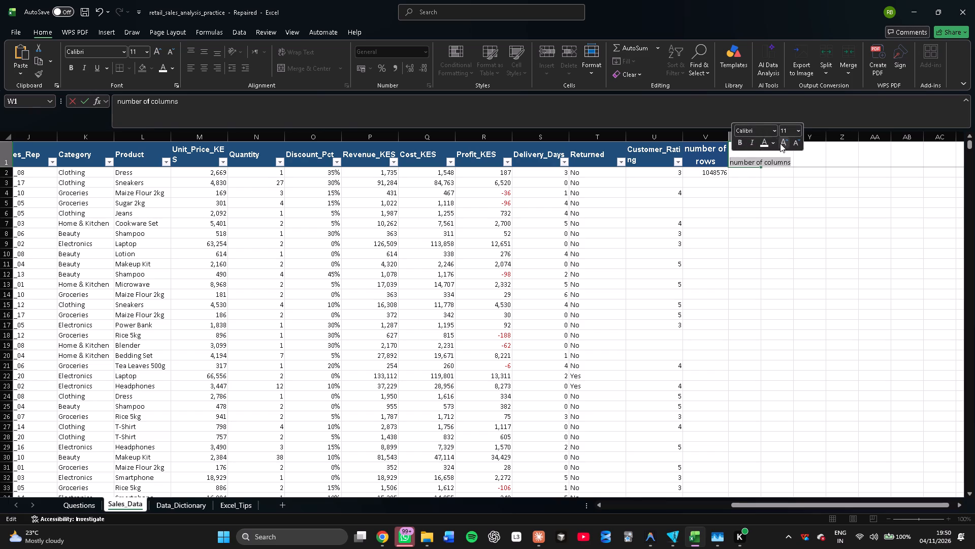
pyautogui.click(763, 141)
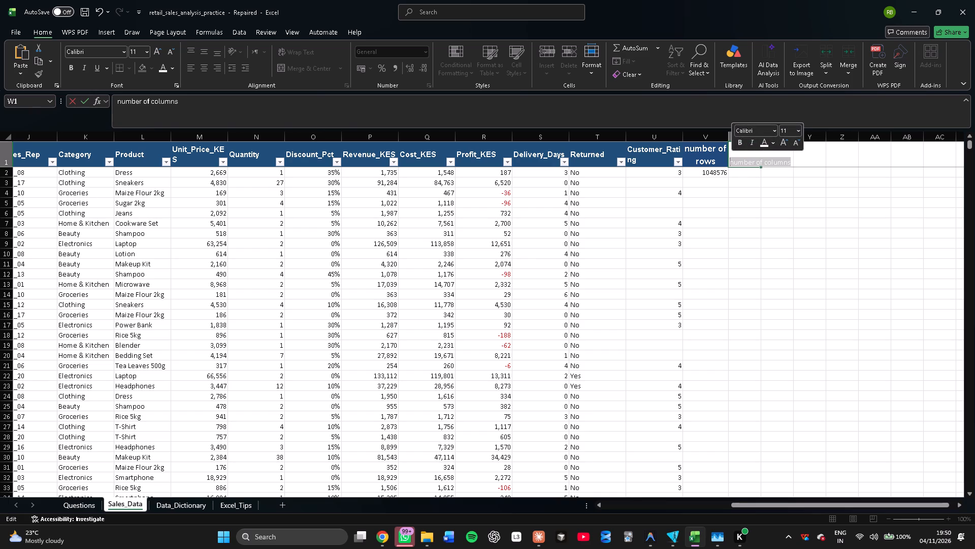
pyautogui.click(740, 144)
pyautogui.click(781, 141)
pyautogui.click(781, 141)
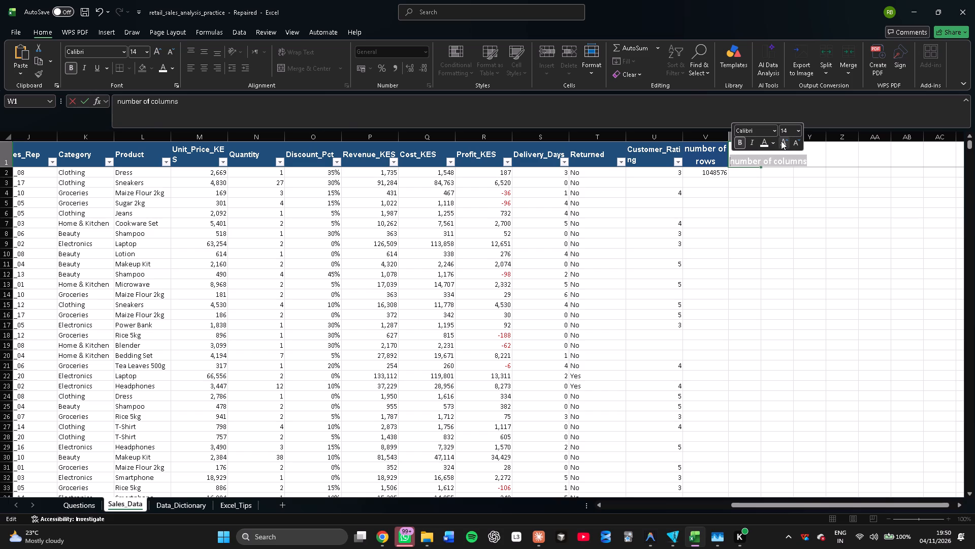
pyautogui.click(781, 141)
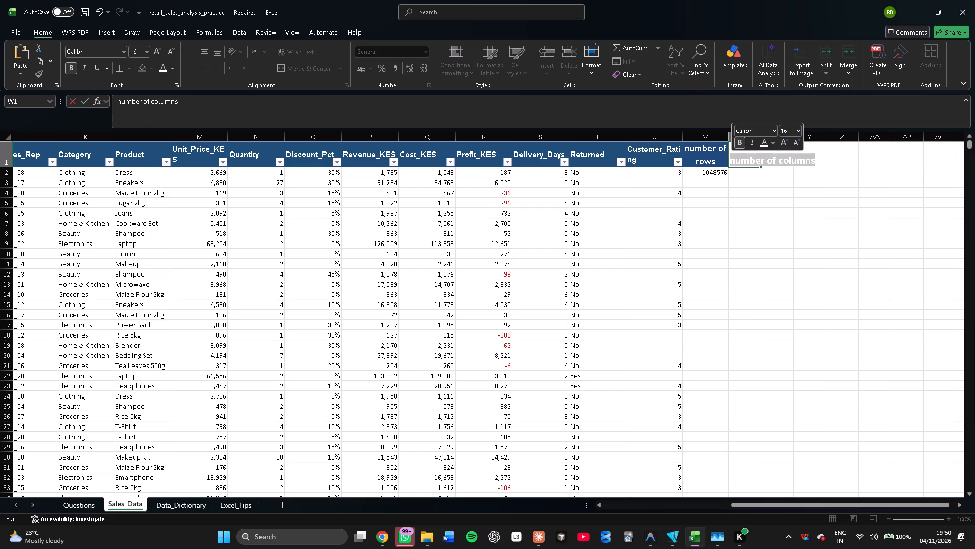
pyautogui.click(797, 144)
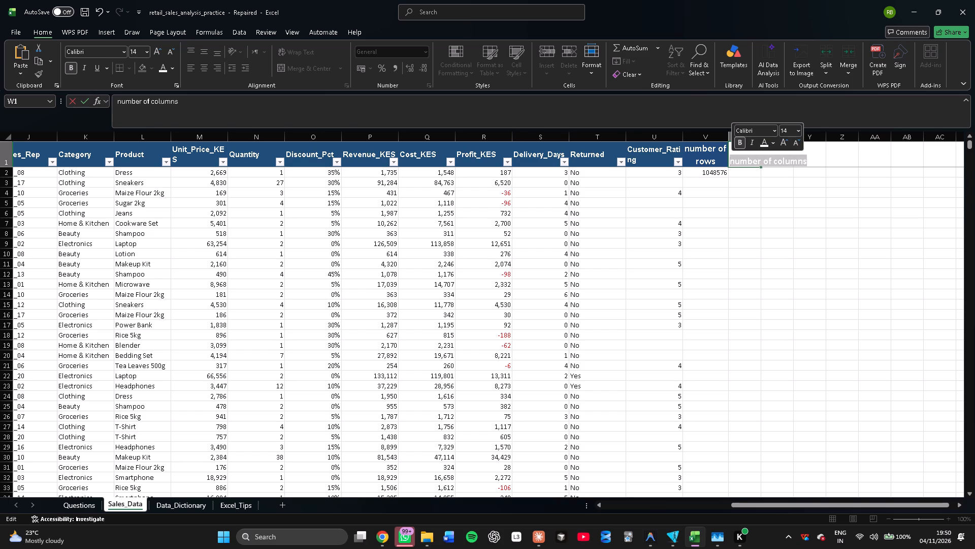
pyautogui.click(742, 196)
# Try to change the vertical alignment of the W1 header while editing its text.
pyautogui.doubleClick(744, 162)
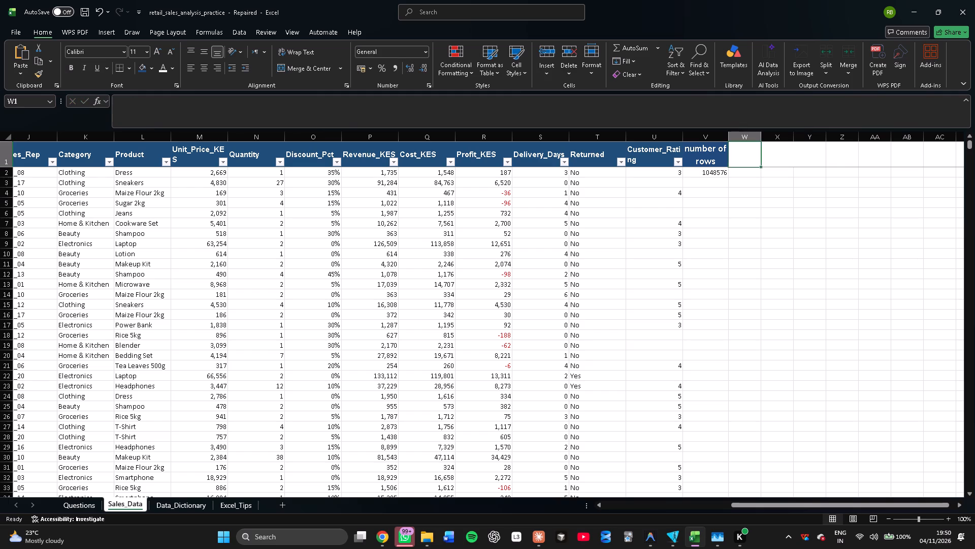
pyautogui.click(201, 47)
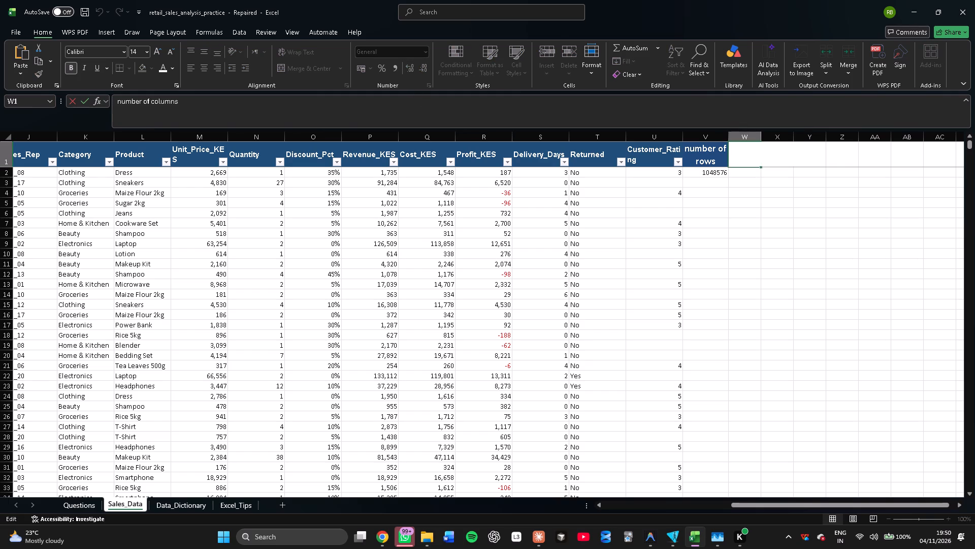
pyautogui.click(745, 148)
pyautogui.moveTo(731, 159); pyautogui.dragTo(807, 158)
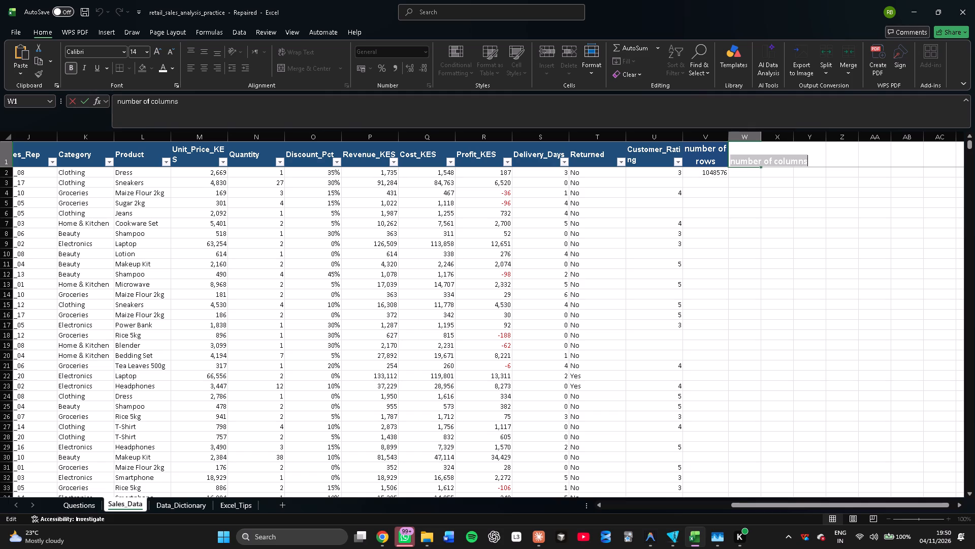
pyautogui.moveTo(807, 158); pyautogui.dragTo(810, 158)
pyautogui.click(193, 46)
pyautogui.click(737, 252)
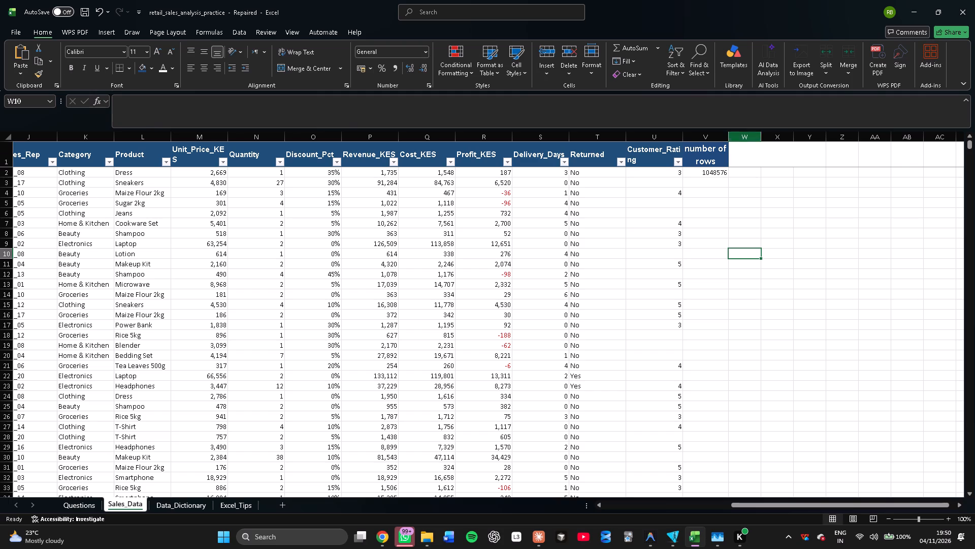
# Wrap the text in header cell W1 and fill the cell with the dark blue header colour.
pyautogui.click(740, 156)
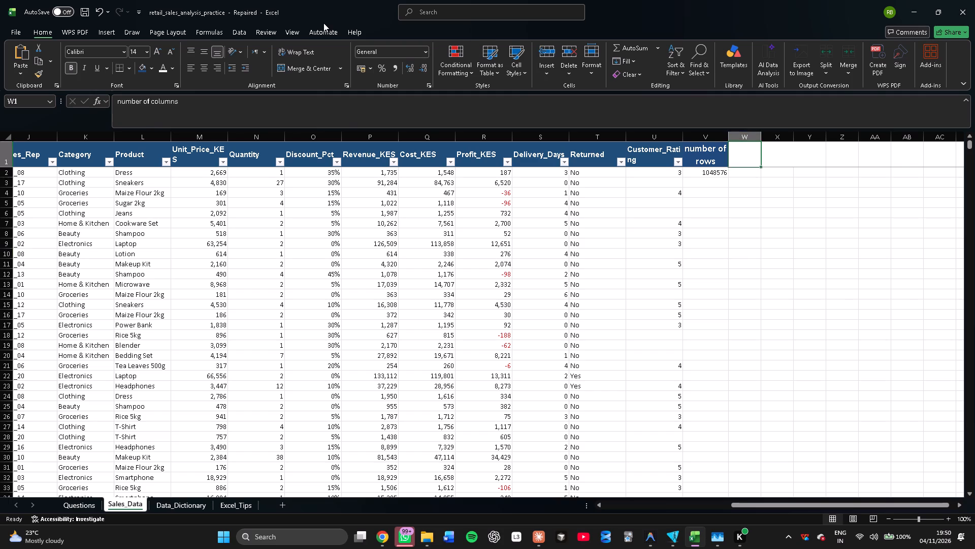
pyautogui.click(296, 48)
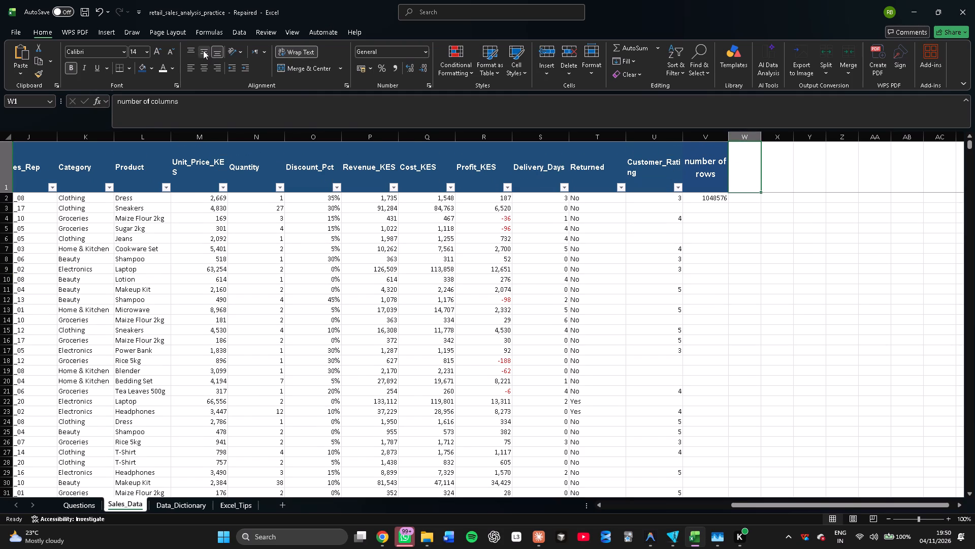
pyautogui.click(146, 65)
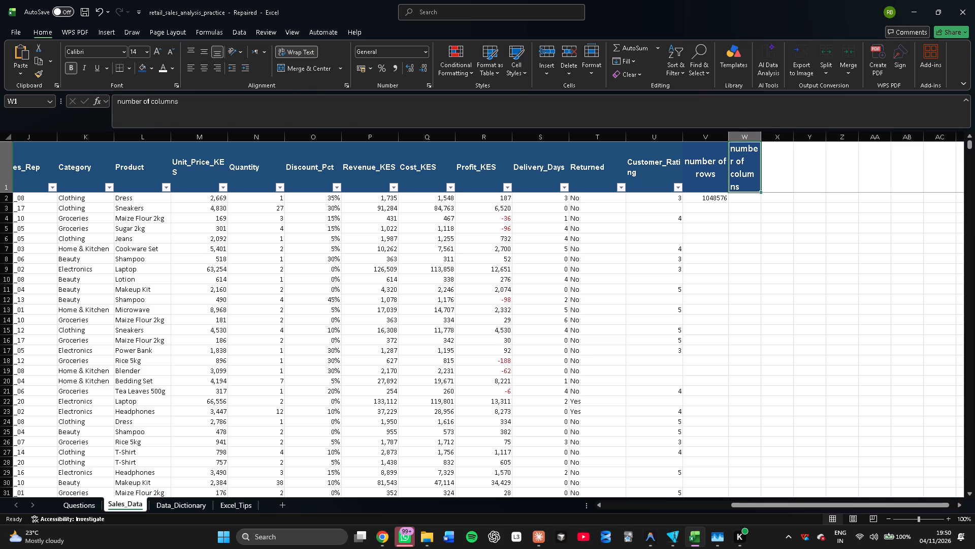
# Widen column W so that the "number of columns" header fits on two lines without splitting words.
pyautogui.moveTo(764, 135); pyautogui.dragTo(779, 133)
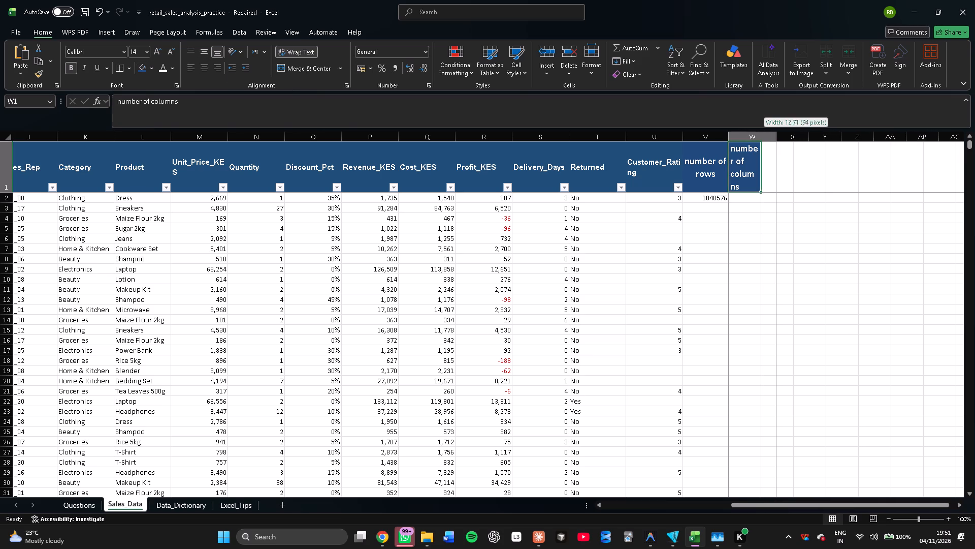
pyautogui.moveTo(779, 133); pyautogui.dragTo(782, 132)
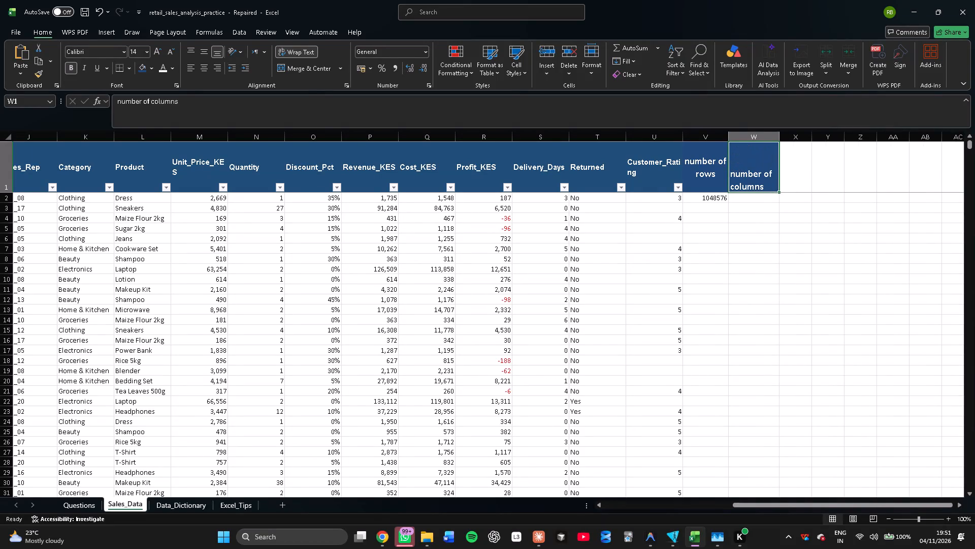
# Align the W1 header to the middle vertically.
pyautogui.click(758, 179)
pyautogui.click(199, 52)
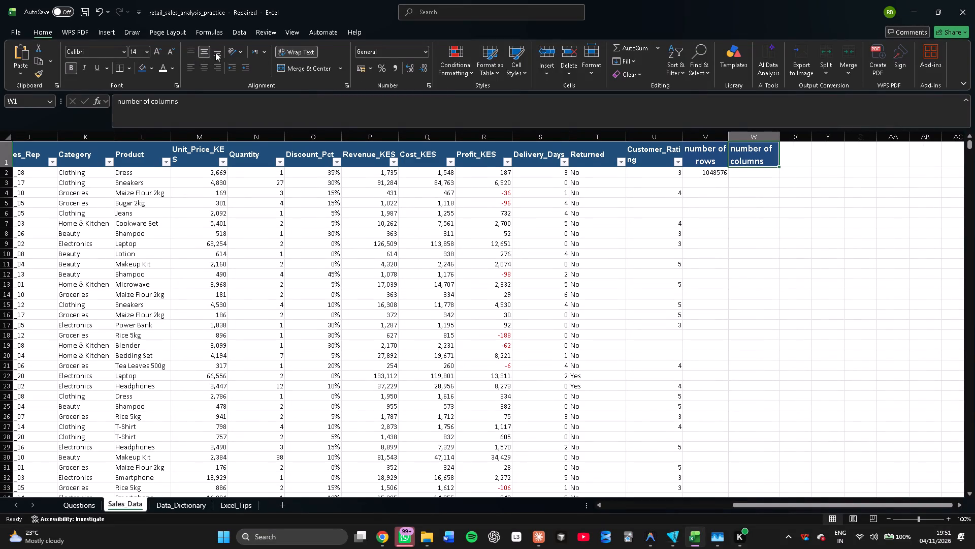
# Calculate the number of columns in W2 of Sales_Data with the formula =columns(1:1).
pyautogui.click(751, 173)
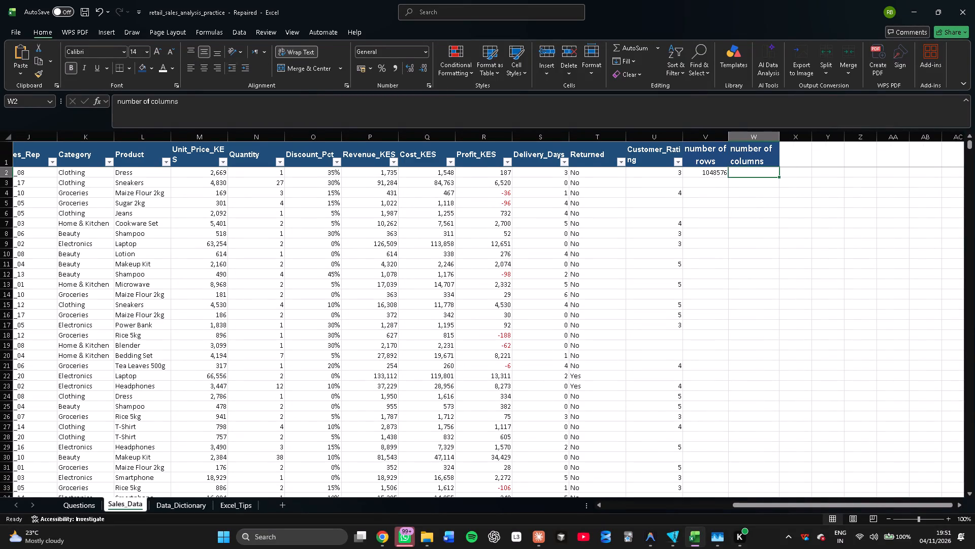
pyautogui.press('=')
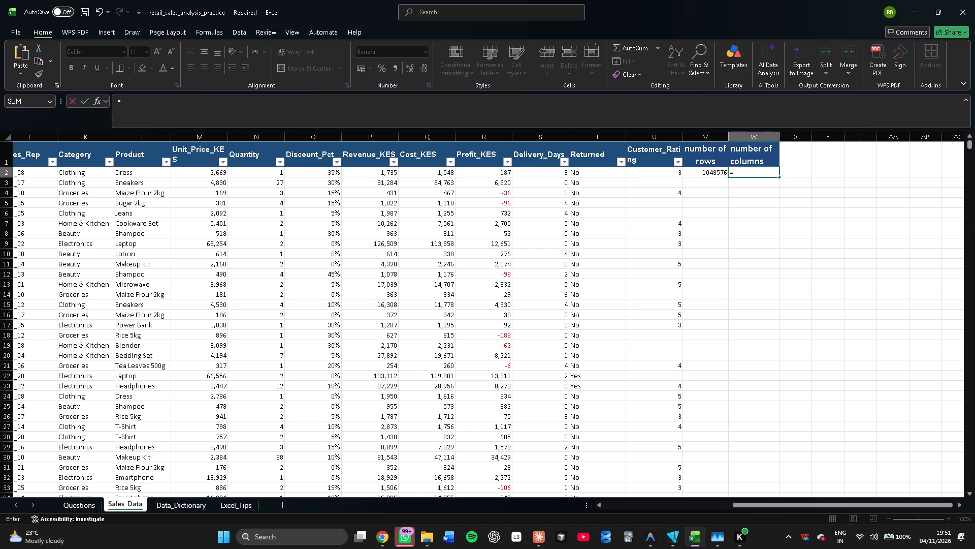
pyautogui.press('c')
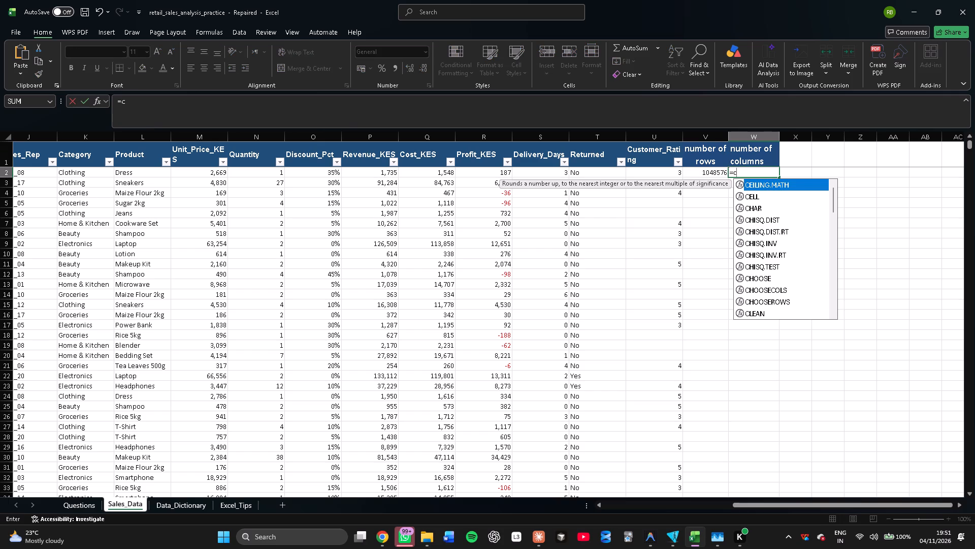
pyautogui.write('ol')
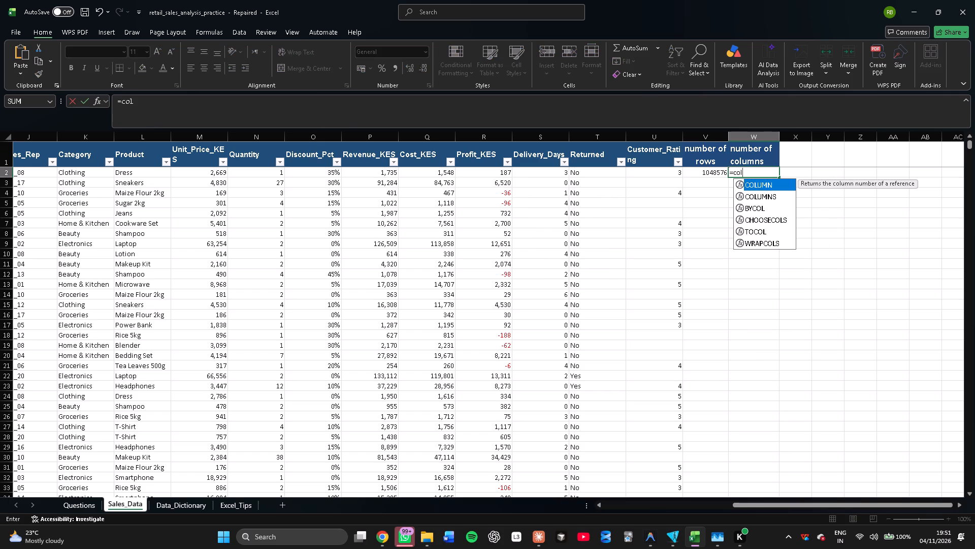
pyautogui.write('umns')
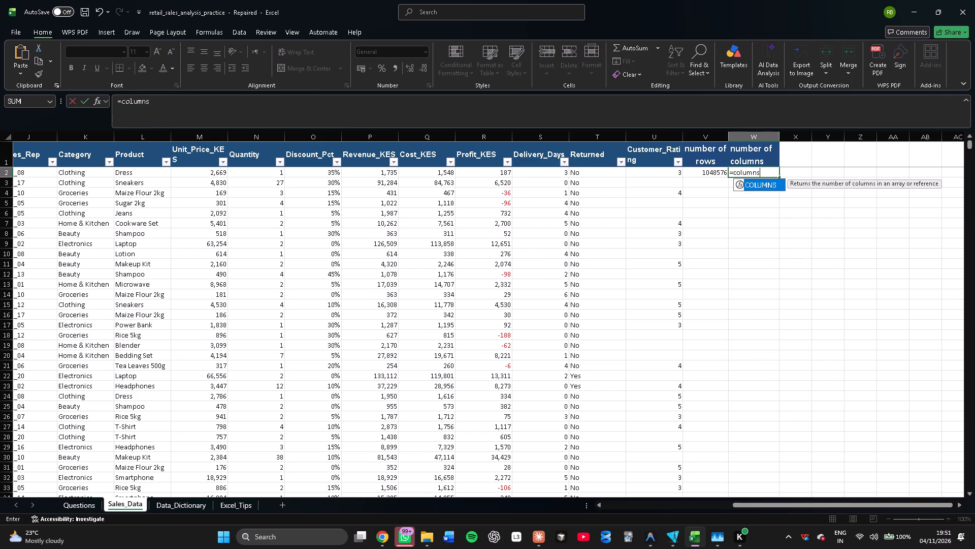
pyautogui.hotkey('shift', '(')
pyautogui.hotkey('shift', ')')
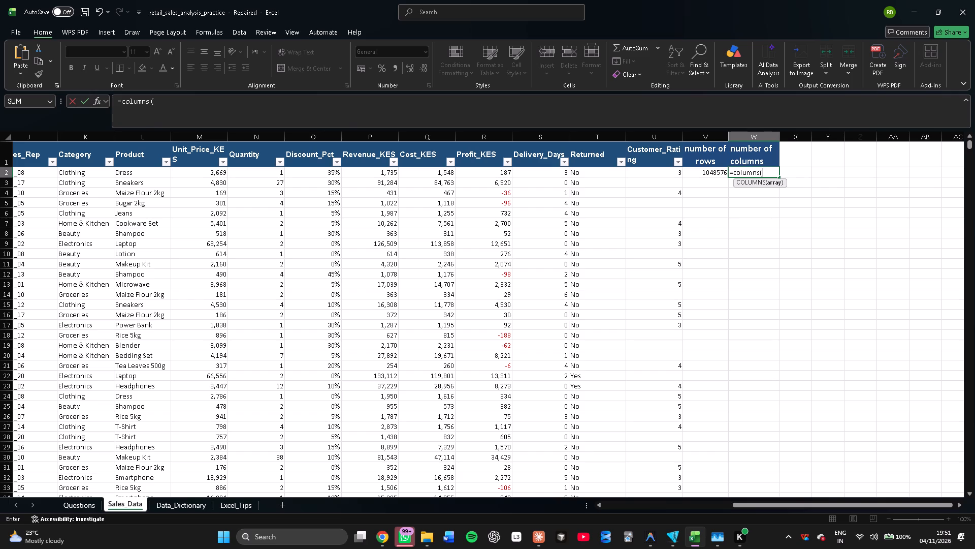
pyautogui.press('Left')
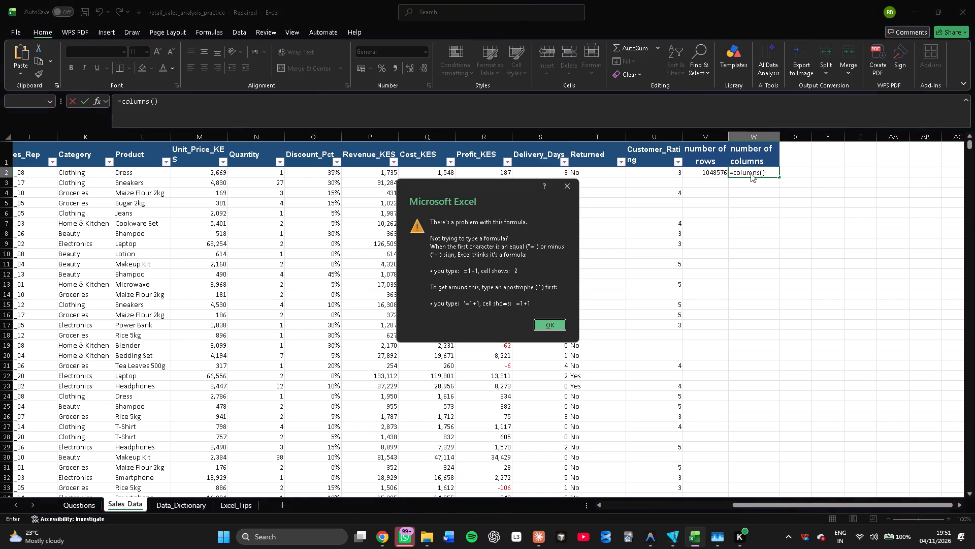
pyautogui.click(556, 324)
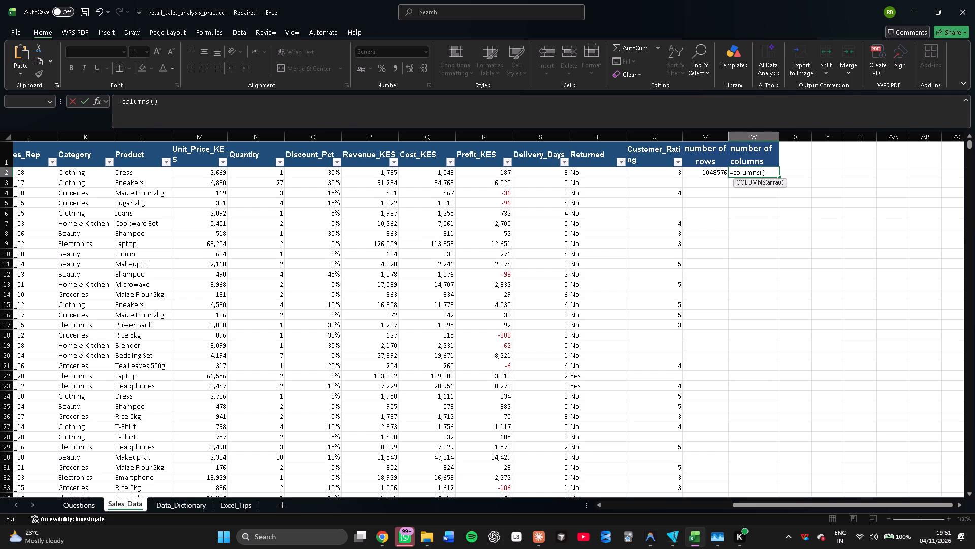
pyautogui.press('1')
pyautogui.hotkey('shift', ':')
pyautogui.press('1')
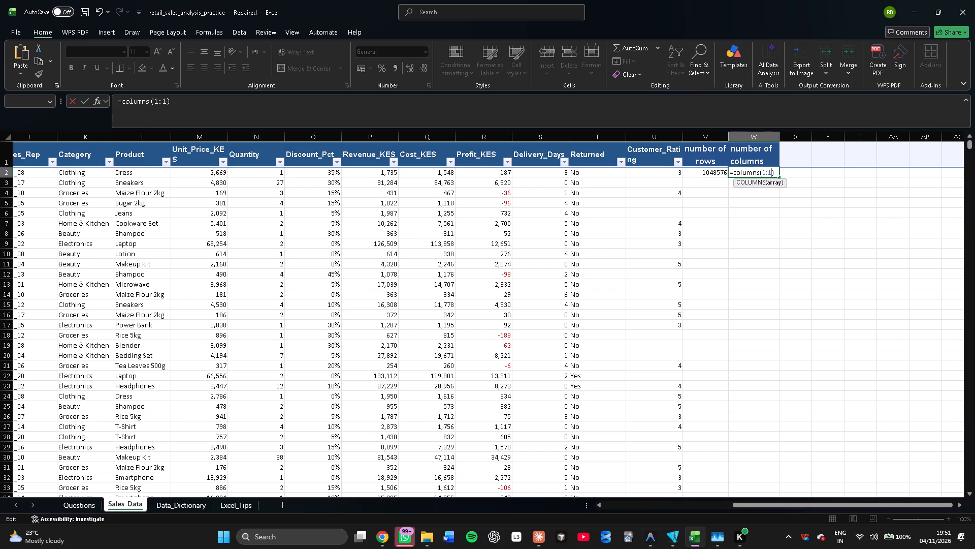
pyautogui.click(766, 222)
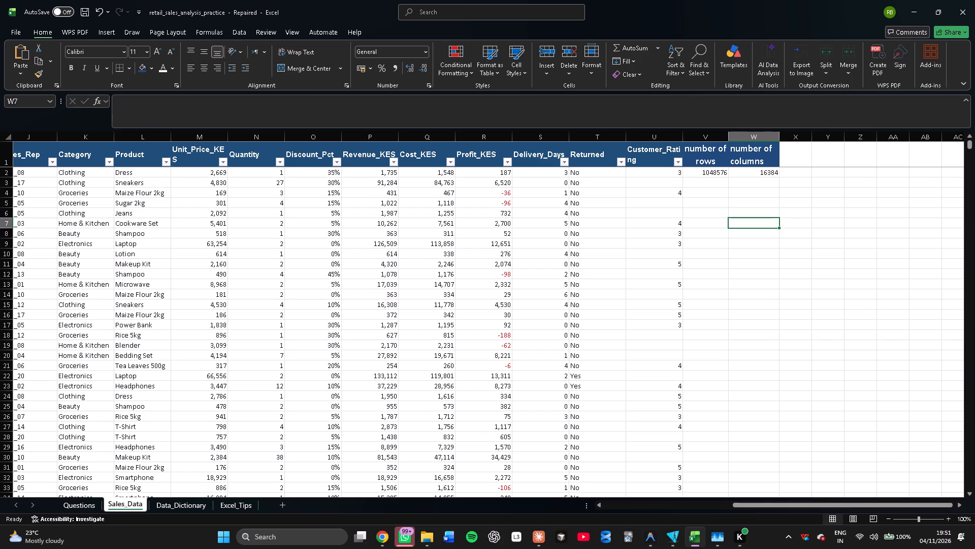
# Read the rows-and-columns question on the Questions sheet and examine the order records in the first columns of Sales_Data.
pyautogui.hscroll(-1, 685, 148)
pyautogui.hscroll(1, 685, 148)
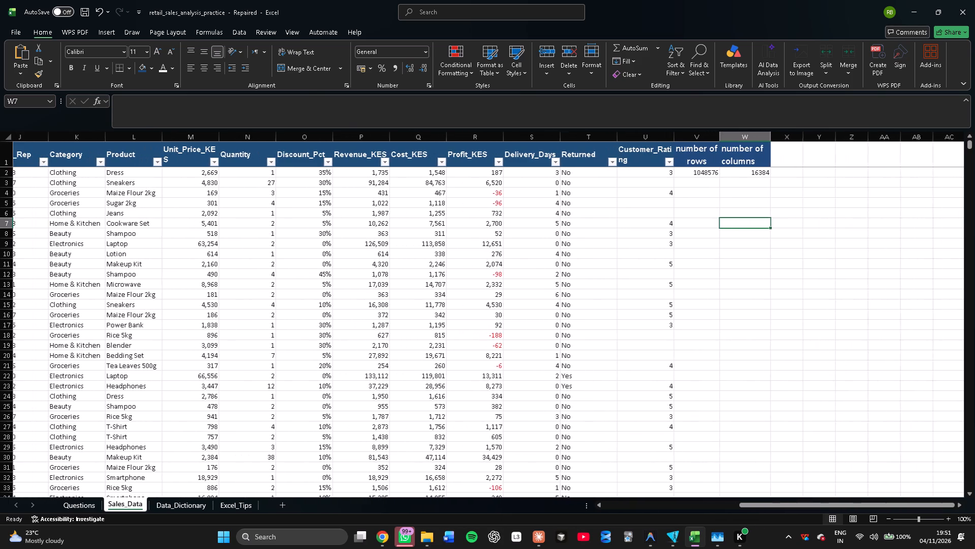
pyautogui.hscroll(1, 685, 148)
pyautogui.hscroll(-2, 685, 148)
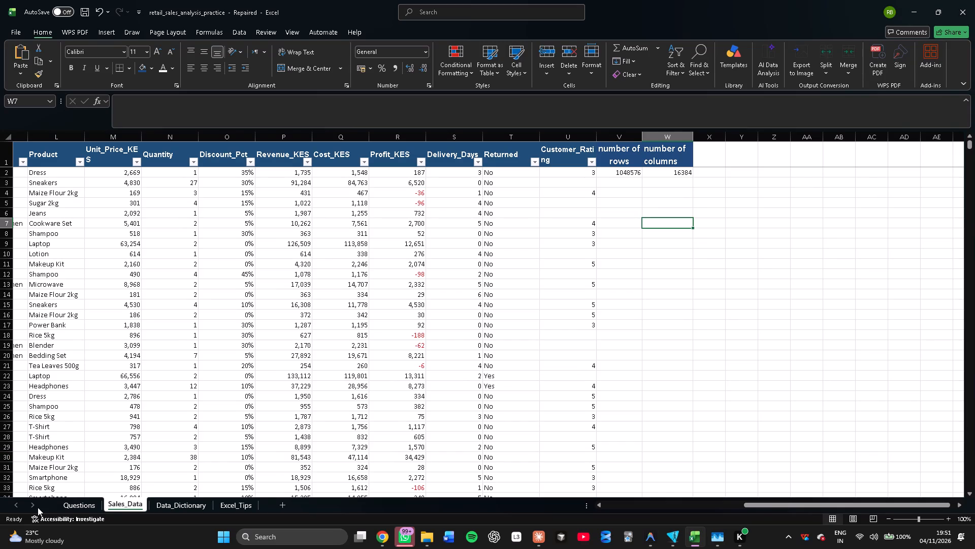
pyautogui.click(59, 507)
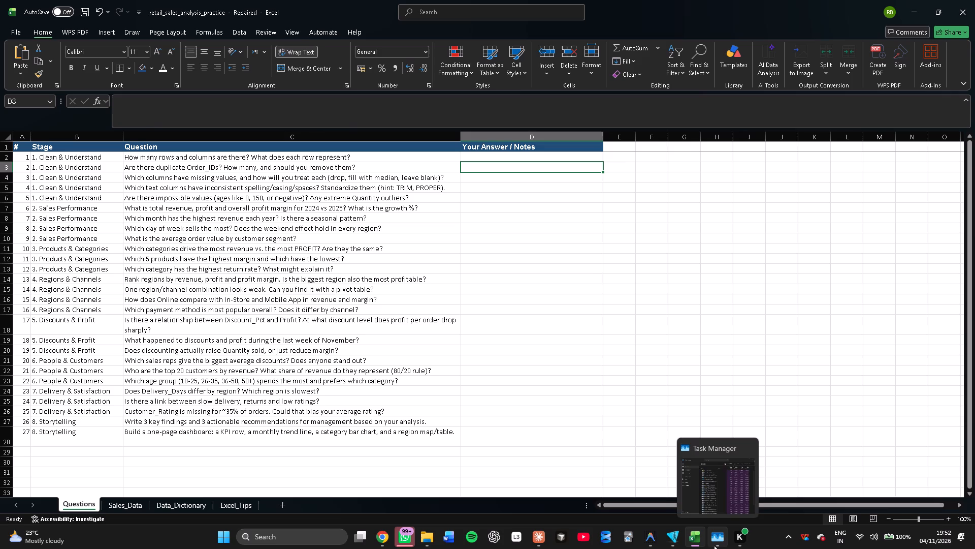
pyautogui.click(129, 507)
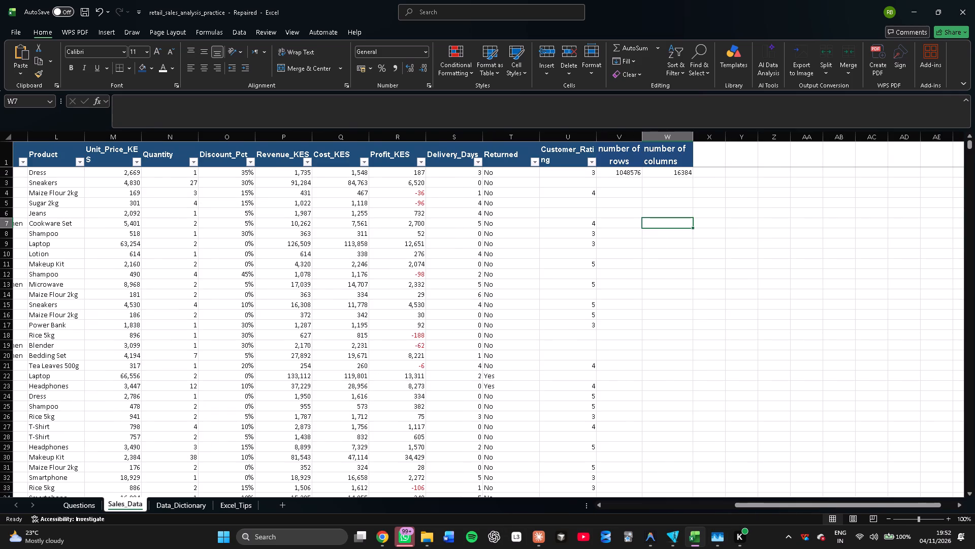
pyautogui.hscroll(4, 216, 317)
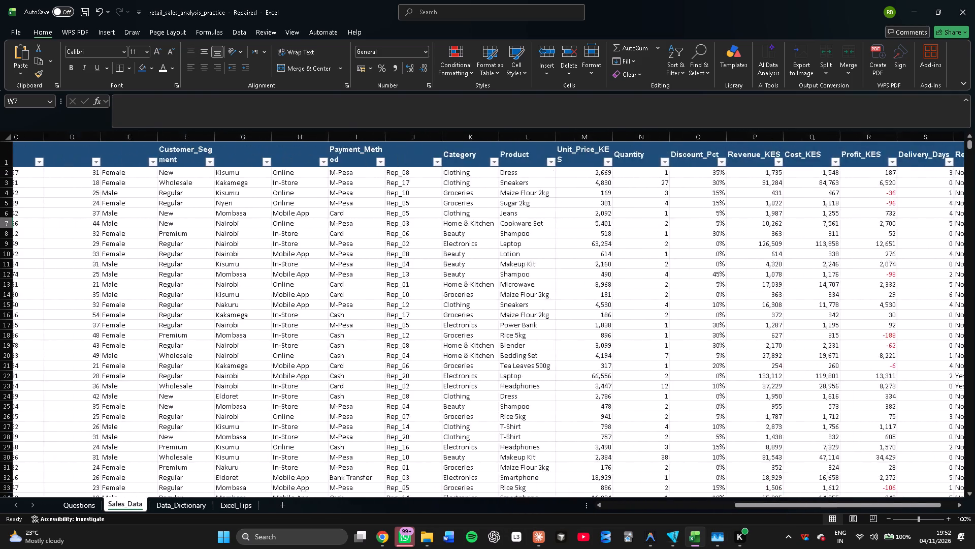
pyautogui.hscroll(1, 230, 315)
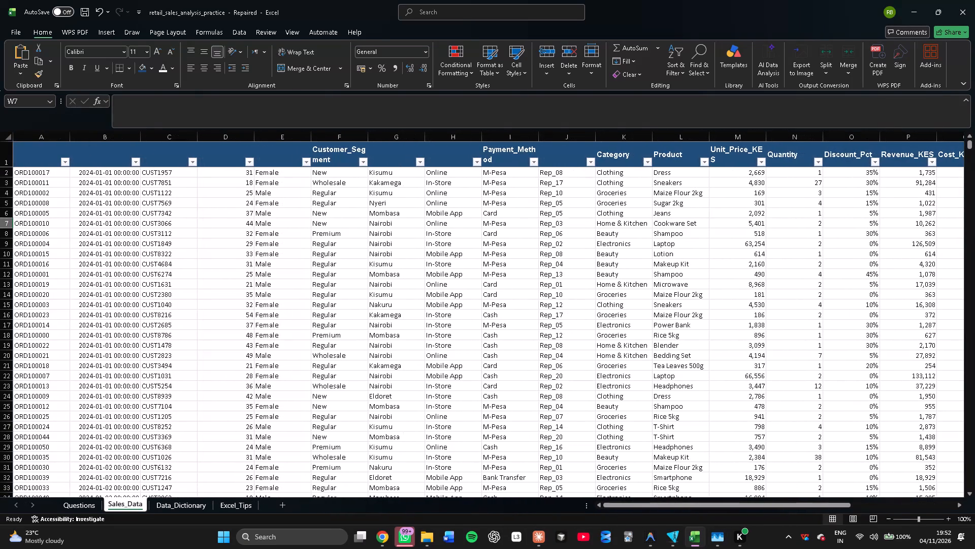
pyautogui.click(40, 227)
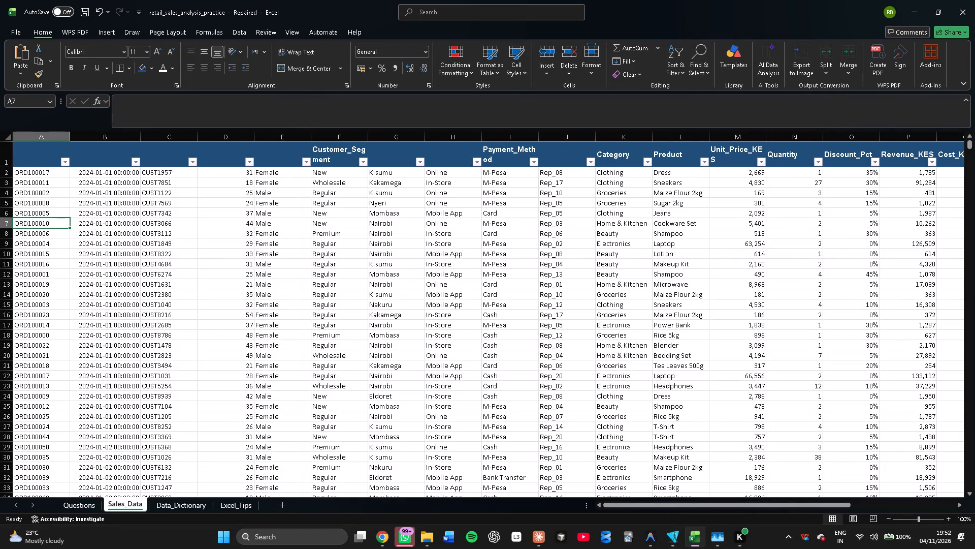
pyautogui.click(25, 155)
pyautogui.click(34, 209)
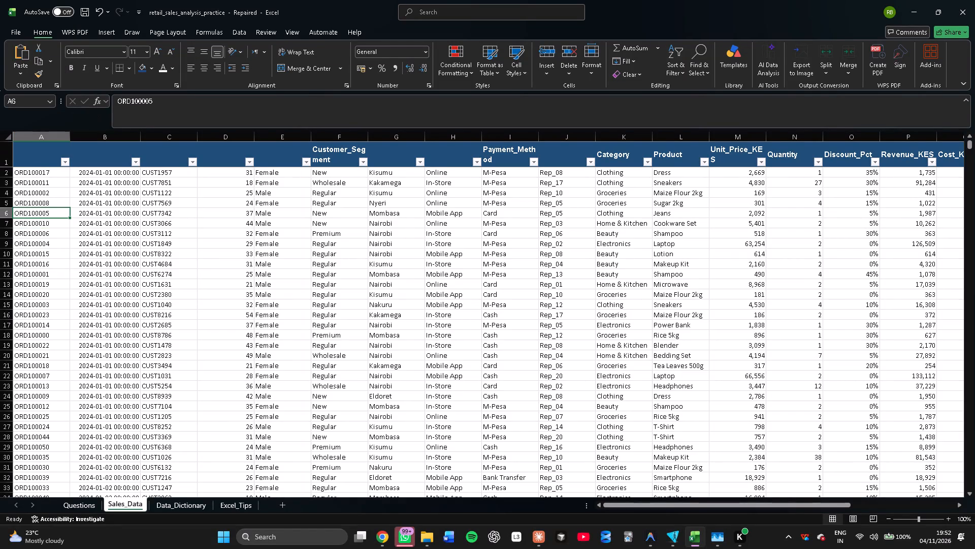
pyautogui.click(45, 186)
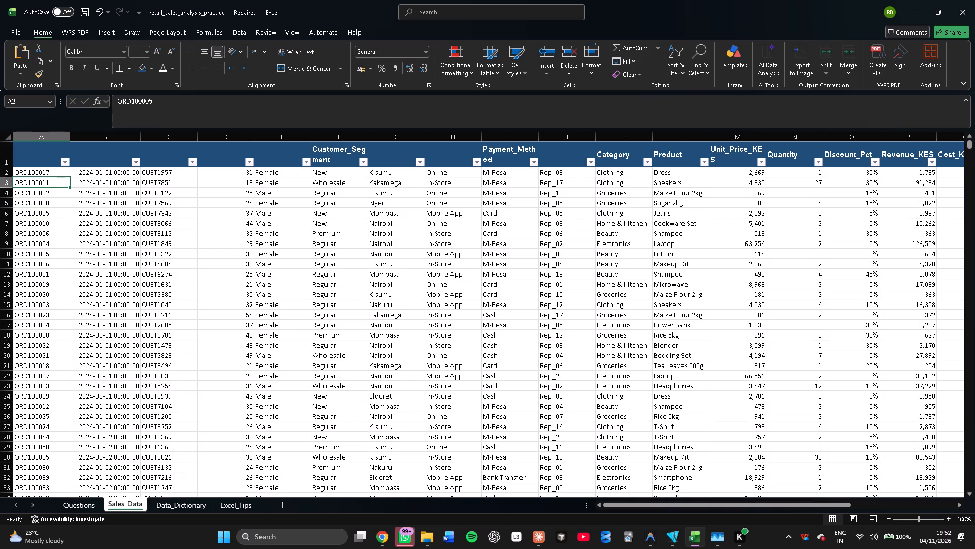
pyautogui.scroll(-2, 86, 260)
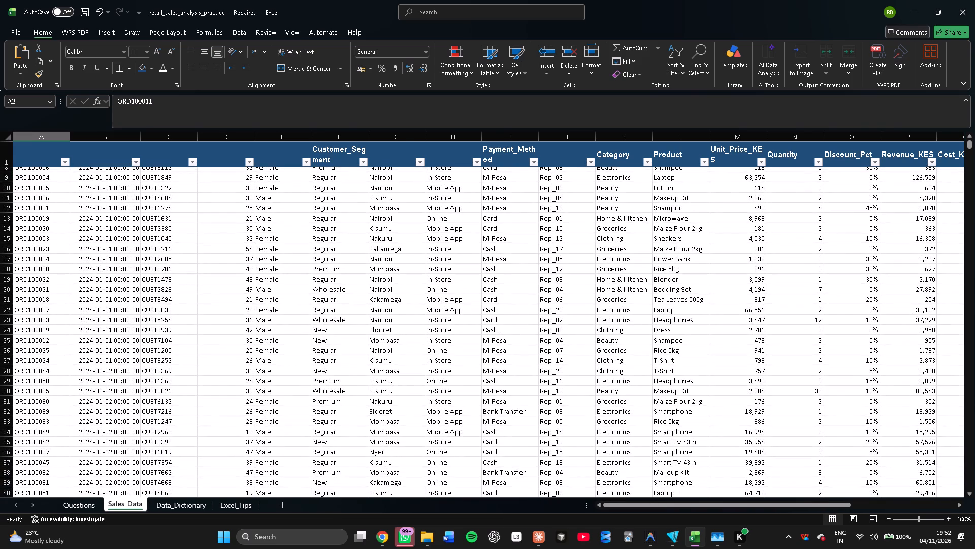
# Review the column descriptions in Data_Dictionary and recheck the question list on the Questions sheet.
pyautogui.click(180, 514)
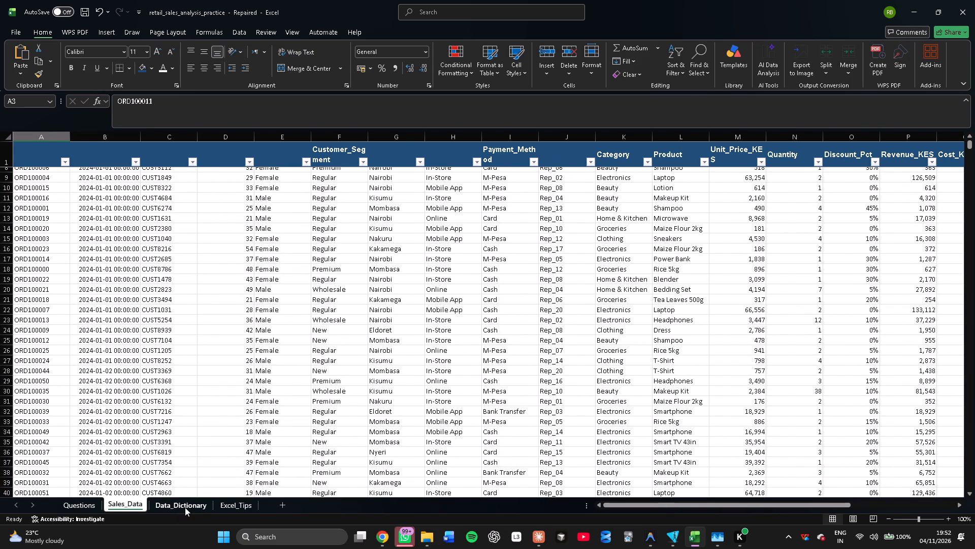
pyautogui.click(185, 507)
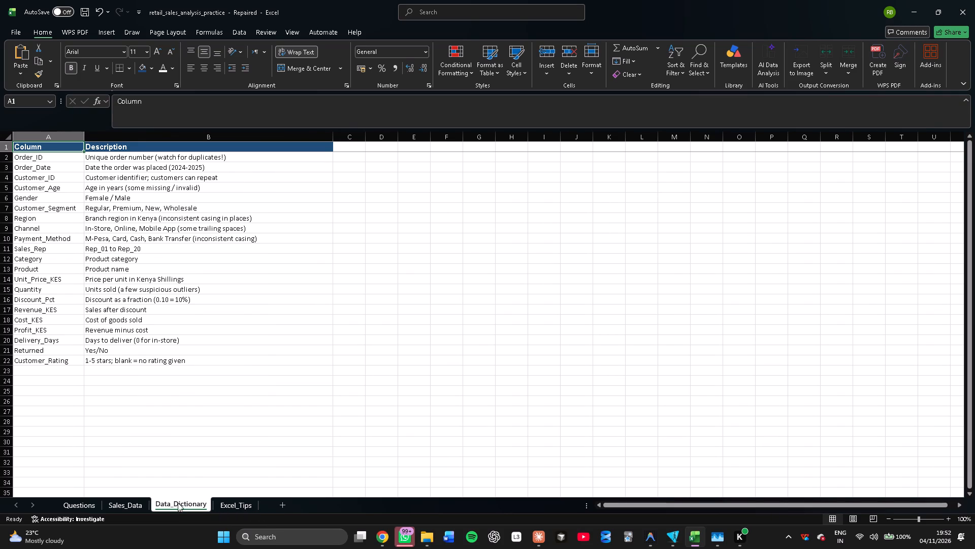
pyautogui.click(60, 501)
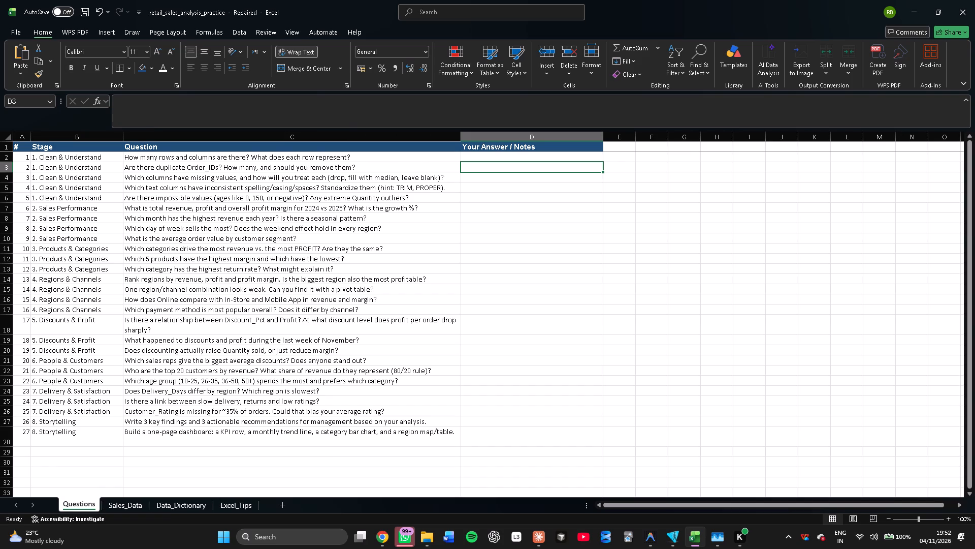
# Go through the Sales_Data records down to the last filled row to check where the data ends.
pyautogui.click(126, 508)
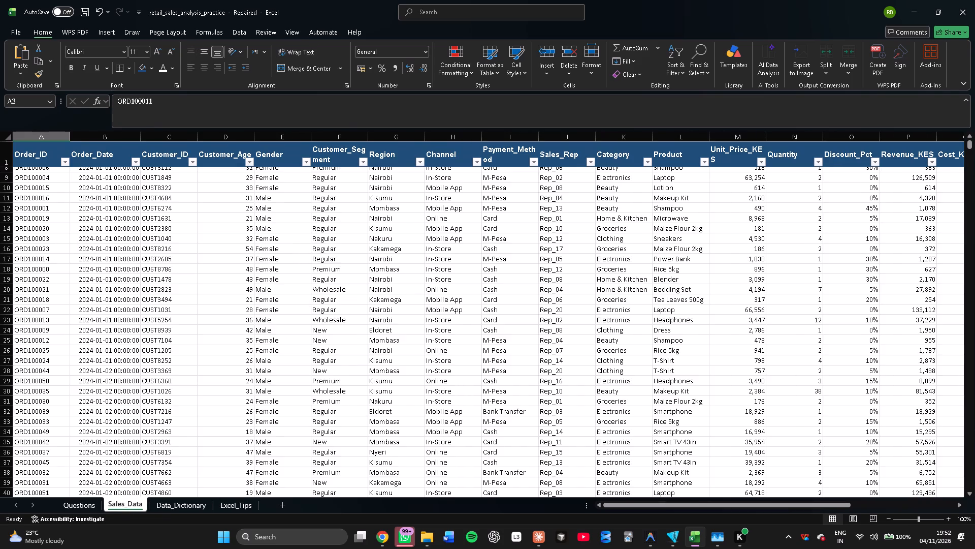
pyautogui.scroll(-17, 314, 332)
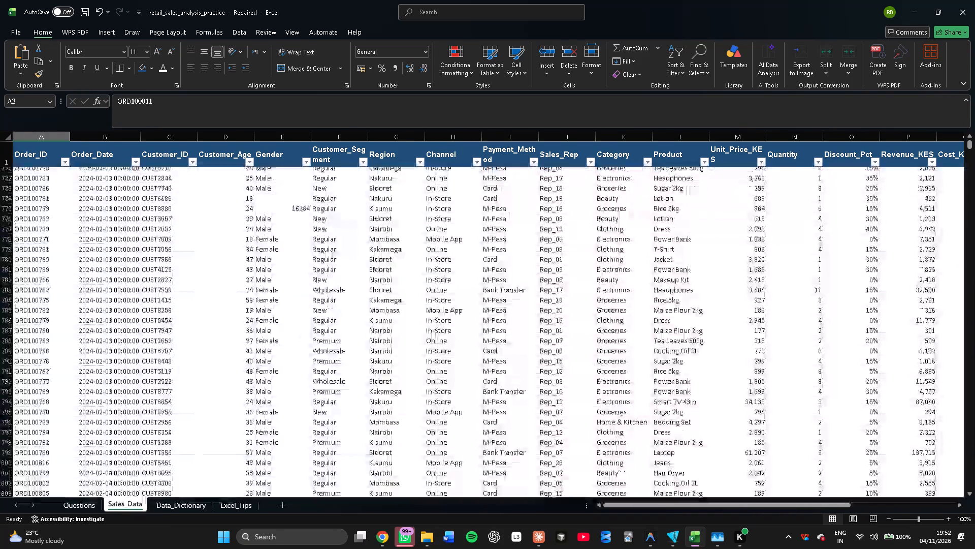
pyautogui.scroll(-17, 314, 332)
pyautogui.scroll(-8, 314, 332)
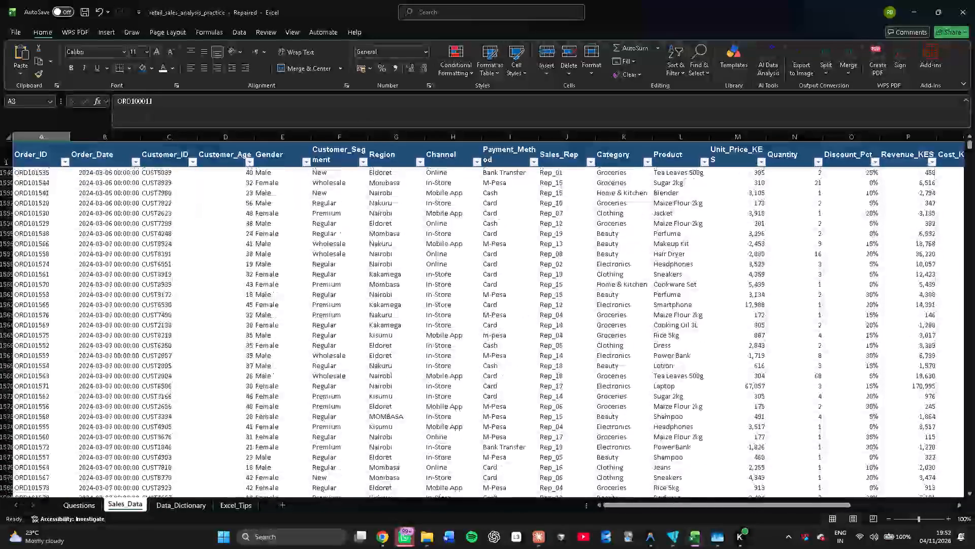
pyautogui.scroll(-18, 314, 332)
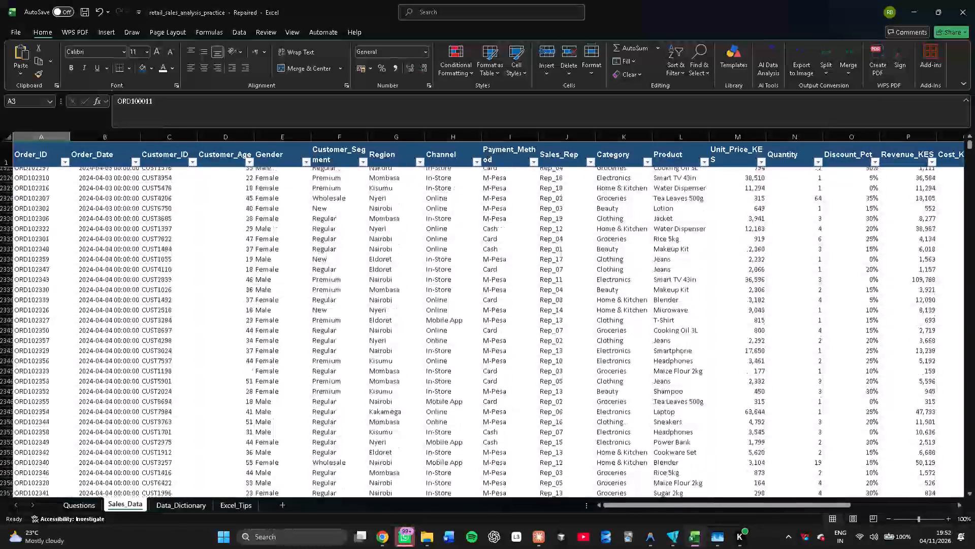
pyautogui.scroll(-19, 314, 332)
pyautogui.scroll(-7, 314, 332)
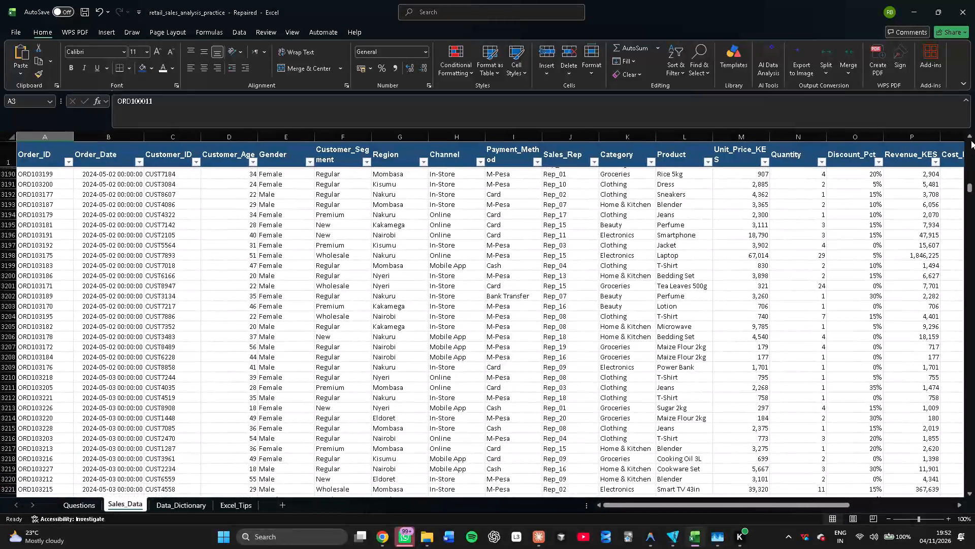
pyautogui.moveTo(969, 186); pyautogui.dragTo(963, 292)
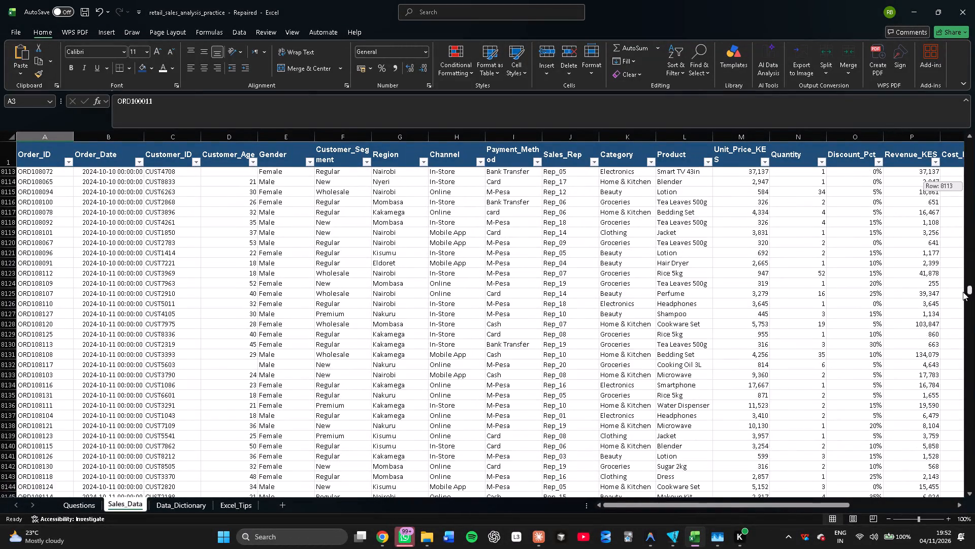
pyautogui.moveTo(963, 292); pyautogui.dragTo(963, 435)
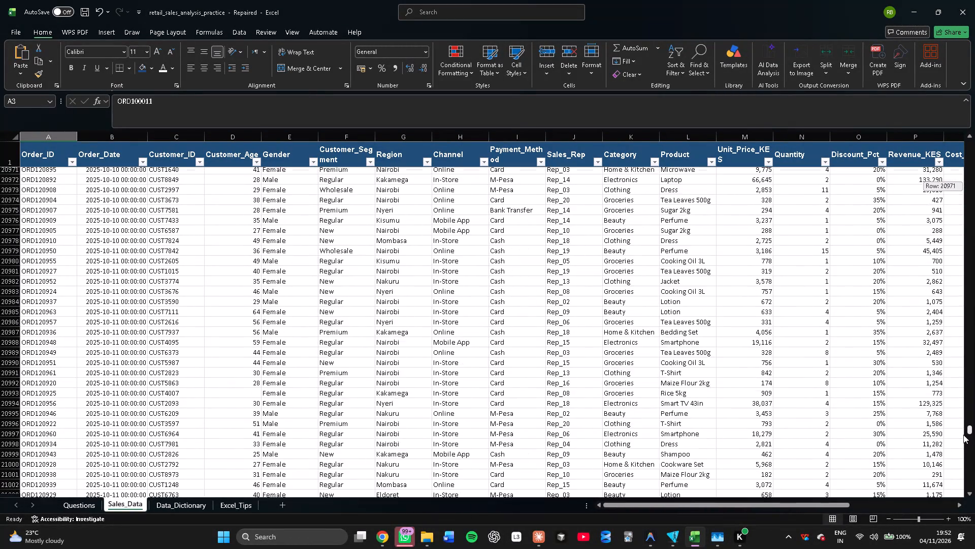
pyautogui.moveTo(963, 435); pyautogui.dragTo(966, 492)
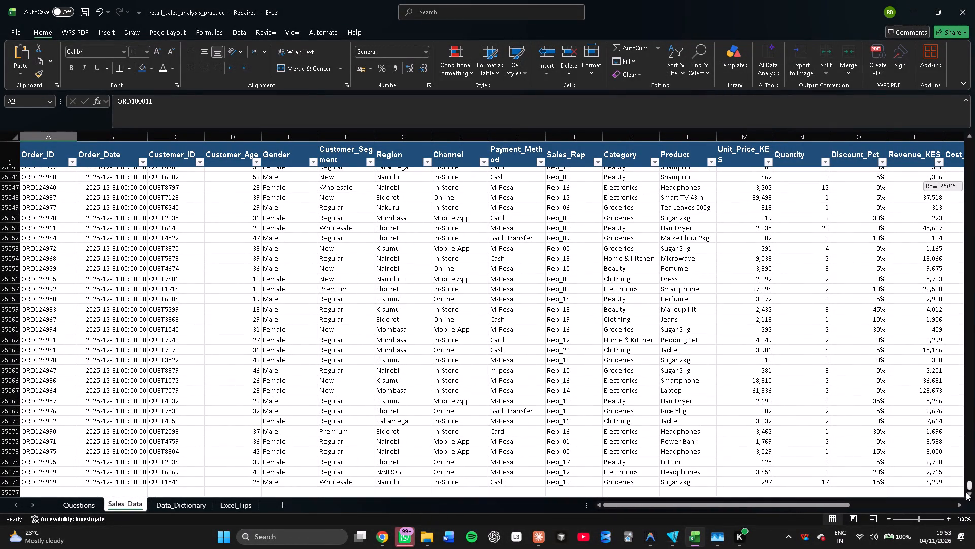
pyautogui.moveTo(966, 492); pyautogui.dragTo(966, 490)
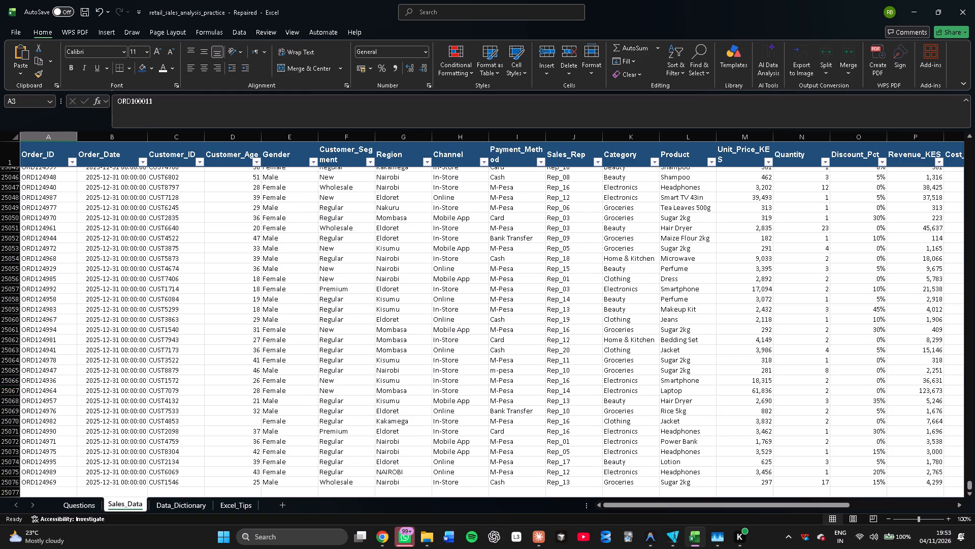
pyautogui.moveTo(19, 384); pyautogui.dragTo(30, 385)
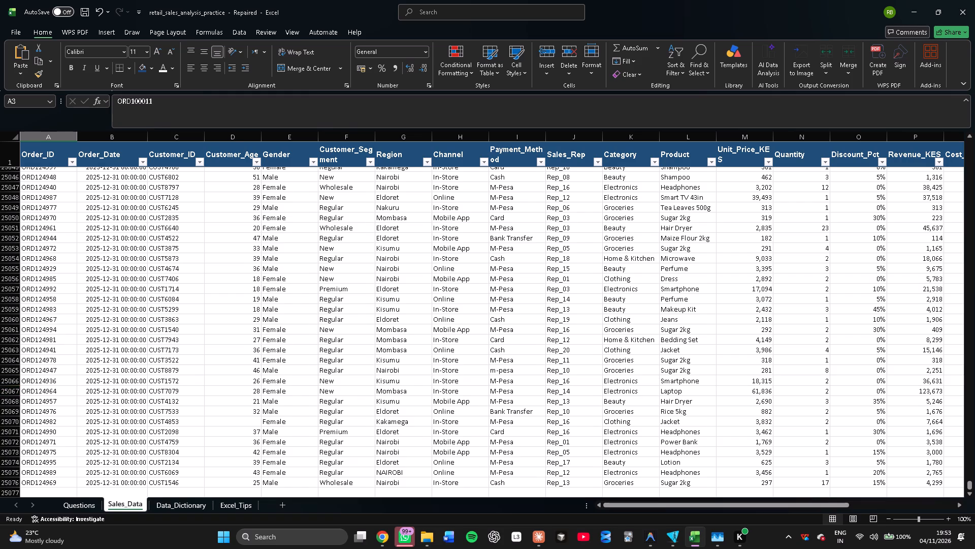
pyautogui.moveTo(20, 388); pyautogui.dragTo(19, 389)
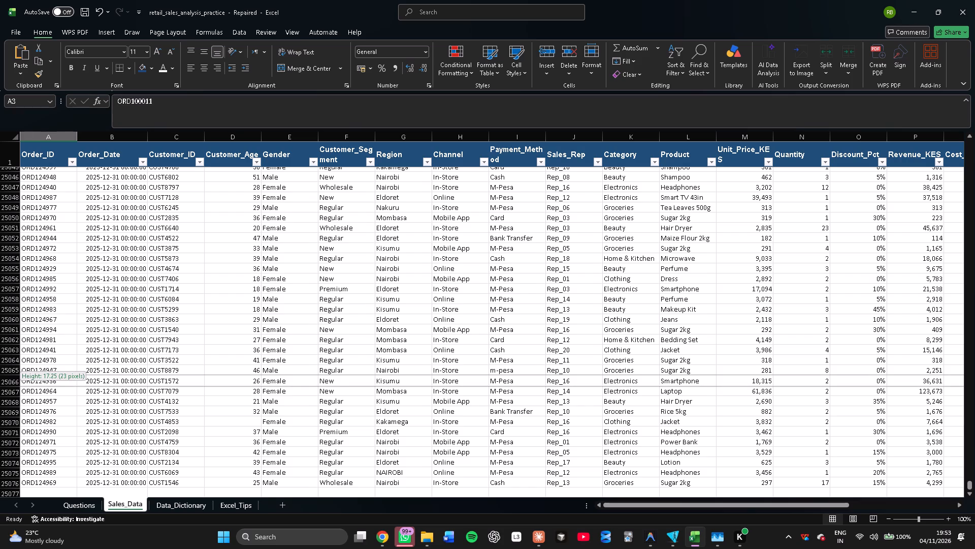
# Examine the final records of Sales_Data to identify the row number where the data ends.
pyautogui.moveTo(19, 389); pyautogui.dragTo(31, 390)
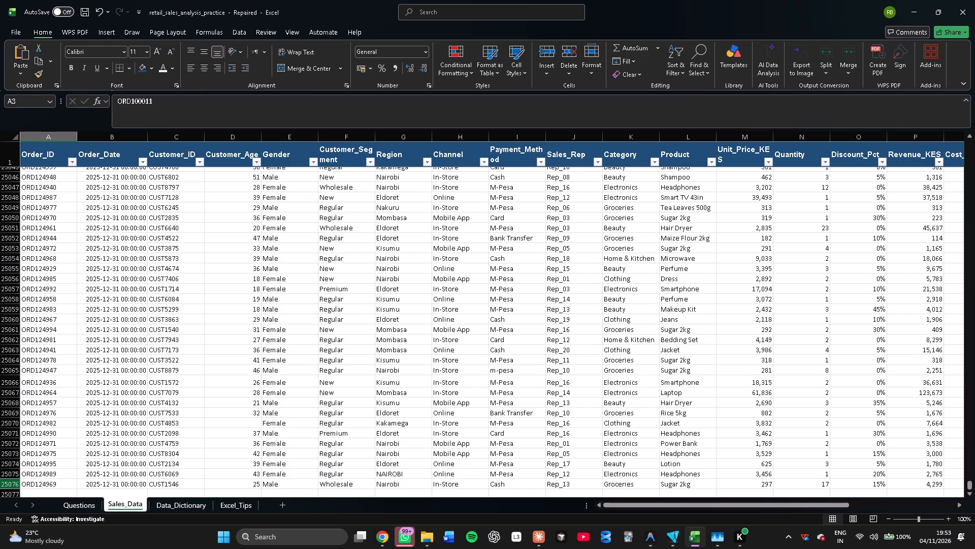
pyautogui.scroll(-1, 37, 479)
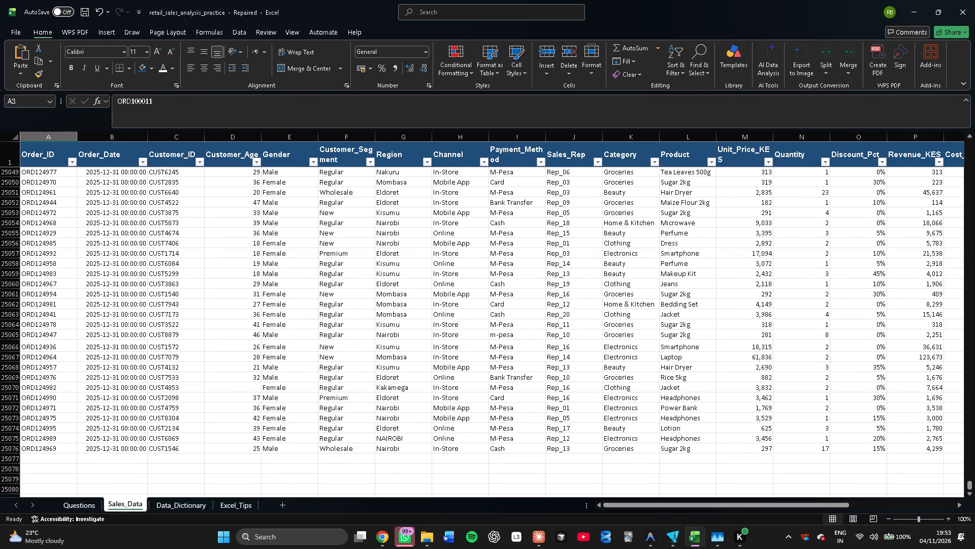
pyautogui.hscroll(2, 260, 468)
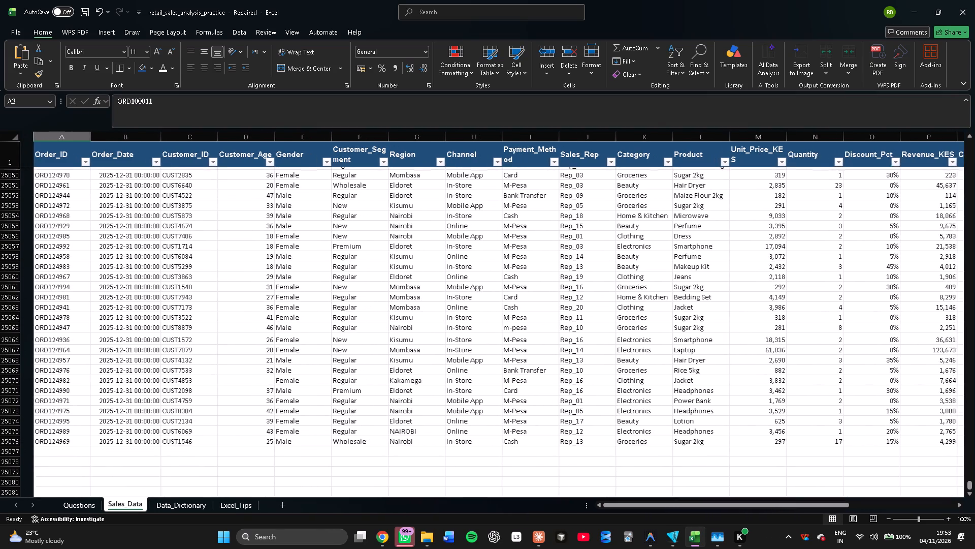
pyautogui.hscroll(1, 260, 468)
pyautogui.click(260, 468)
pyautogui.scroll(1, 260, 468)
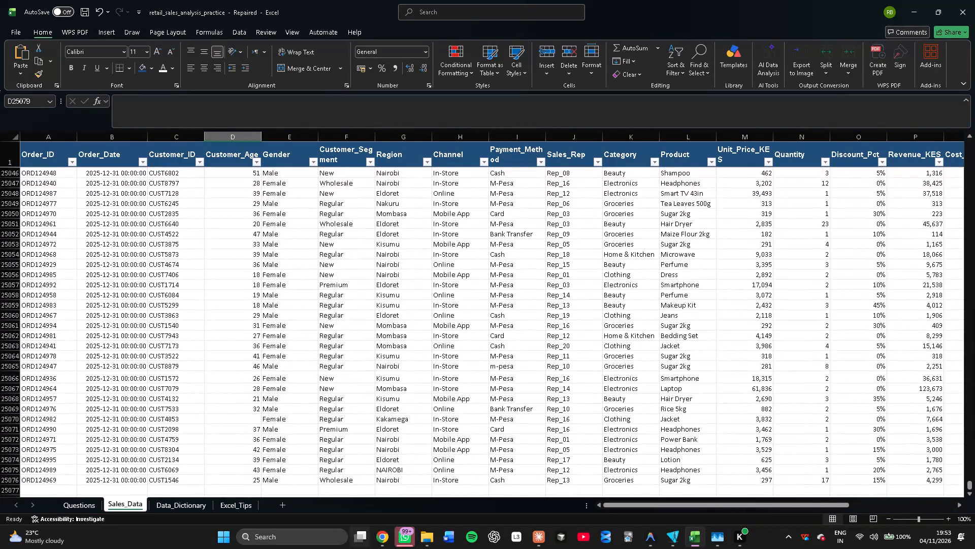
pyautogui.scroll(8, 588, 343)
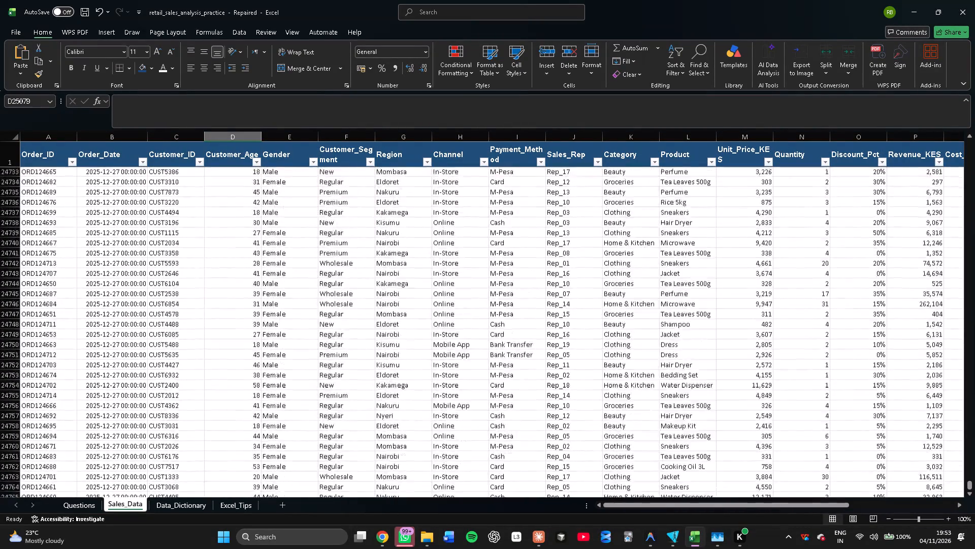
# Replace the row-count formula in V2 of Sales_Data with the value 25076.
pyautogui.moveTo(968, 482); pyautogui.dragTo(939, 408)
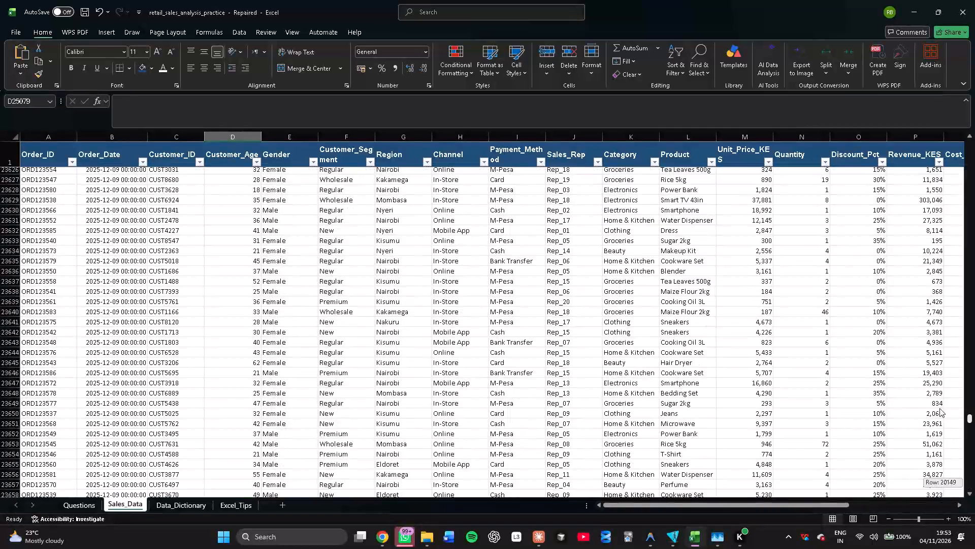
pyautogui.moveTo(939, 408); pyautogui.dragTo(906, 256)
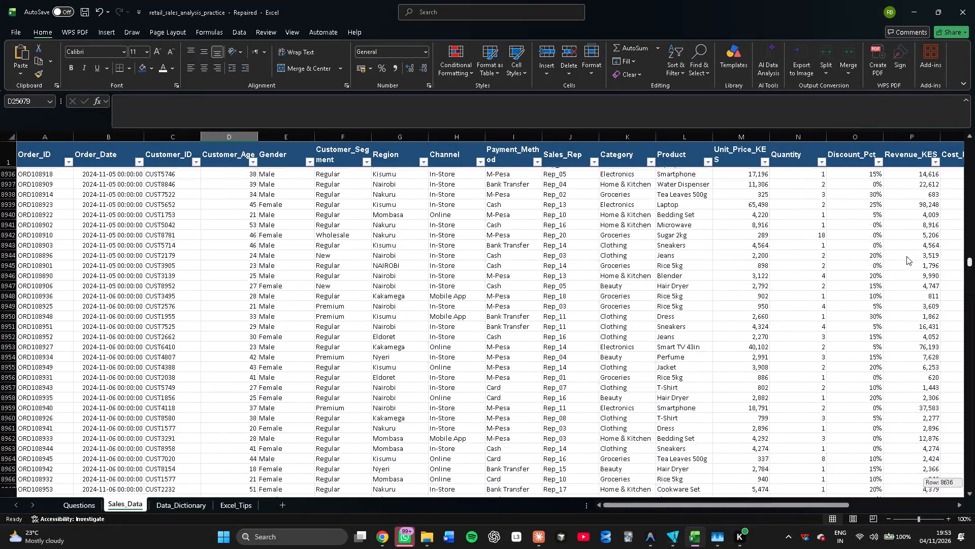
pyautogui.moveTo(906, 256); pyautogui.dragTo(906, 124)
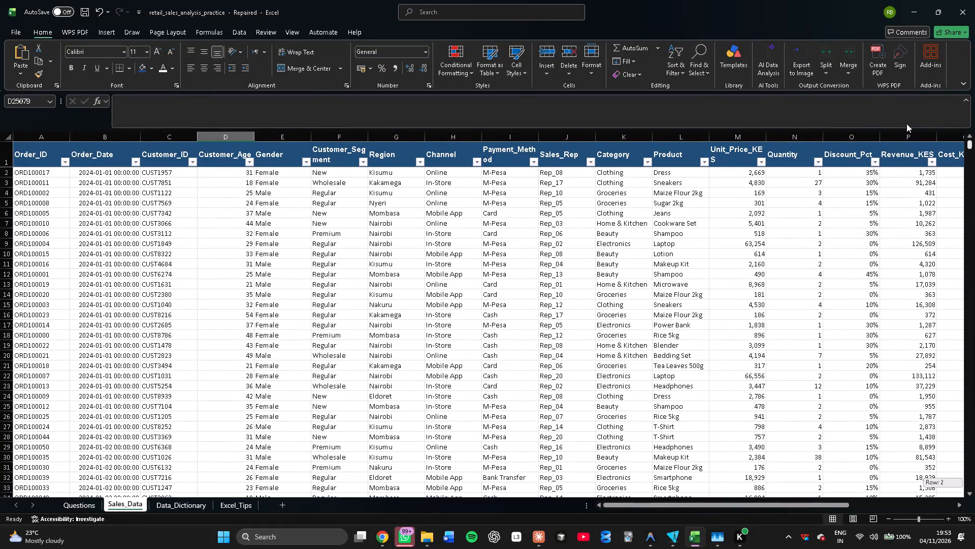
pyautogui.moveTo(906, 124); pyautogui.dragTo(907, 85)
pyautogui.hscroll(-5, 852, 273)
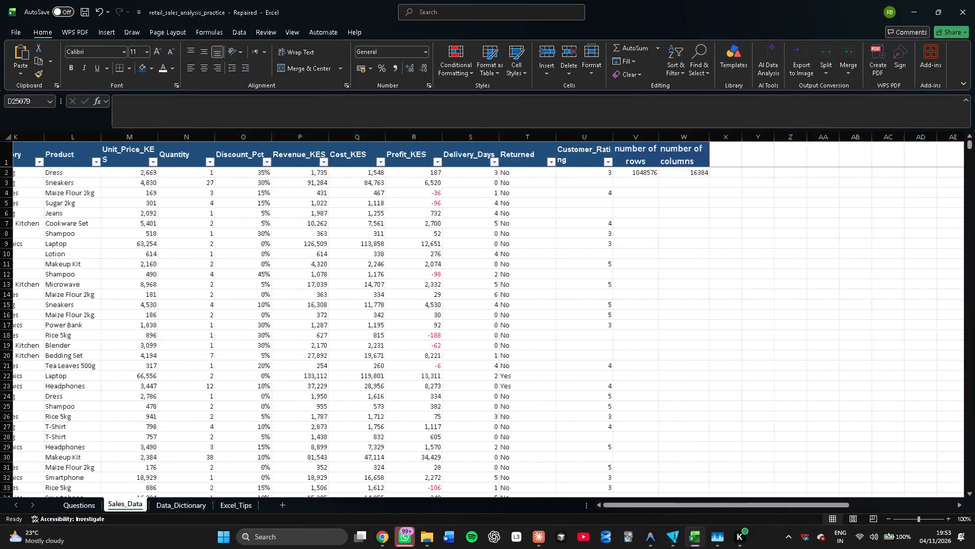
pyautogui.hscroll(-2, 852, 273)
pyautogui.hscroll(4, 852, 273)
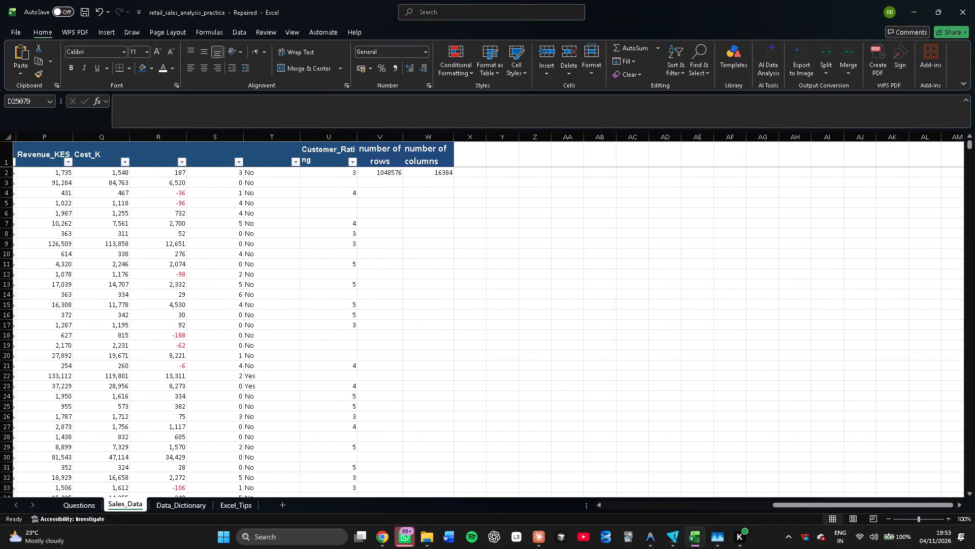
pyautogui.click(380, 176)
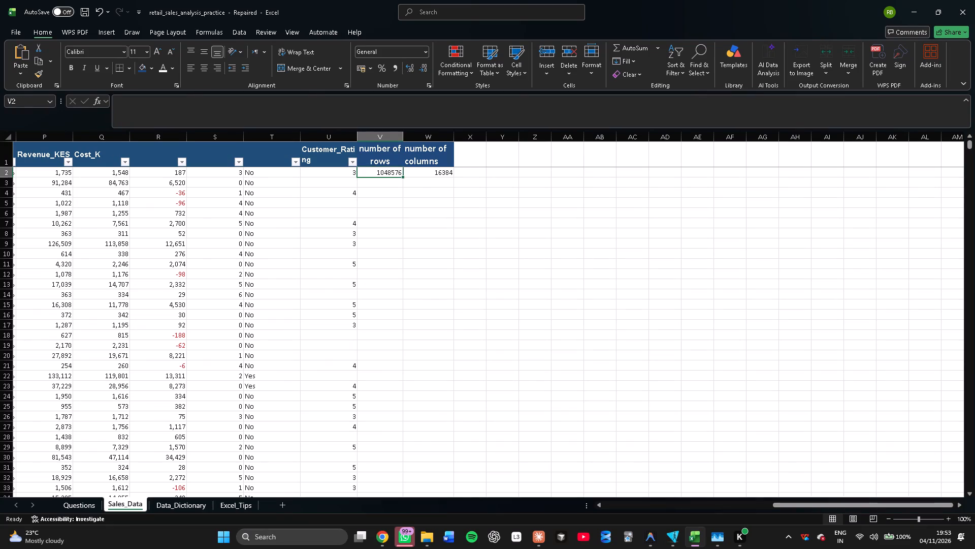
pyautogui.click(380, 176)
pyautogui.click(191, 108)
pyautogui.press('BackSpace')
pyautogui.press('BackSpace')
pyautogui.press('BackSpace')
pyautogui.press('BackSpace')
pyautogui.press('BackSpace')
pyautogui.press('BackSpace')
pyautogui.press('BackSpace')
pyautogui.press('BackSpace')
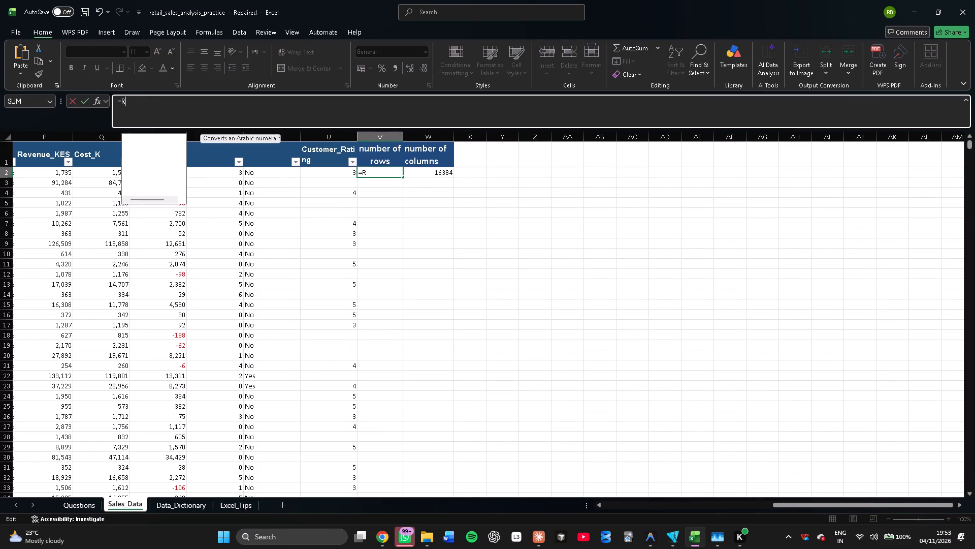
pyautogui.press('BackSpace')
pyautogui.press('BackSpace')
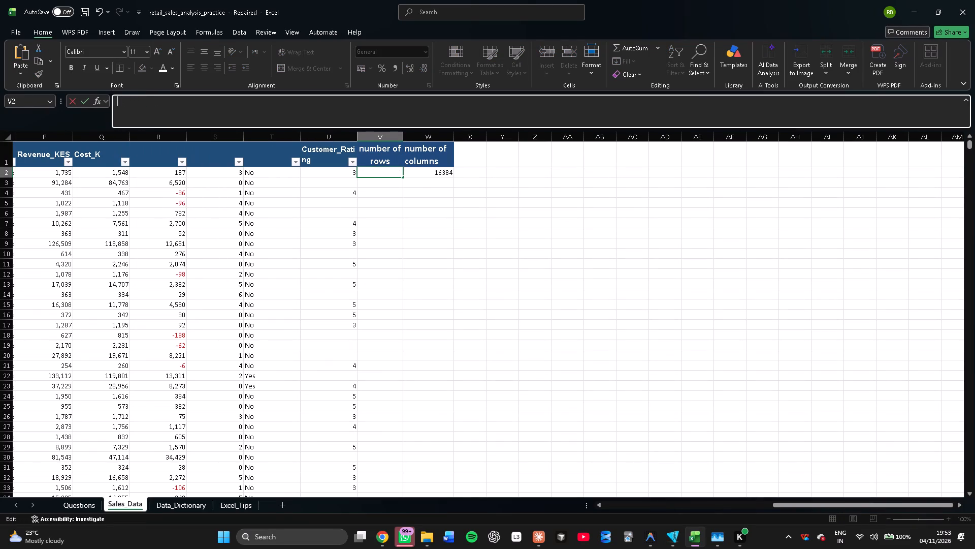
pyautogui.click(376, 172)
pyautogui.write('250')
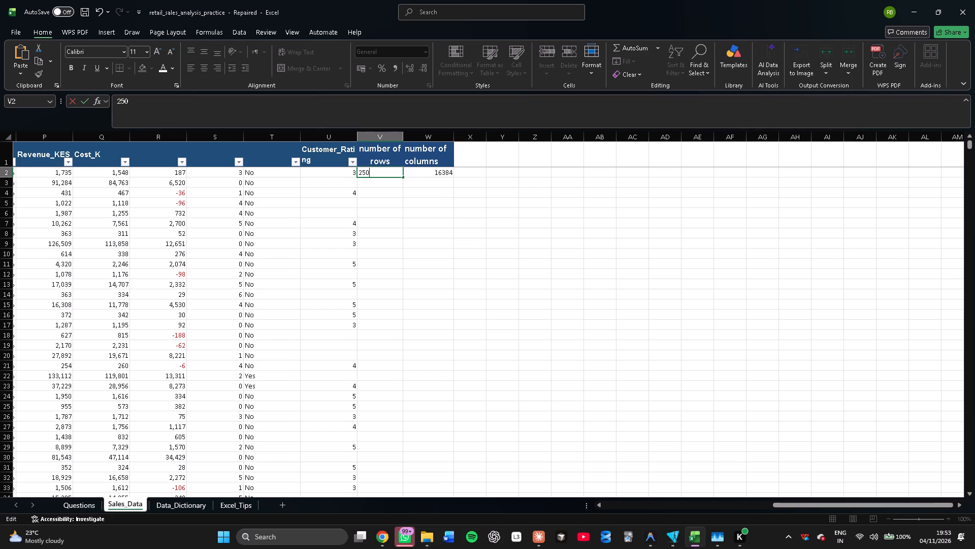
pyautogui.press('7')
pyautogui.press('6')
pyautogui.click(437, 172)
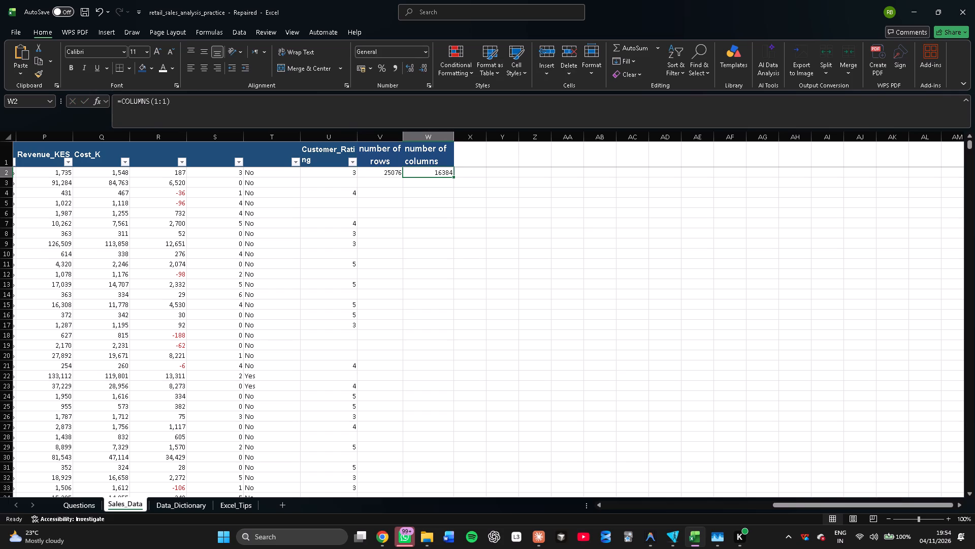
# Compare the column list in Data_Dictionary with the header columns of Sales_Data to establish how many data columns there are.
pyautogui.click(187, 509)
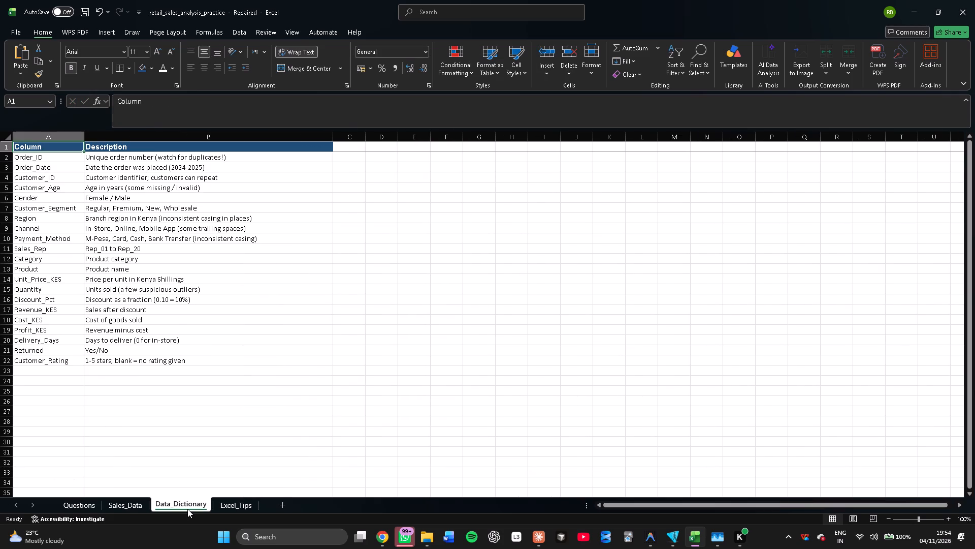
pyautogui.click(187, 509)
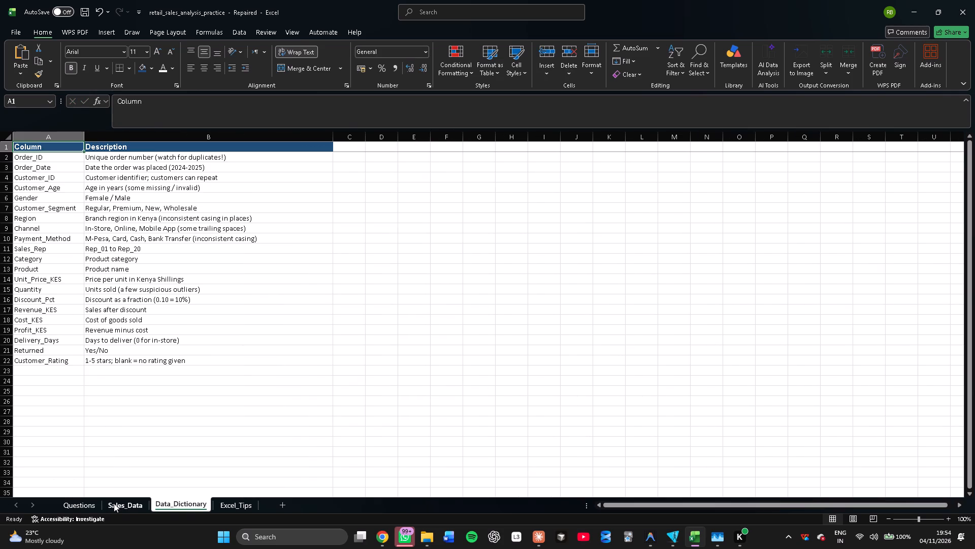
pyautogui.click(116, 503)
pyautogui.hscroll(1, 428, 216)
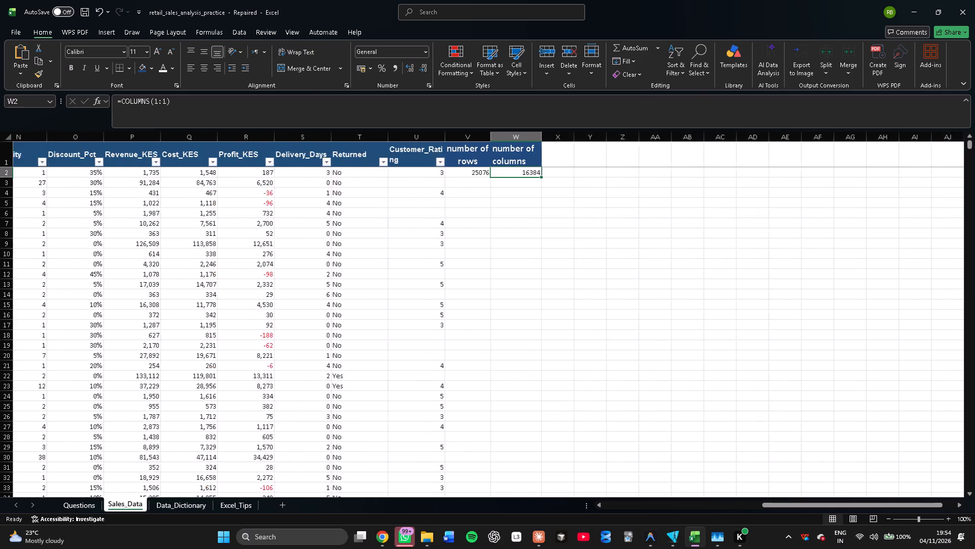
pyautogui.hscroll(7, 428, 216)
pyautogui.hscroll(-1, 428, 216)
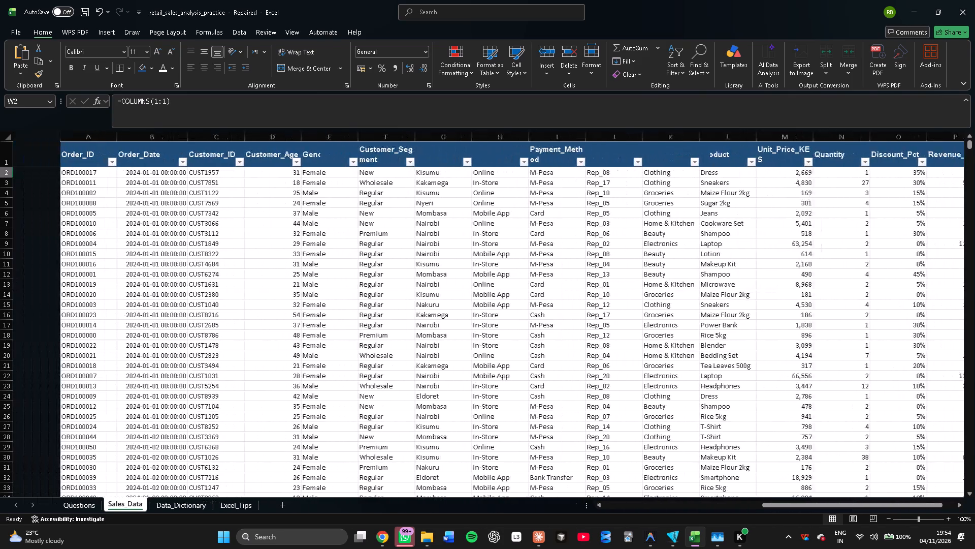
pyautogui.hscroll(-1, 428, 216)
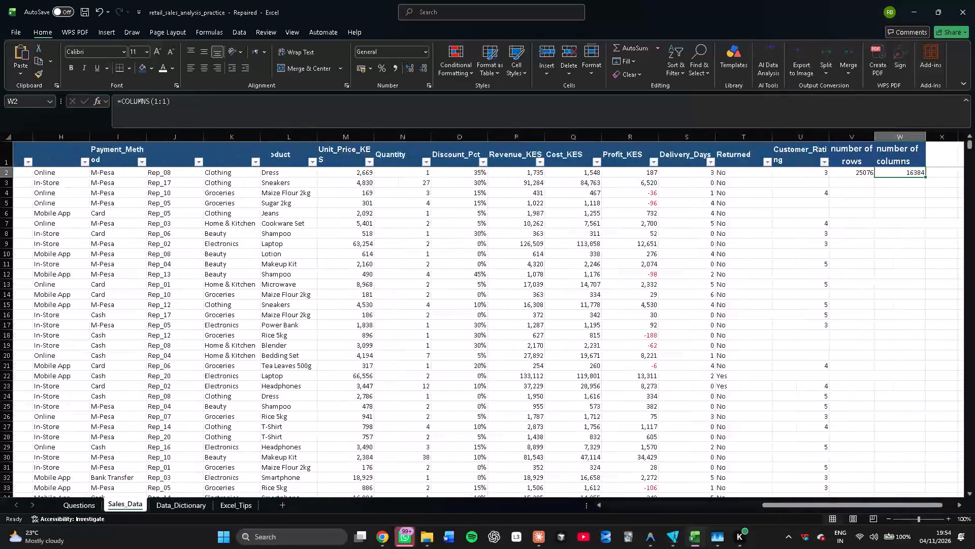
pyautogui.hscroll(-1, 428, 216)
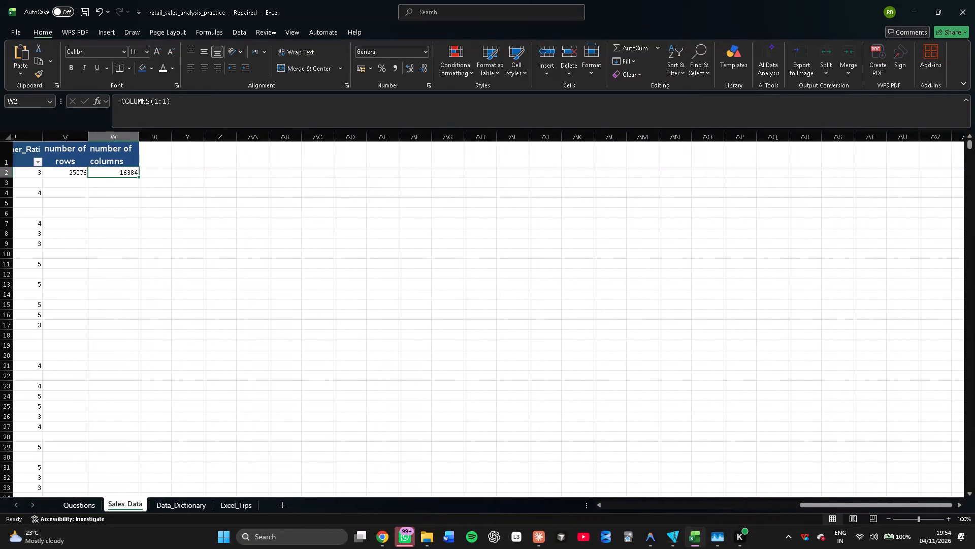
pyautogui.hscroll(3, 439, 216)
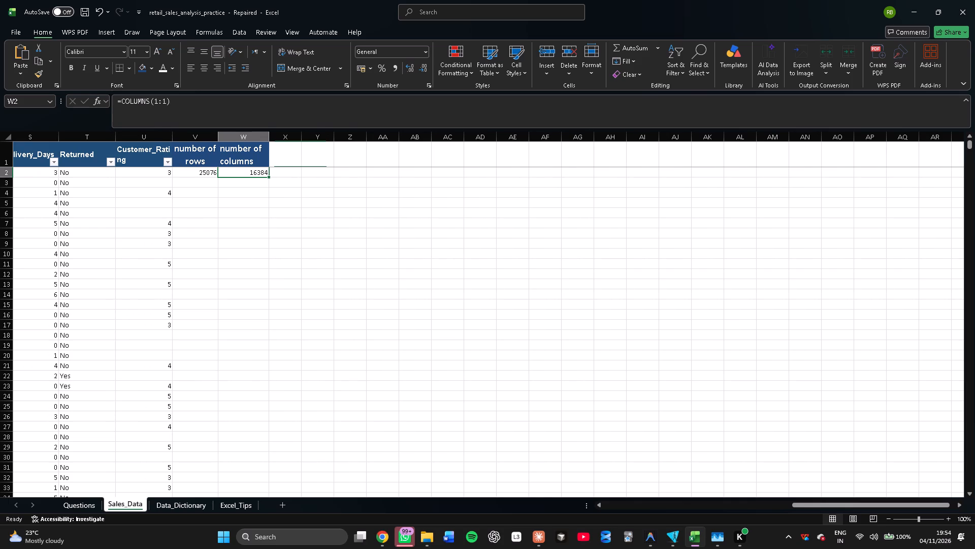
pyautogui.click(204, 501)
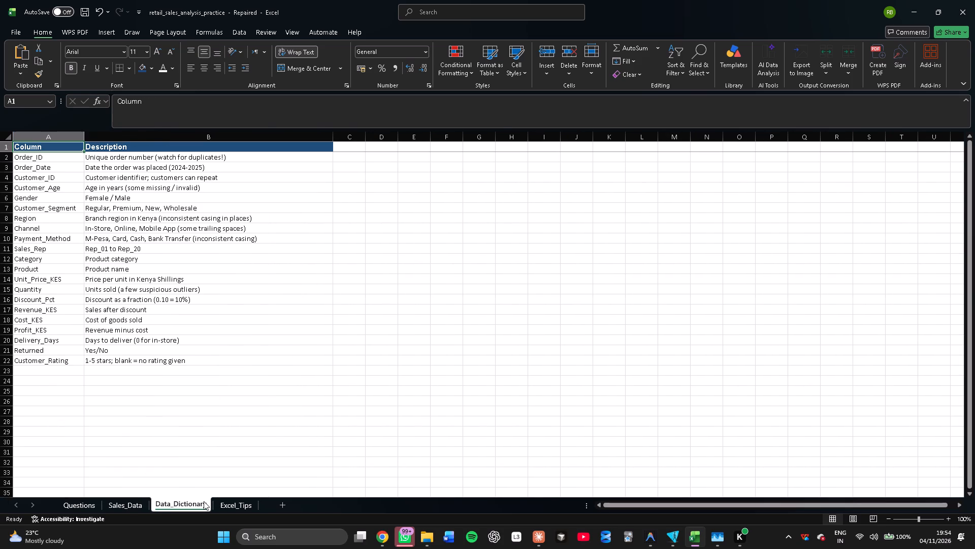
pyautogui.click(131, 507)
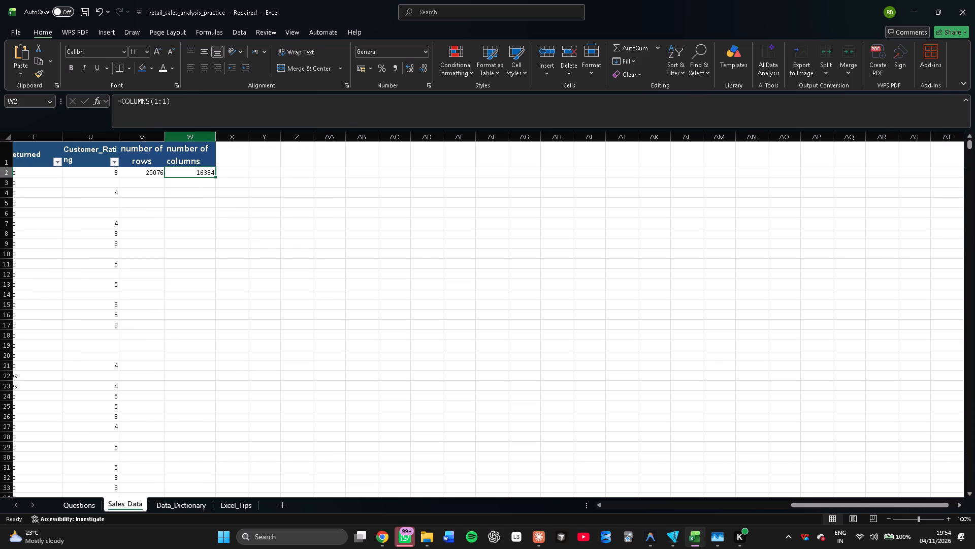
# Replace the column-count formula in W2 of Sales_Data with the value 21.
pyautogui.doubleClick(192, 172)
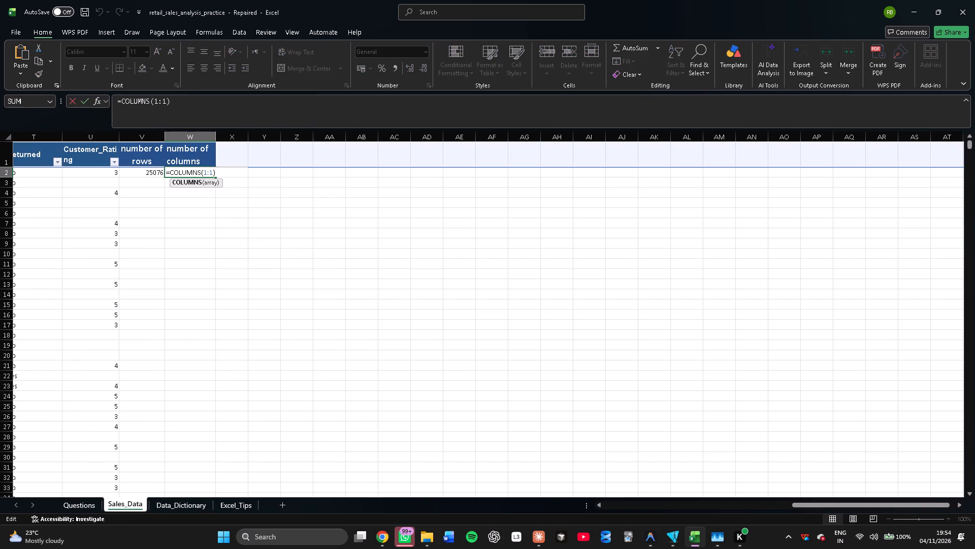
pyautogui.click(187, 104)
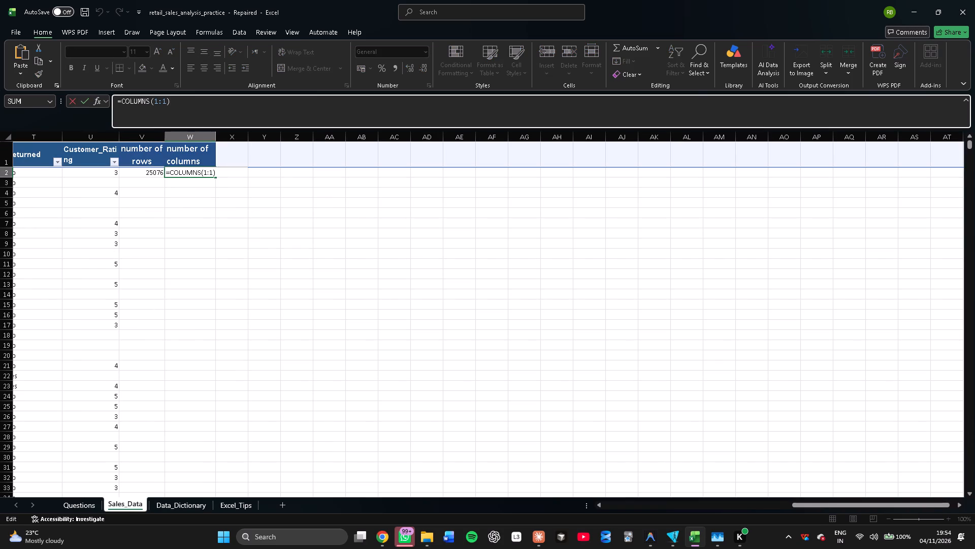
pyautogui.press('BackSpace')
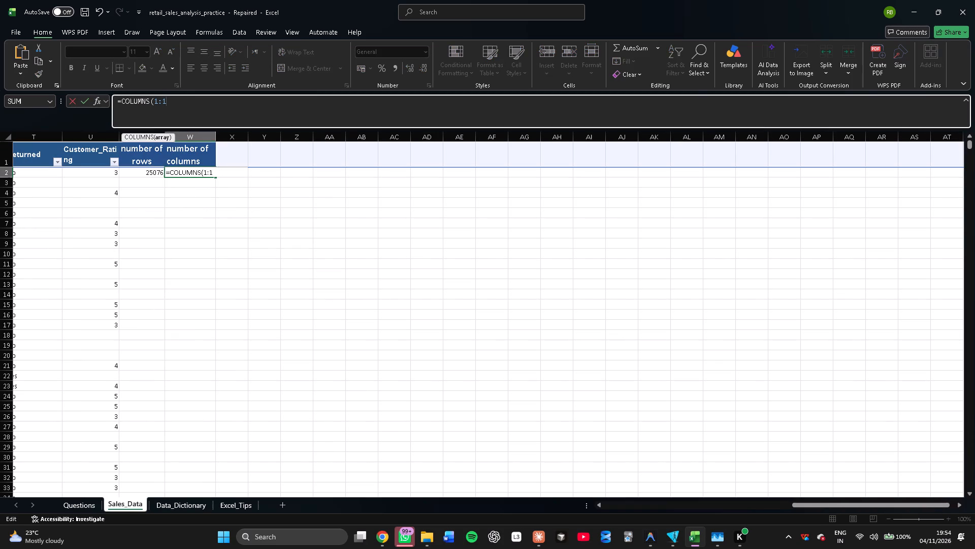
pyautogui.press('BackSpace')
pyautogui.press('BackSpace')
pyautogui.press('BackSpace')
pyautogui.press('BackSpace')
pyautogui.press('BackSpace')
pyautogui.press('BackSpace')
pyautogui.press('BackSpace')
pyautogui.press('BackSpace')
pyautogui.press('BackSpace')
pyautogui.press('BackSpace')
pyautogui.press('BackSpace')
pyautogui.press('BackSpace')
pyautogui.press('BackSpace')
pyautogui.press('BackSpace')
pyautogui.press('BackSpace')
pyautogui.press('BackSpace')
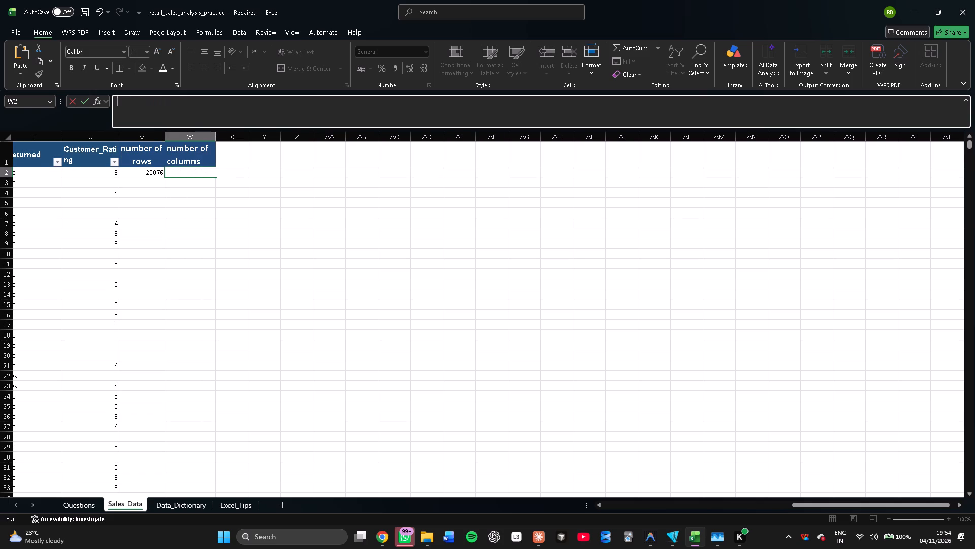
pyautogui.write('21')
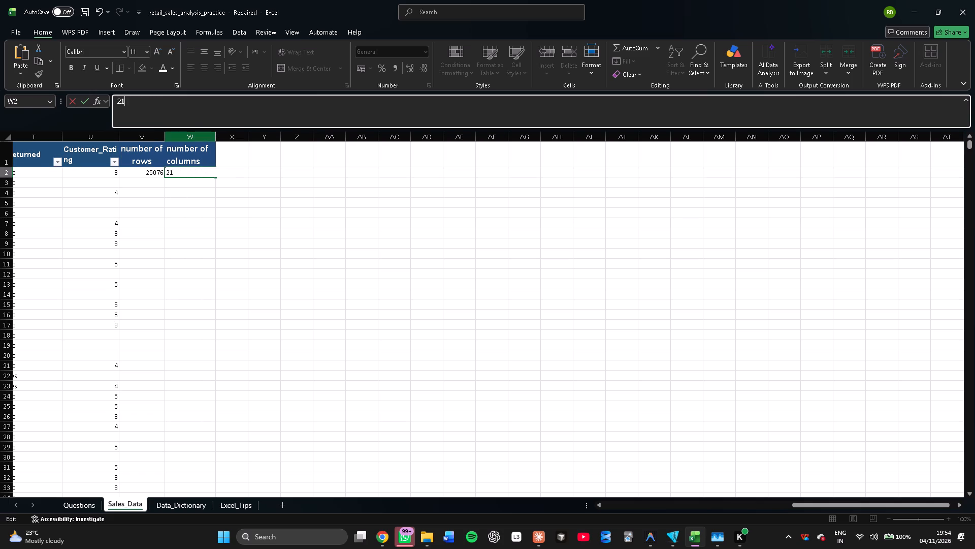
pyautogui.click(190, 193)
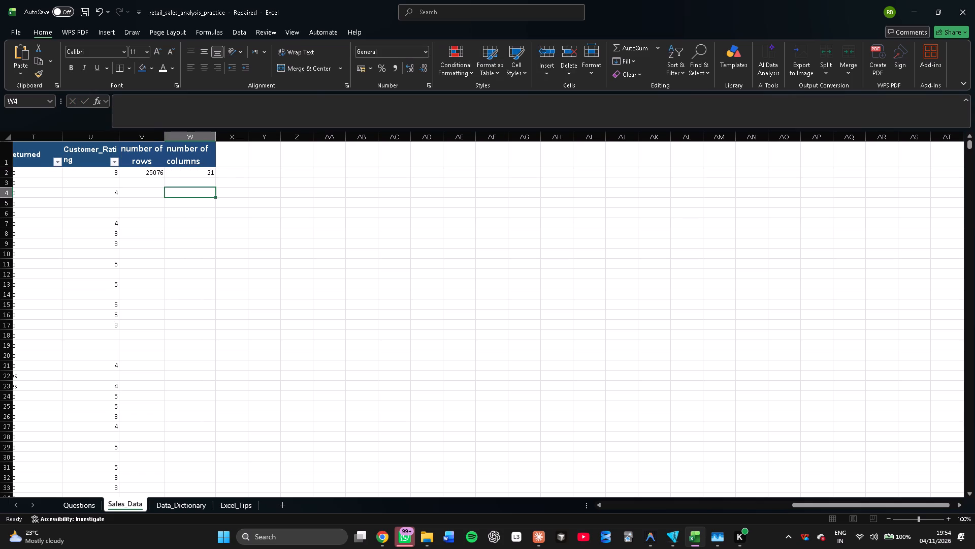
pyautogui.click(155, 174)
pyautogui.click(192, 171)
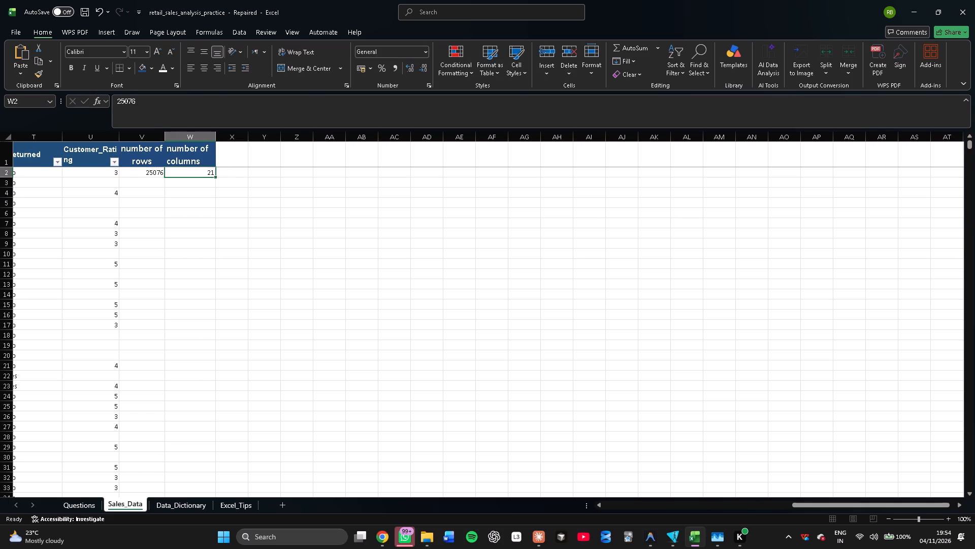
pyautogui.click(180, 198)
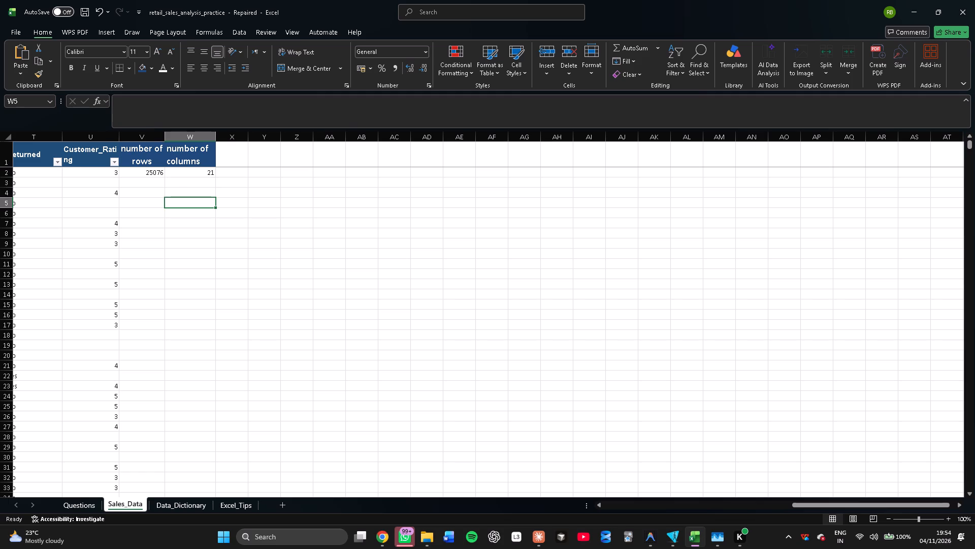
# Start a formula in X2 of Sales_Data, beside the column count.
pyautogui.click(229, 173)
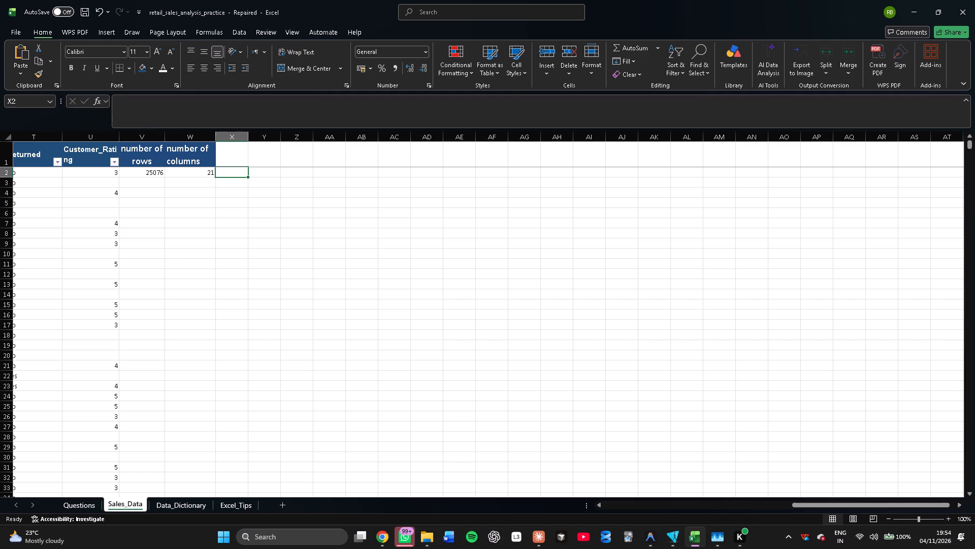
pyautogui.press('=')
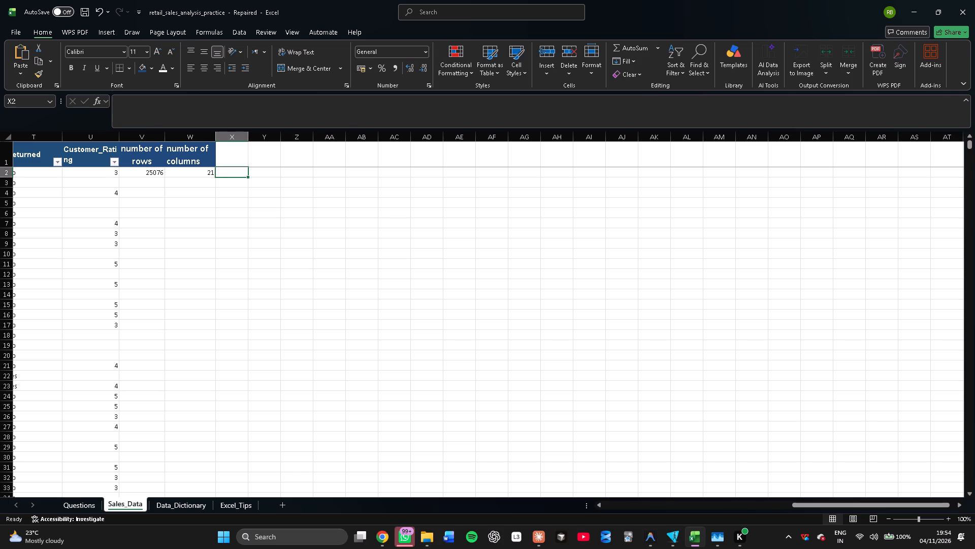
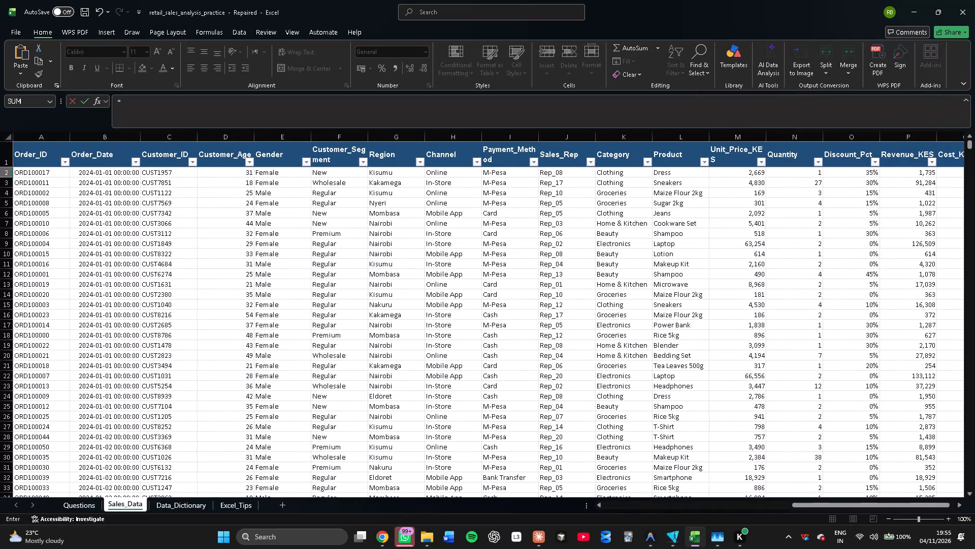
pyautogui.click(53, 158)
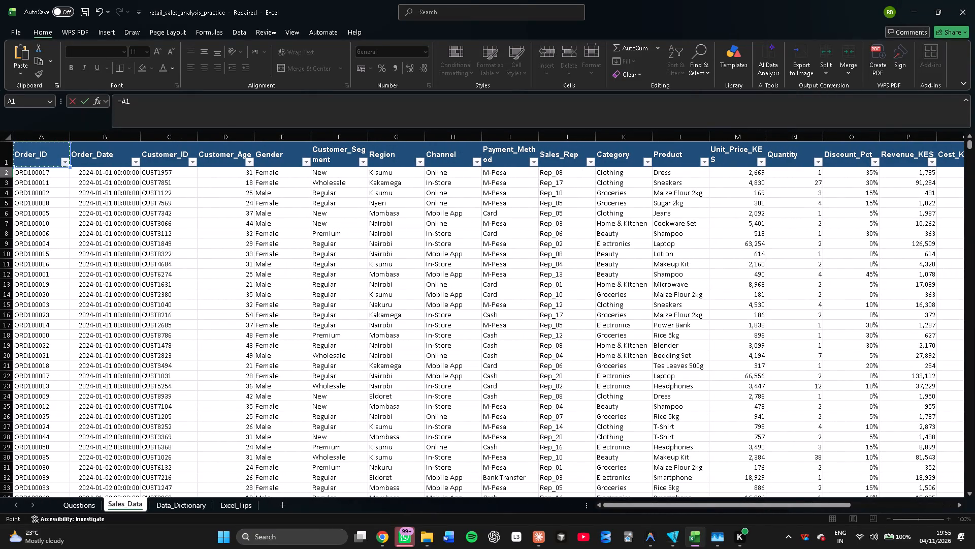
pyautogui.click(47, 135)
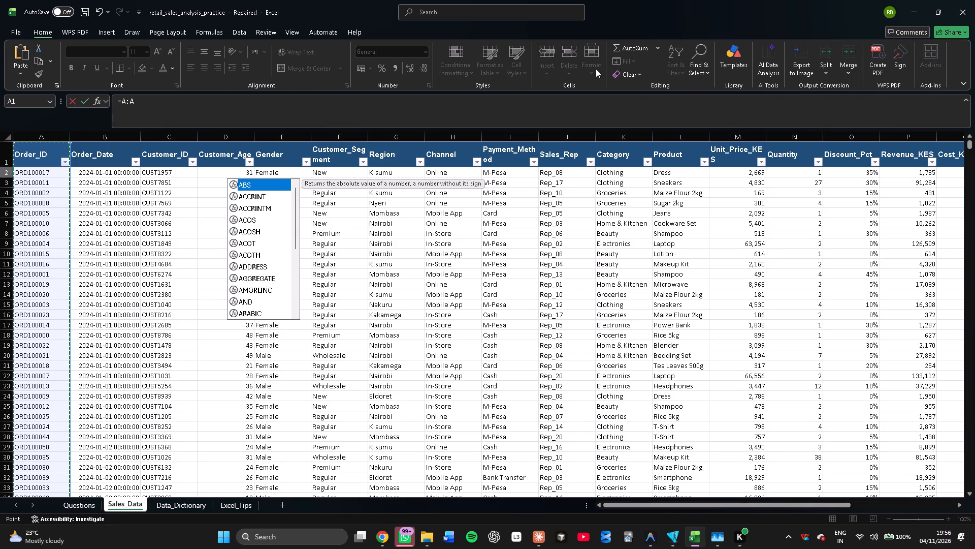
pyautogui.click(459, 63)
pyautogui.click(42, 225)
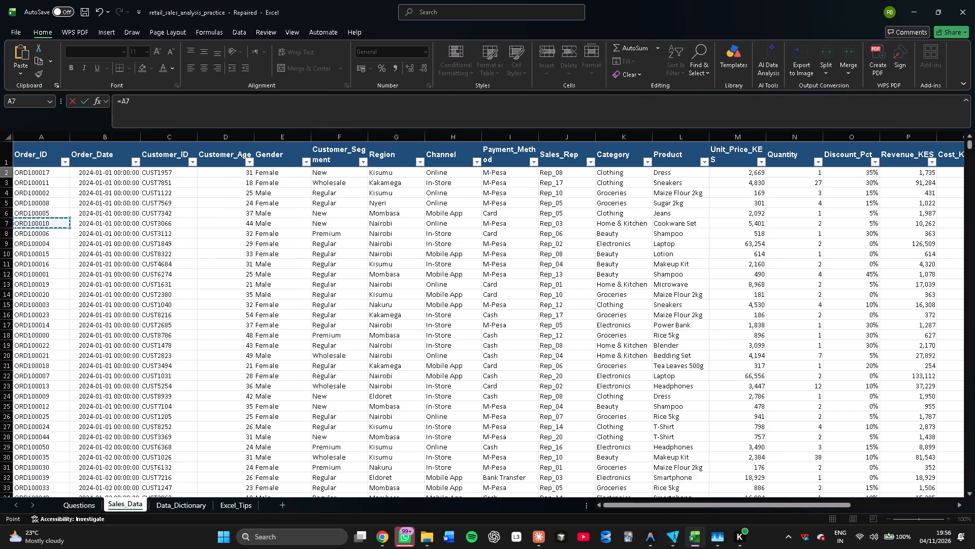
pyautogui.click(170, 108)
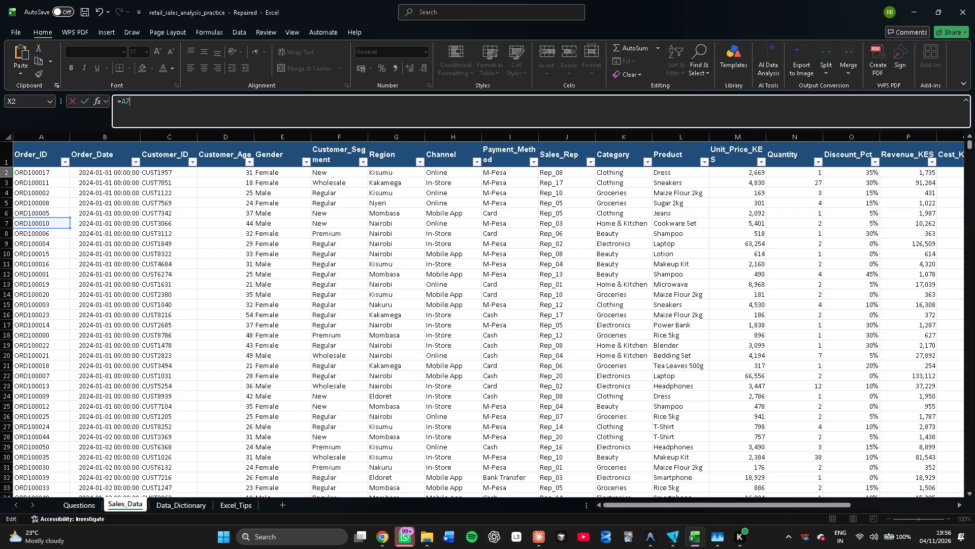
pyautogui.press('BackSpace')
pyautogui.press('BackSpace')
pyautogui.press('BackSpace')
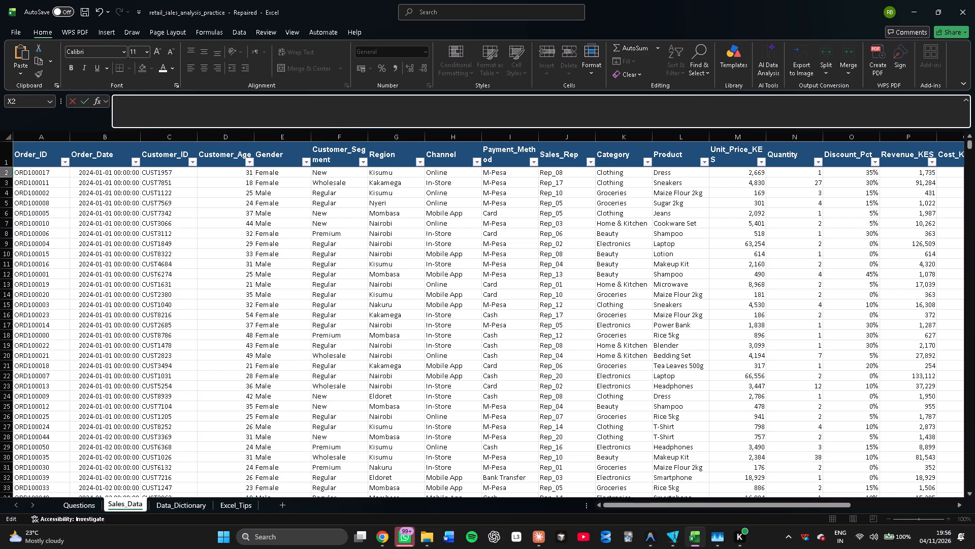
# Highlight duplicate values in the whole Order_ID column of Sales_Data with a conditional format of Red Text.
pyautogui.click(32, 140)
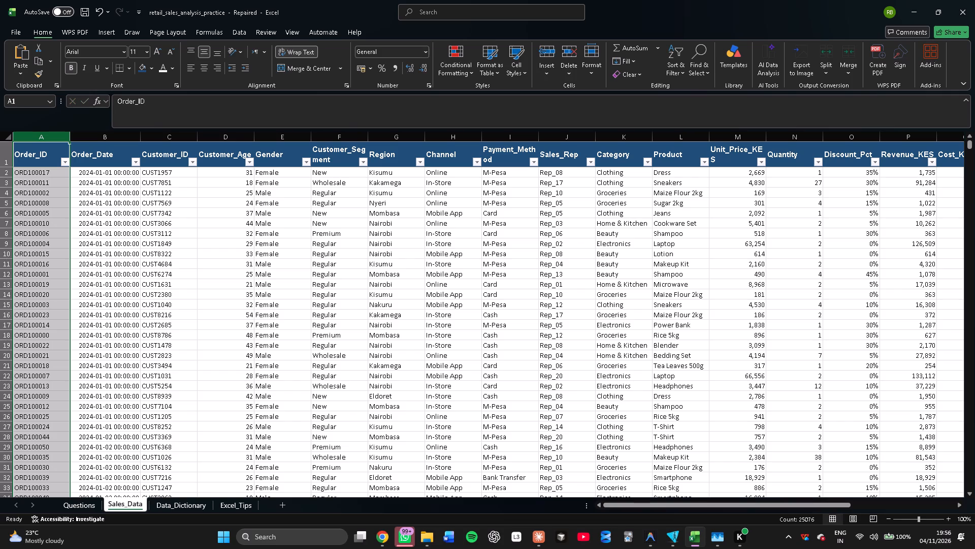
pyautogui.click(472, 70)
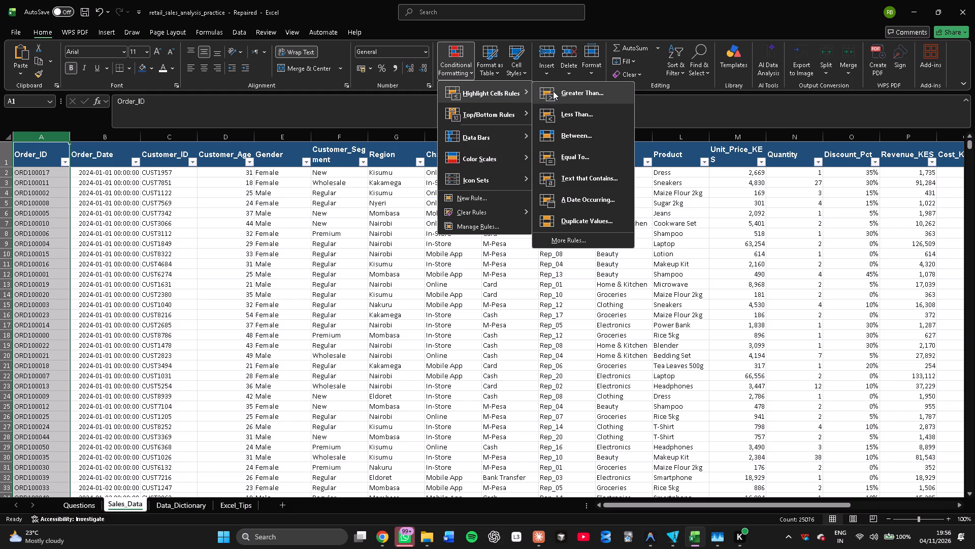
pyautogui.click(605, 219)
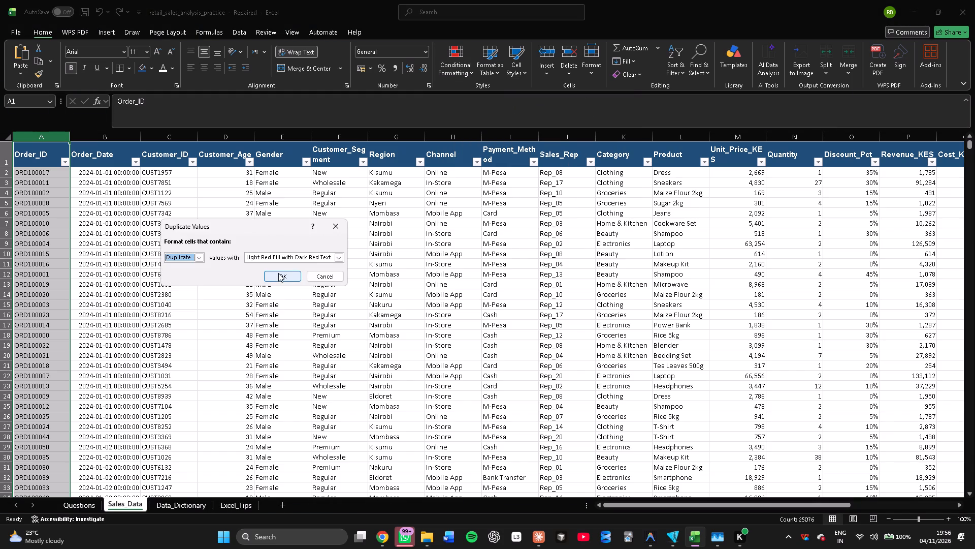
pyautogui.click(337, 259)
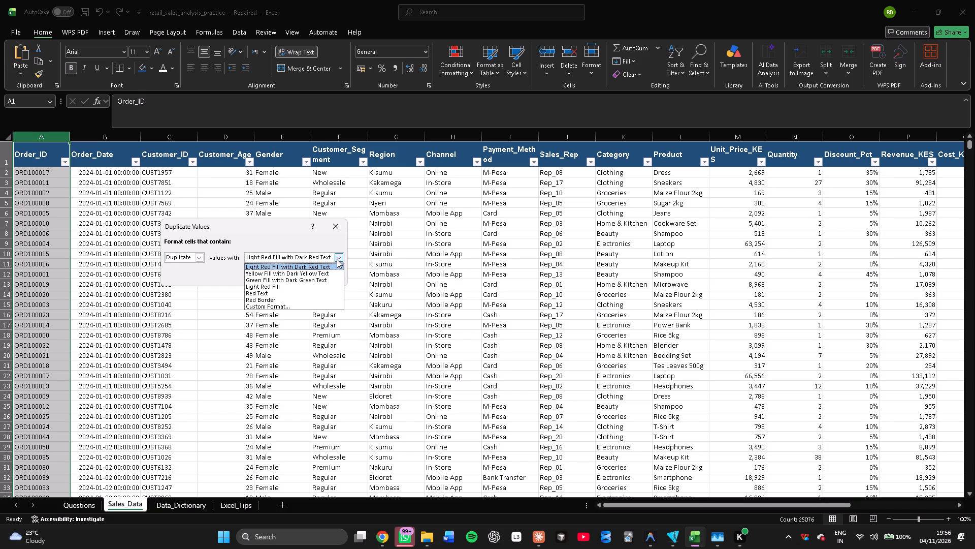
pyautogui.click(337, 259)
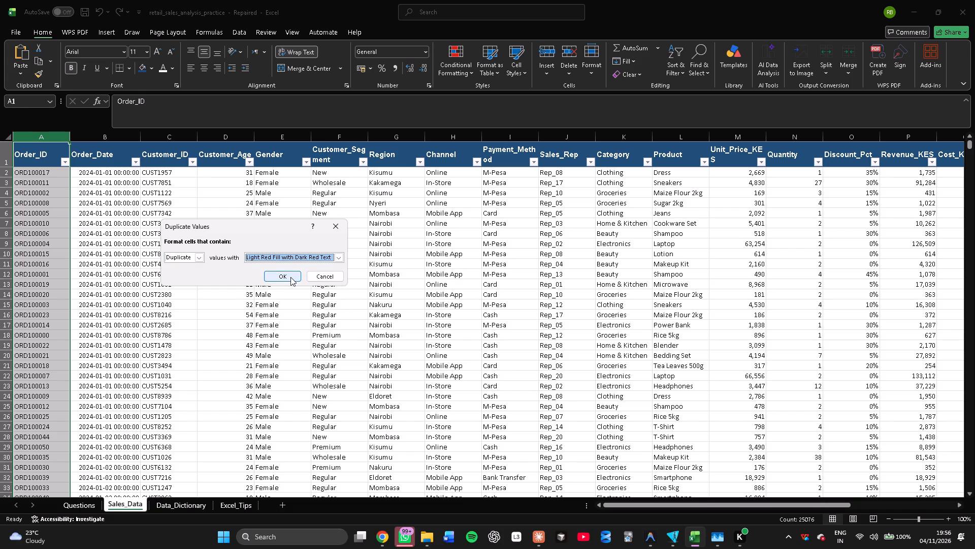
pyautogui.click(335, 260)
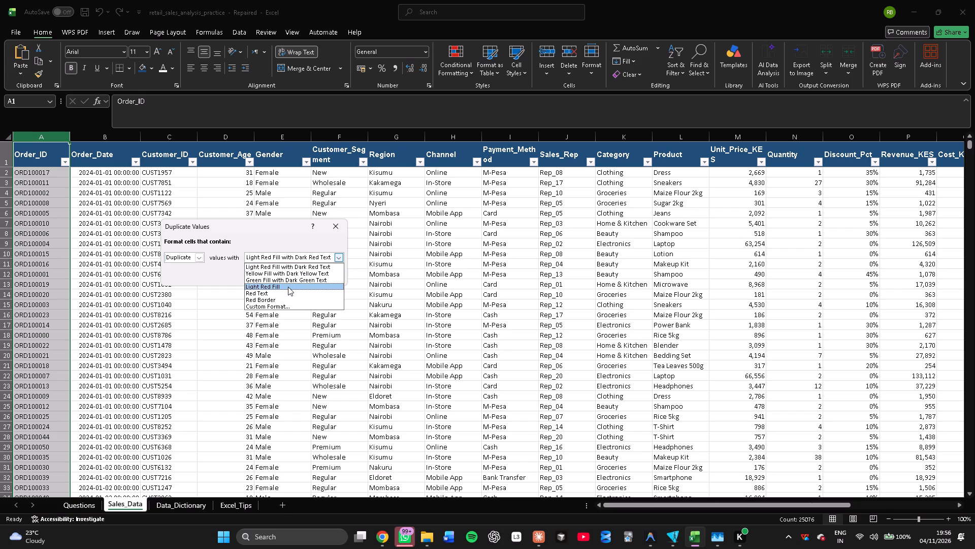
pyautogui.click(283, 294)
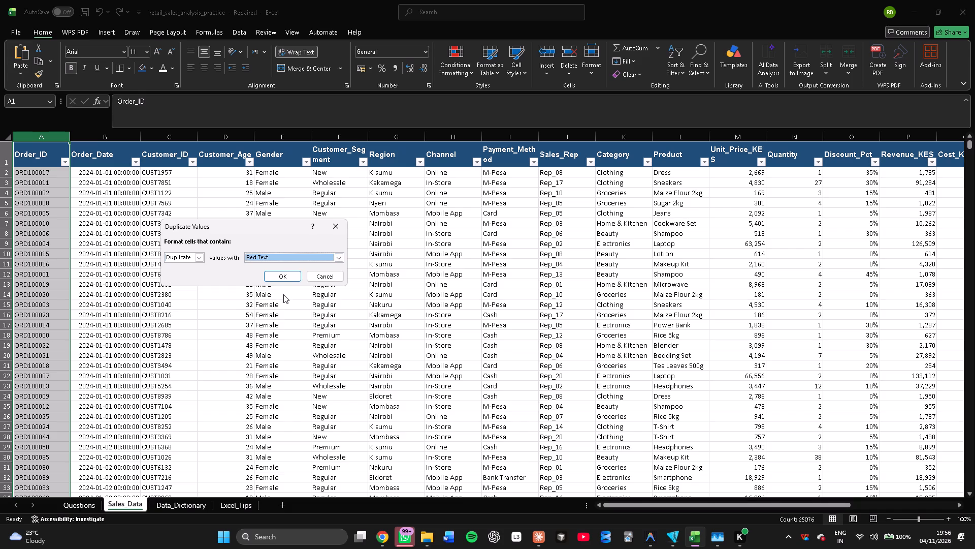
pyautogui.click(291, 278)
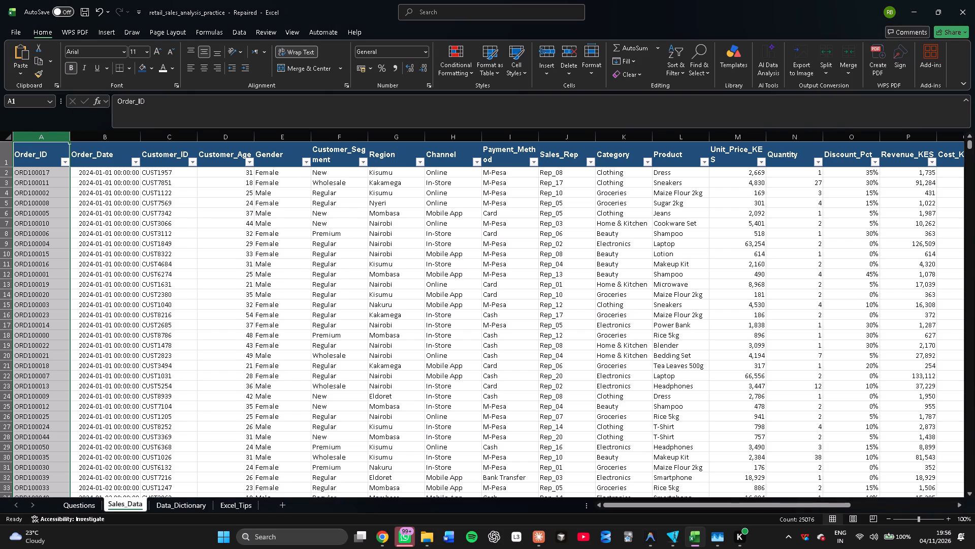
# Look through the Order_ID column of Sales_Data for order IDs marked in red as duplicates, ending back at the first rows.
pyautogui.scroll(-8, 176, 263)
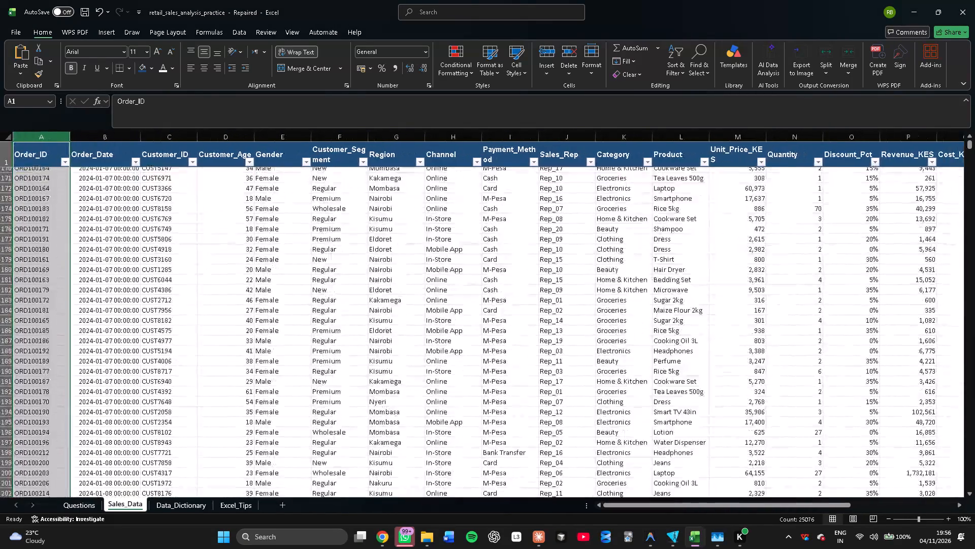
pyautogui.scroll(-9, 176, 263)
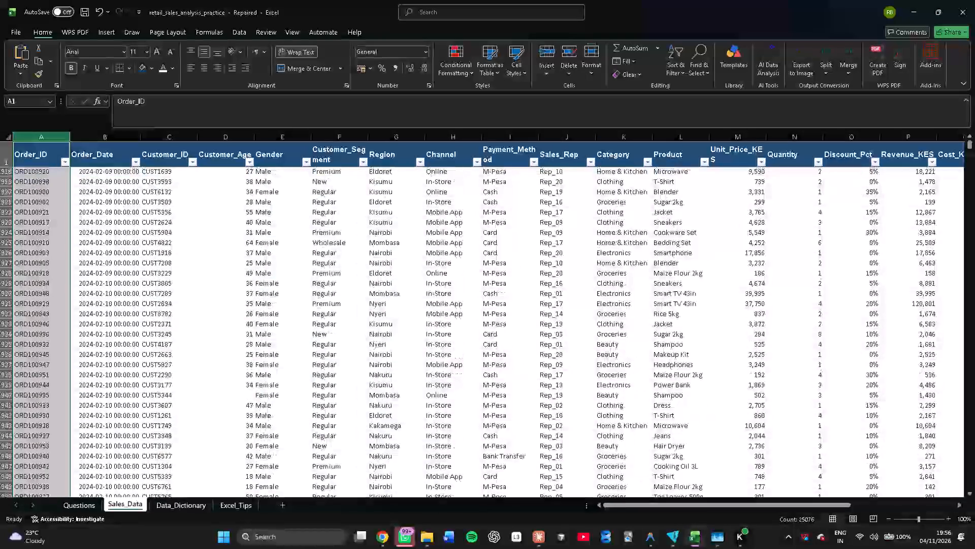
pyautogui.scroll(-10, 176, 263)
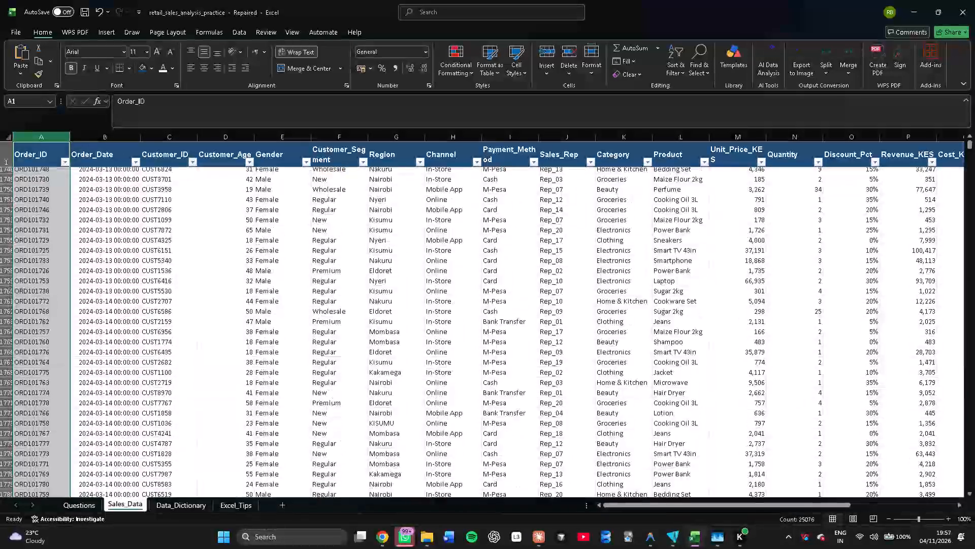
pyautogui.scroll(-6, 176, 263)
pyautogui.hscroll(2, 176, 263)
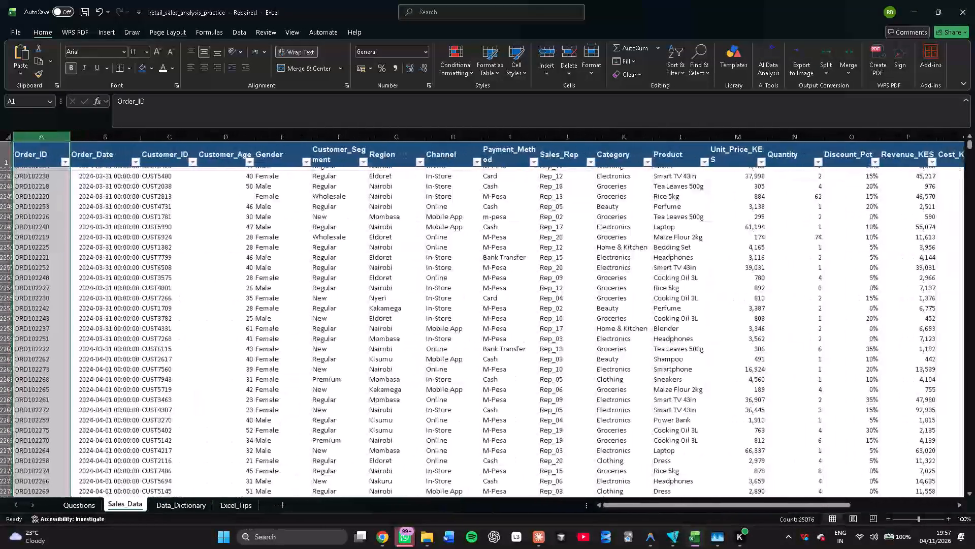
pyautogui.scroll(-9, 176, 263)
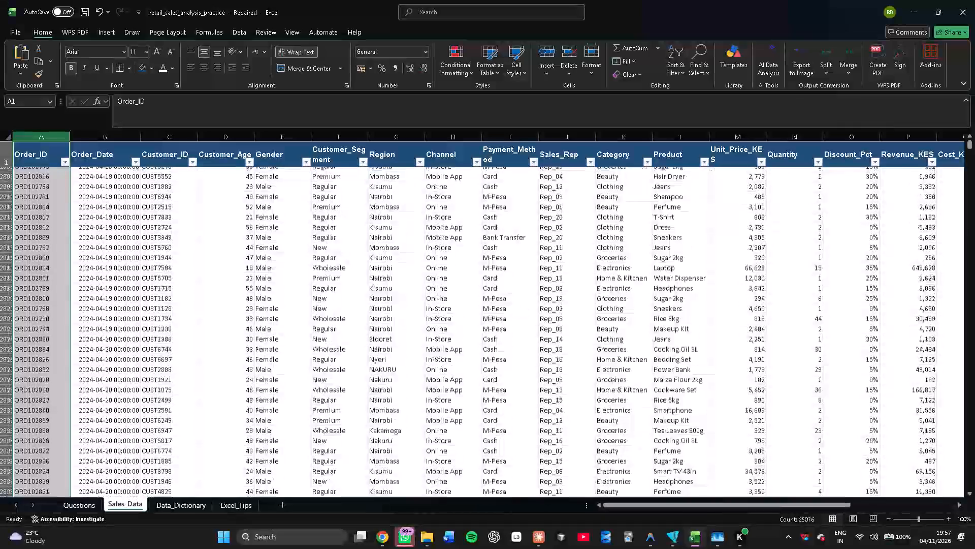
pyautogui.scroll(-9, 176, 263)
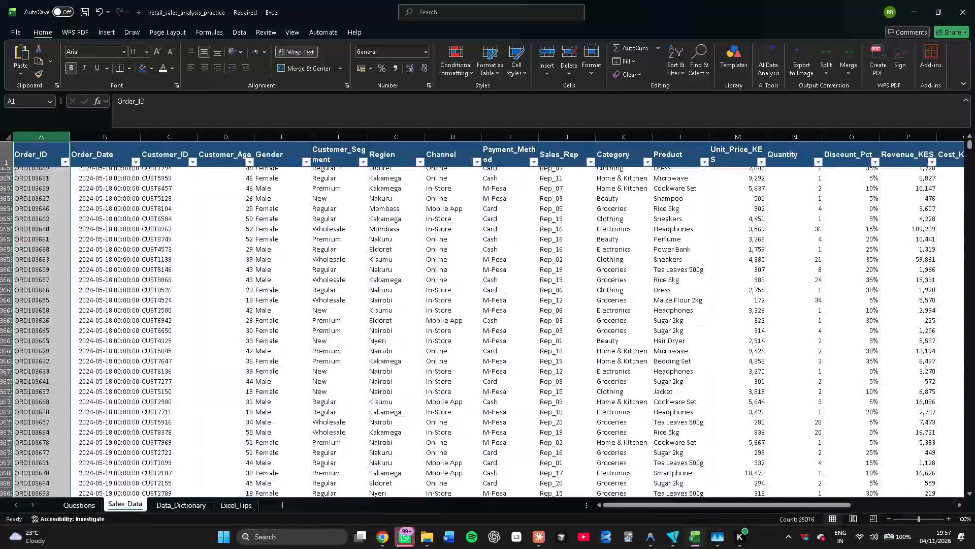
pyautogui.scroll(-20, 176, 263)
pyautogui.scroll(-7, 176, 263)
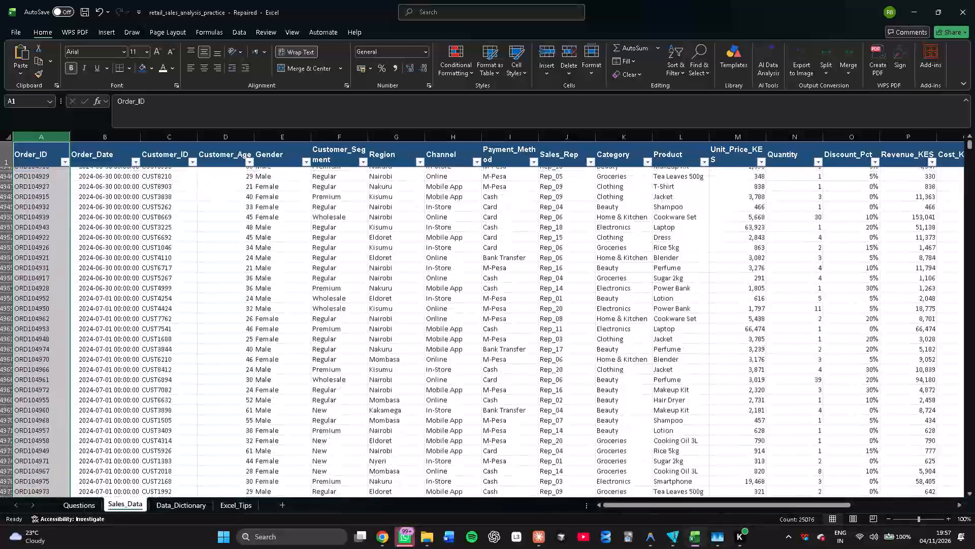
pyautogui.scroll(-17, 176, 263)
pyautogui.scroll(-16, 176, 263)
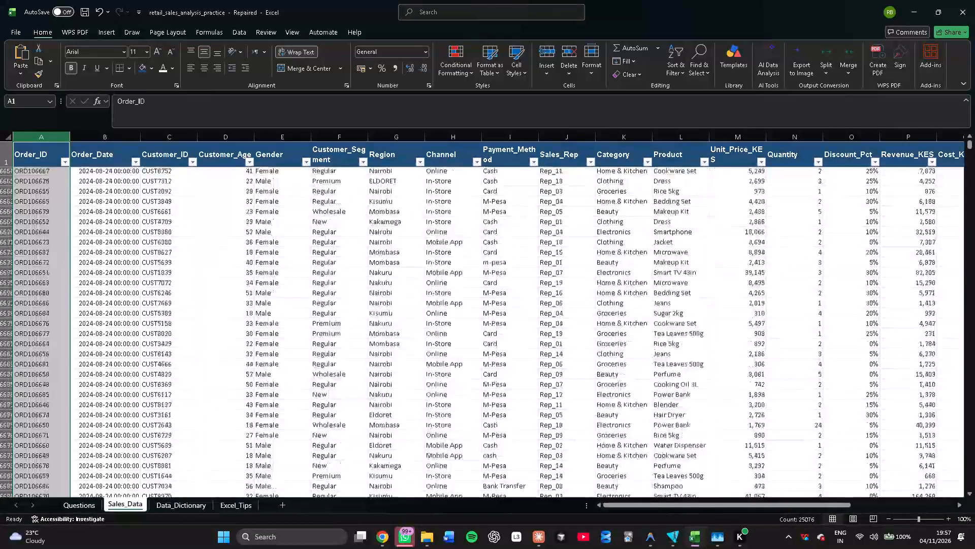
pyautogui.scroll(-16, 176, 263)
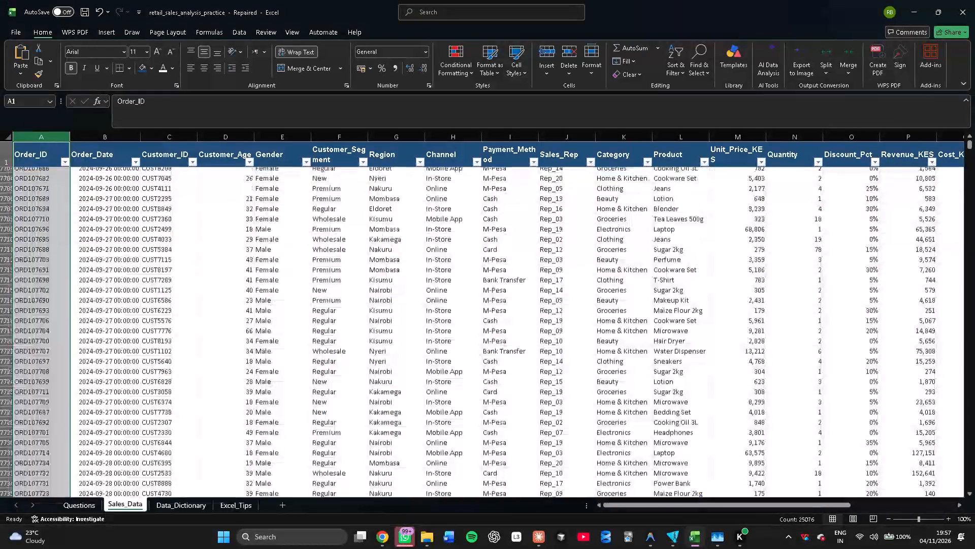
pyautogui.scroll(-16, 176, 263)
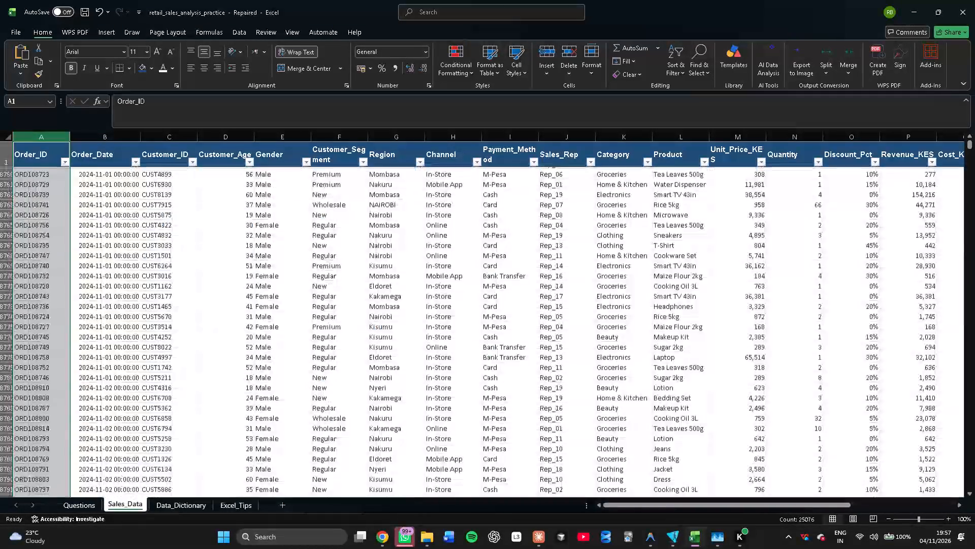
pyautogui.scroll(-17, 176, 263)
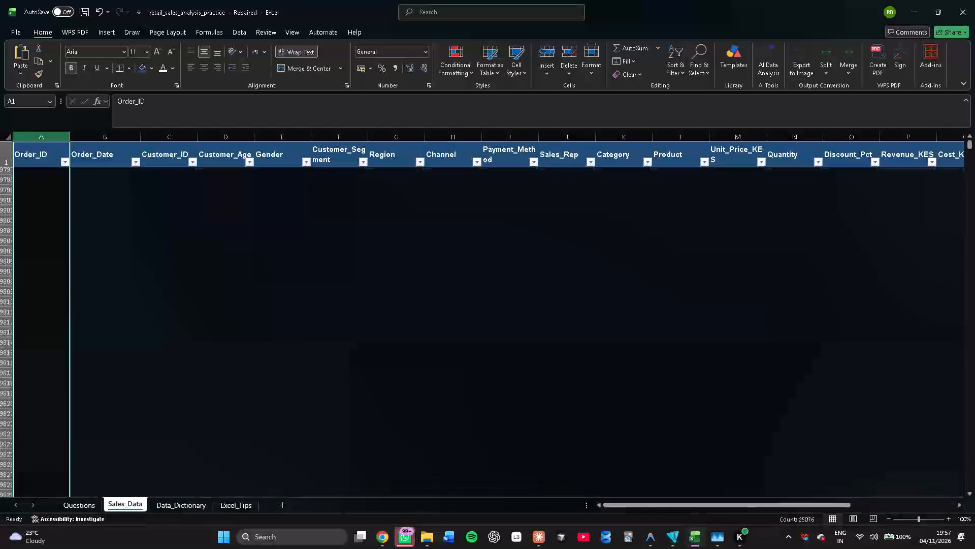
pyautogui.scroll(-12, 176, 263)
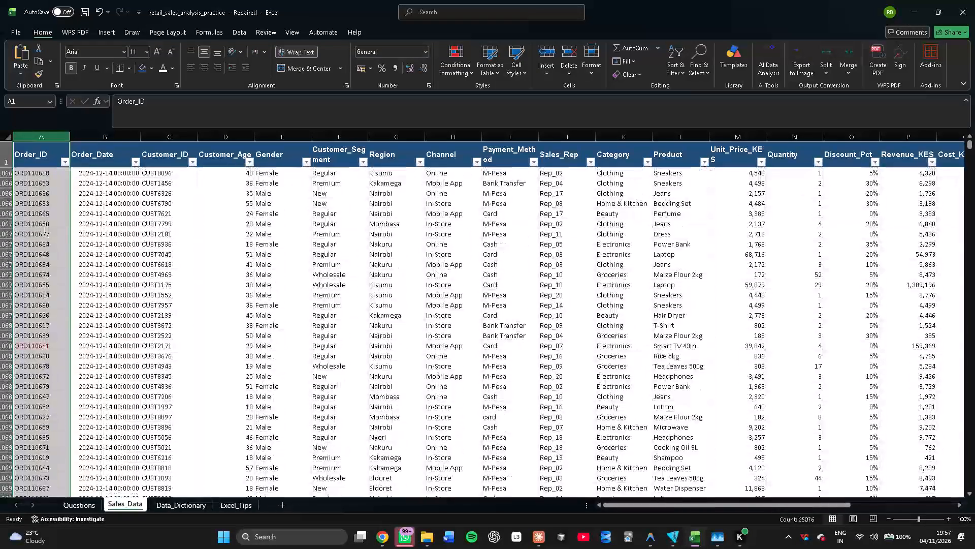
pyautogui.scroll(10, 176, 263)
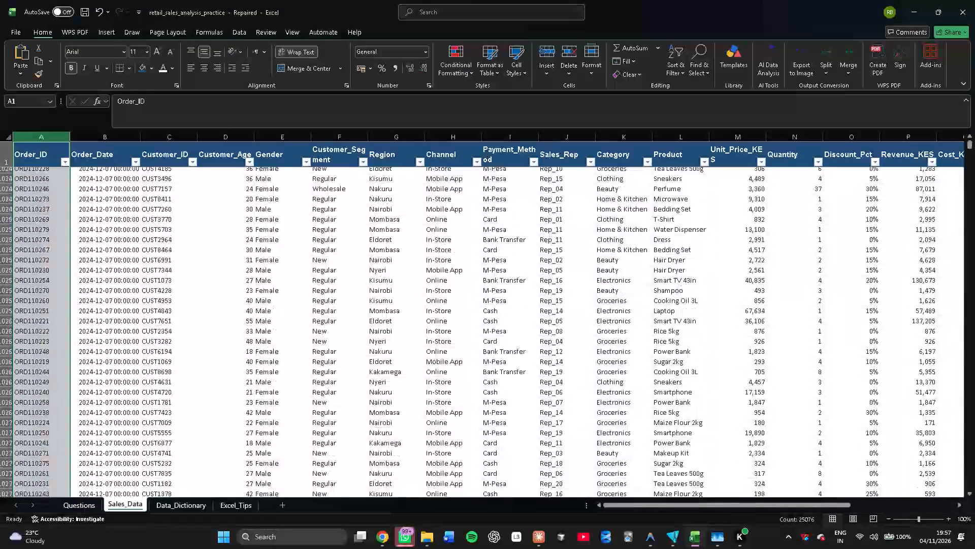
pyautogui.scroll(15, 176, 263)
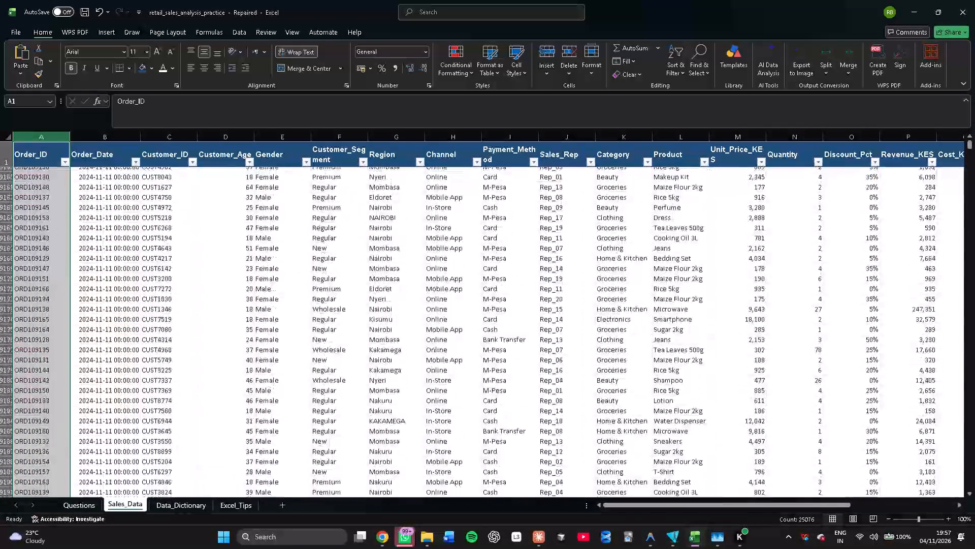
pyautogui.scroll(12, 176, 263)
pyautogui.scroll(18, 176, 263)
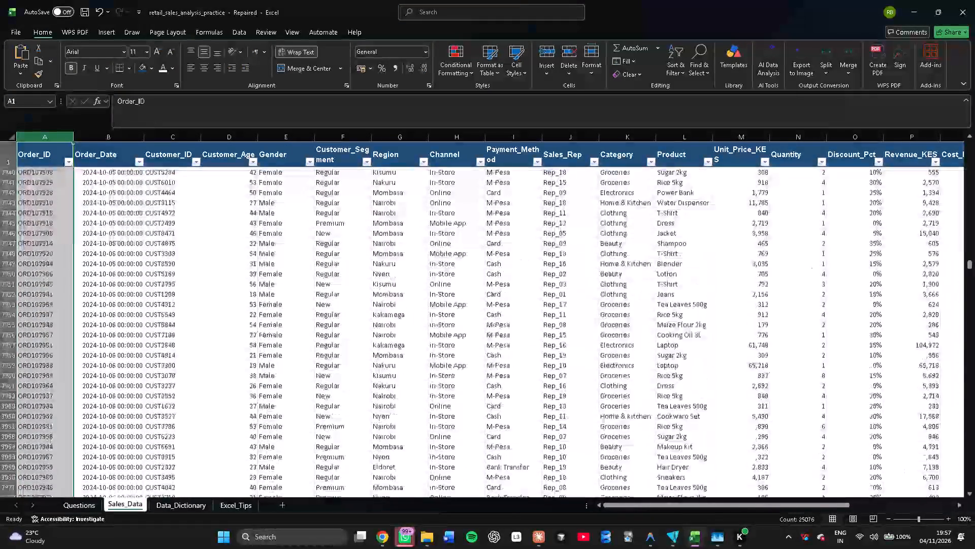
pyautogui.scroll(20, 176, 263)
pyautogui.scroll(7, 176, 263)
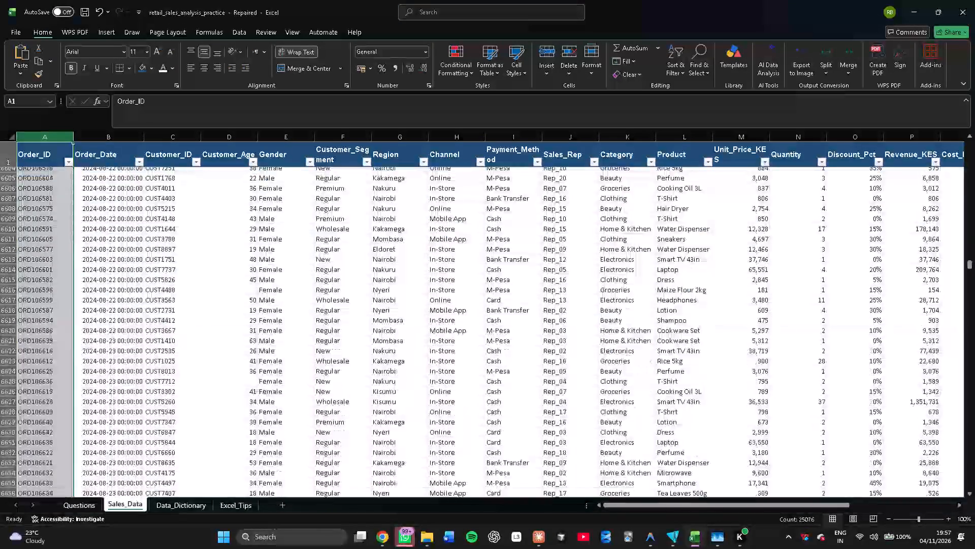
pyautogui.scroll(20, 176, 263)
pyautogui.scroll(7, 176, 263)
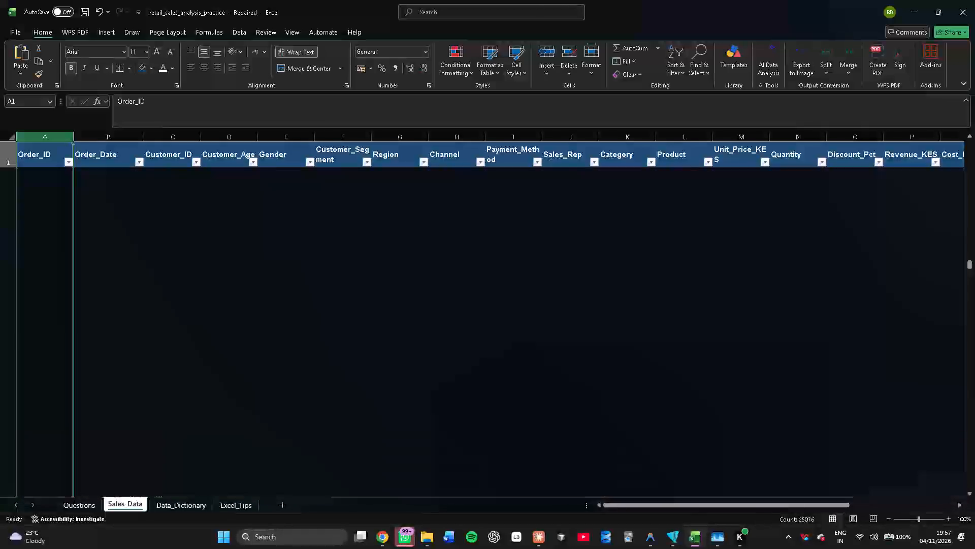
pyautogui.scroll(17, 176, 263)
pyautogui.scroll(18, 176, 263)
pyautogui.scroll(20, 176, 263)
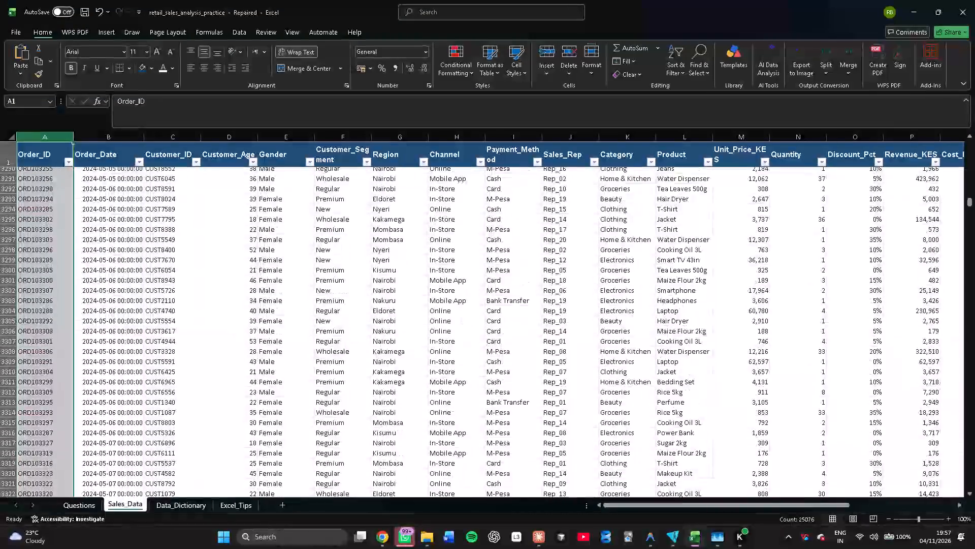
pyautogui.scroll(20, 176, 263)
pyautogui.scroll(4, 176, 263)
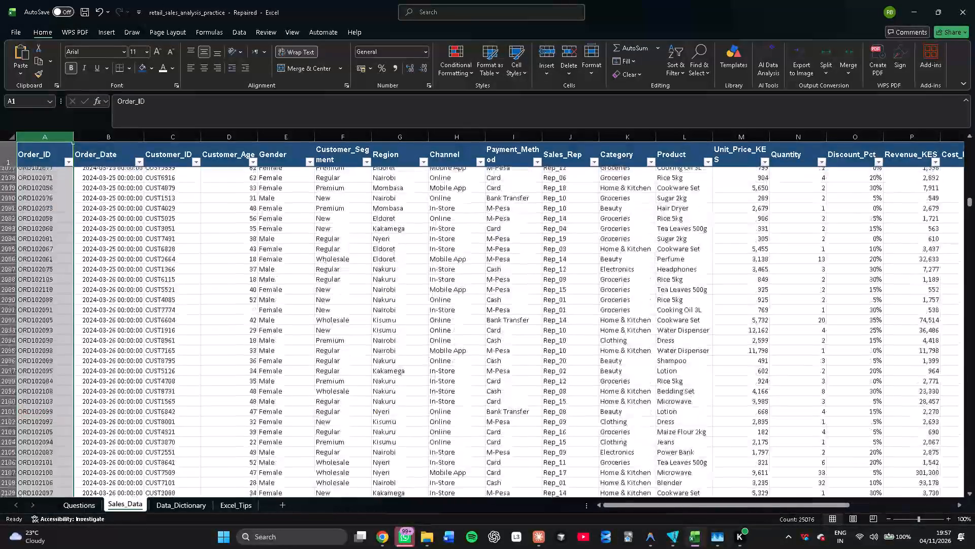
pyautogui.scroll(20, 176, 263)
pyautogui.scroll(5, 176, 263)
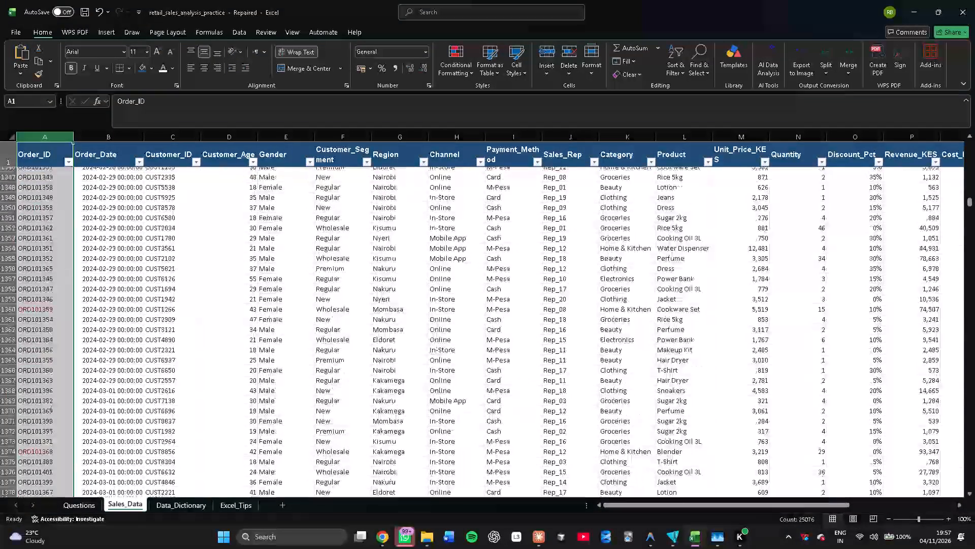
pyautogui.scroll(20, 176, 263)
pyautogui.scroll(12, 176, 263)
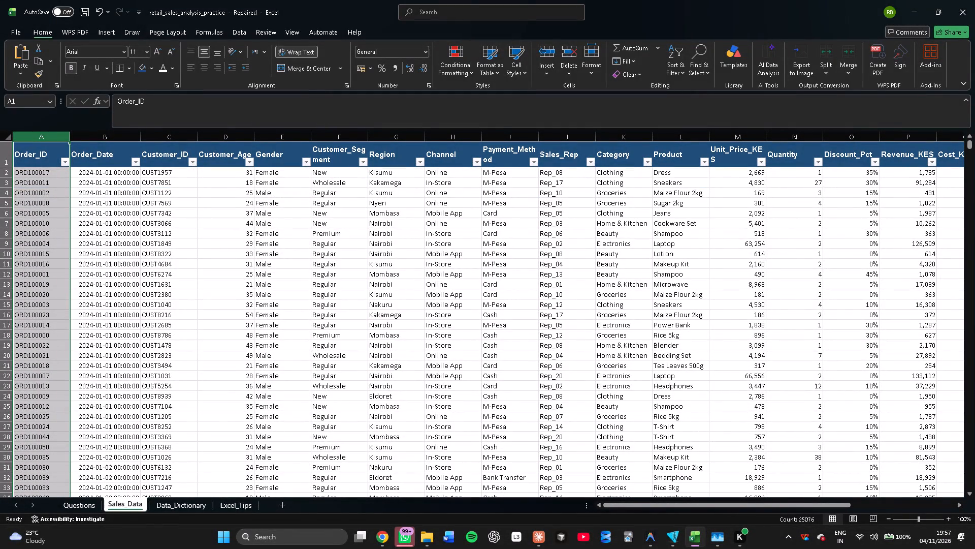
# Highlight duplicate values in the Order_ID column of Sales_Data with Light Red Fill with Dark Red Text.
pyautogui.click(58, 134)
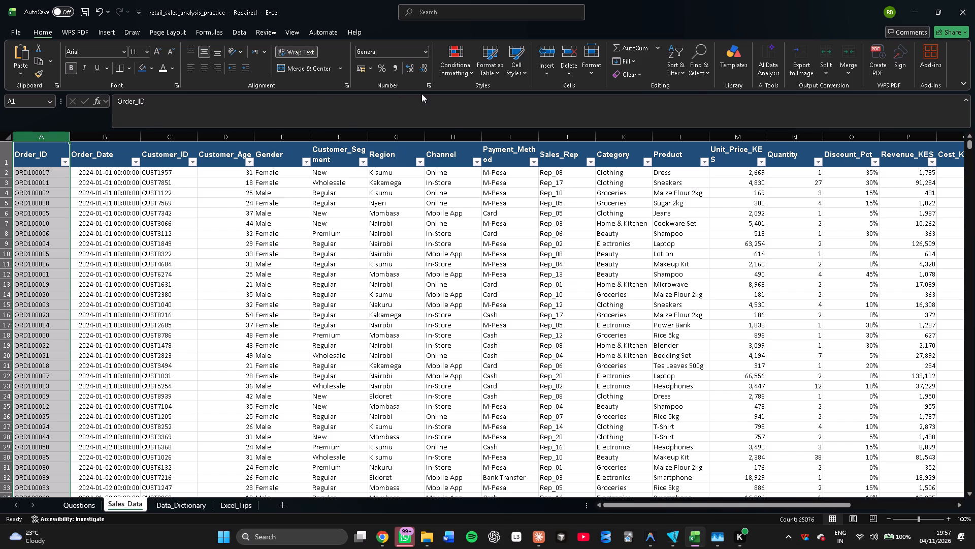
pyautogui.click(468, 71)
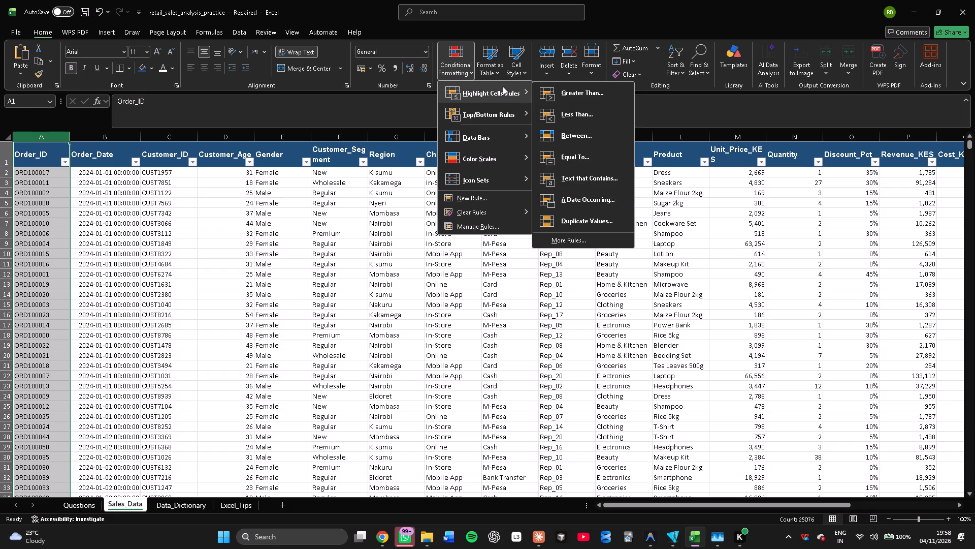
pyautogui.click(589, 228)
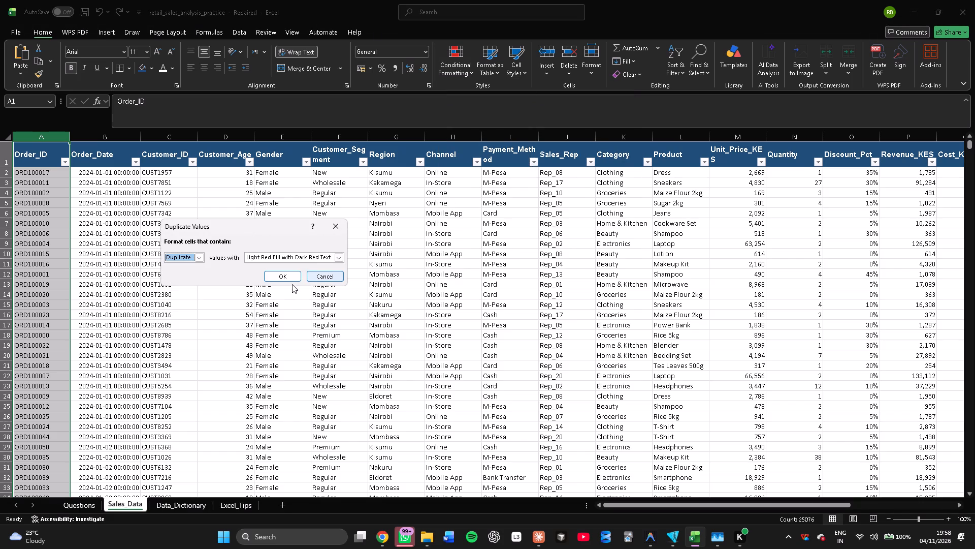
pyautogui.click(289, 275)
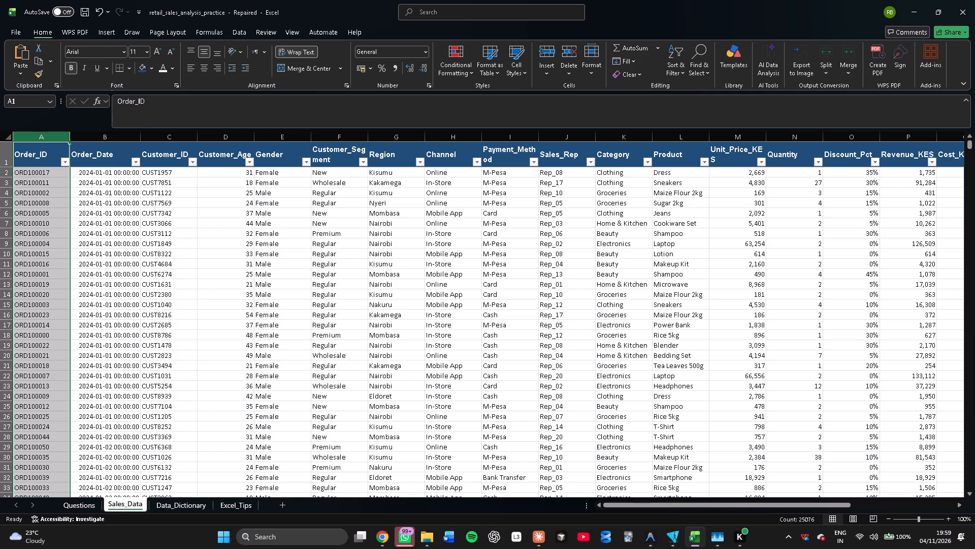
# Enter the duplicate check =COUNTIF(A:A,A2)>1 in cell X2 of Sales_Data, beside the column count.
pyautogui.hscroll(-4, 662, 262)
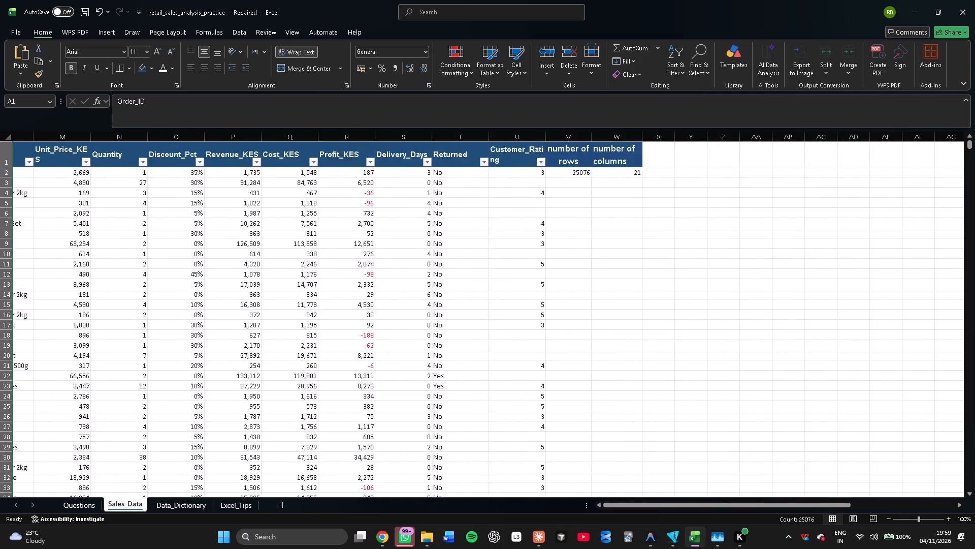
pyautogui.hscroll(-1, 662, 262)
pyautogui.click(558, 173)
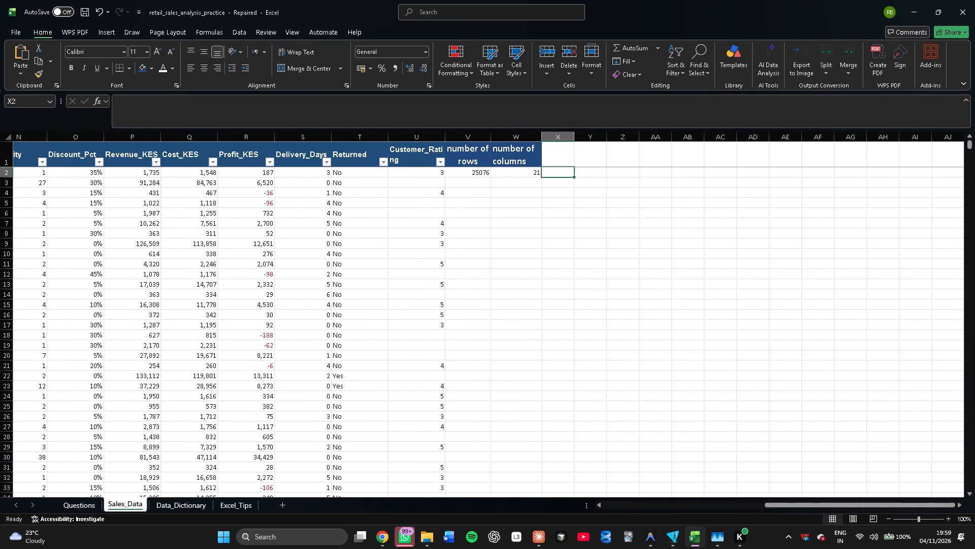
pyautogui.press('=')
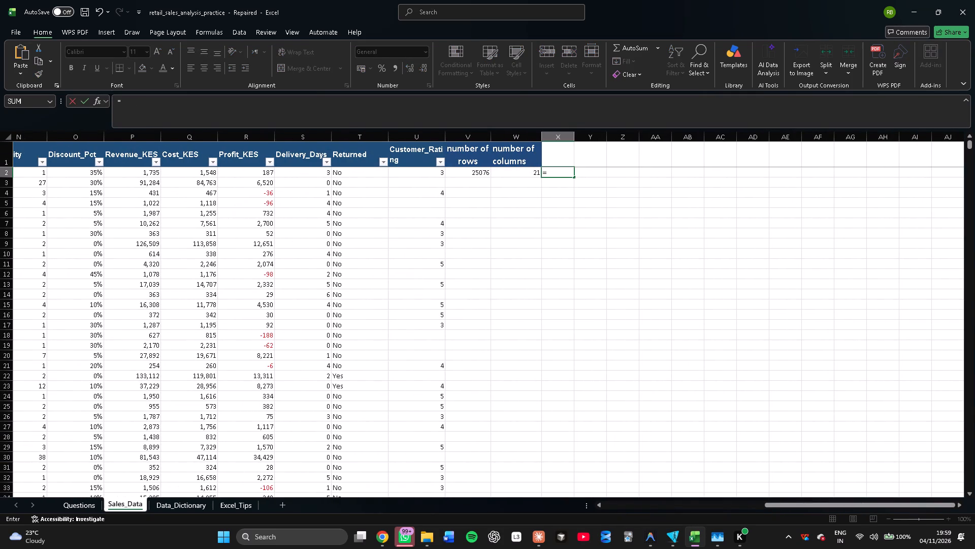
pyautogui.write('cou')
pyautogui.write('unt')
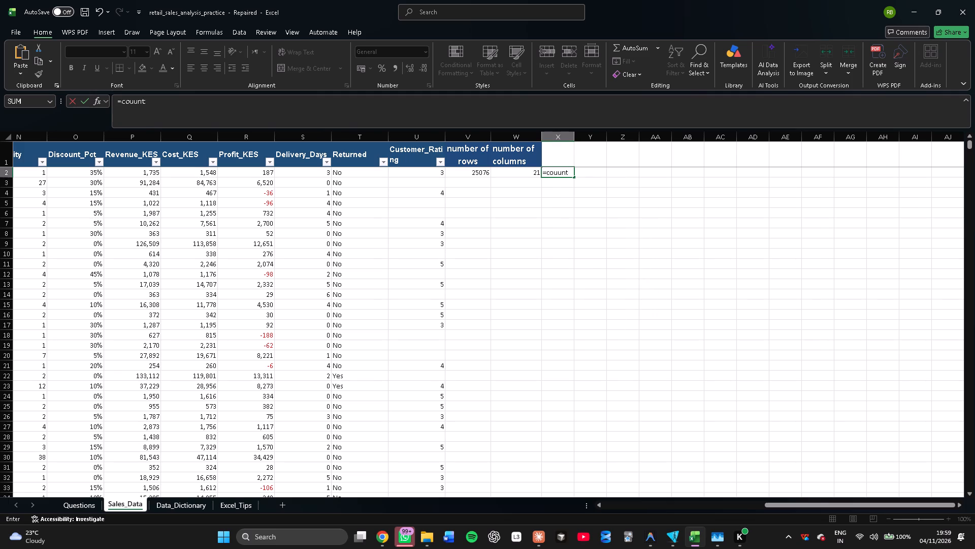
pyautogui.press('BackSpace')
pyautogui.press('BackSpace')
pyautogui.press('BackSpace')
pyautogui.press('BackSpace')
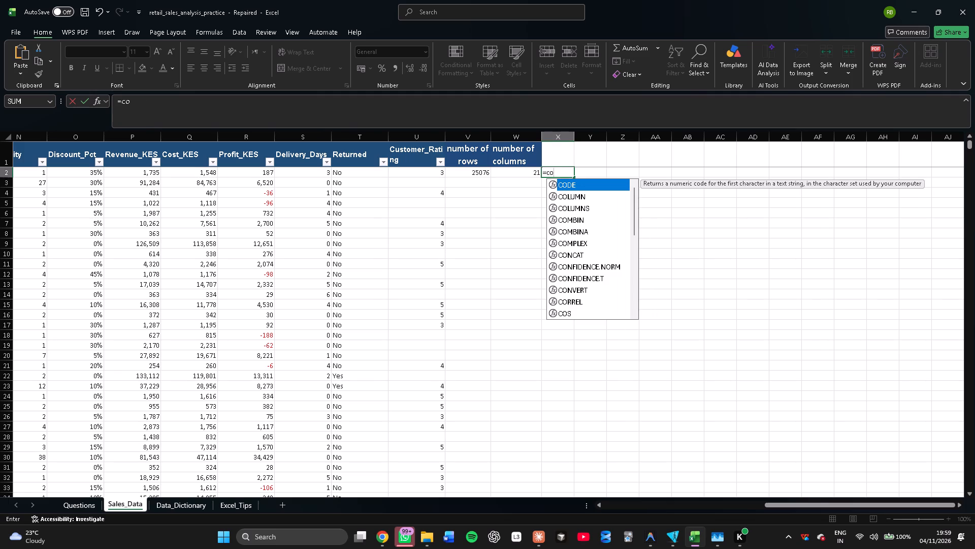
pyautogui.write('unt')
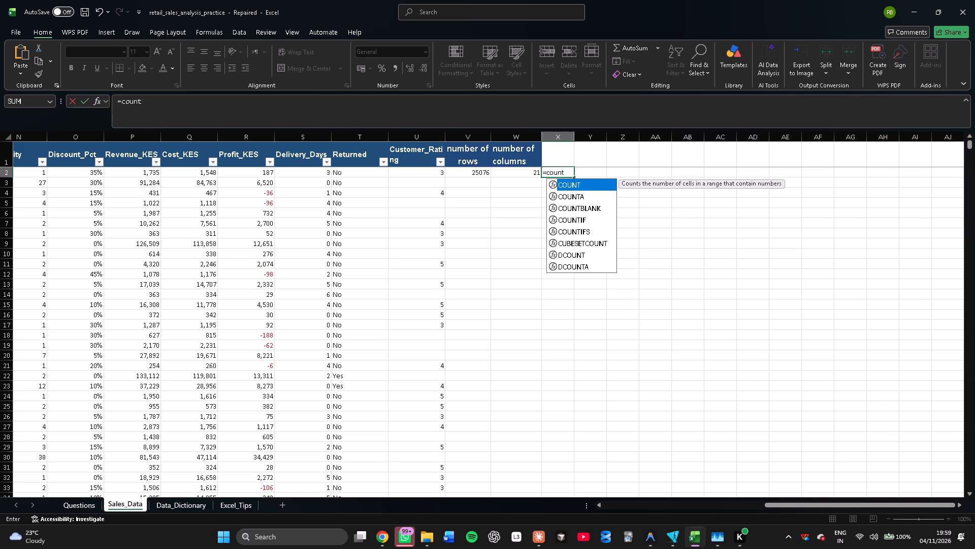
pyautogui.press('i')
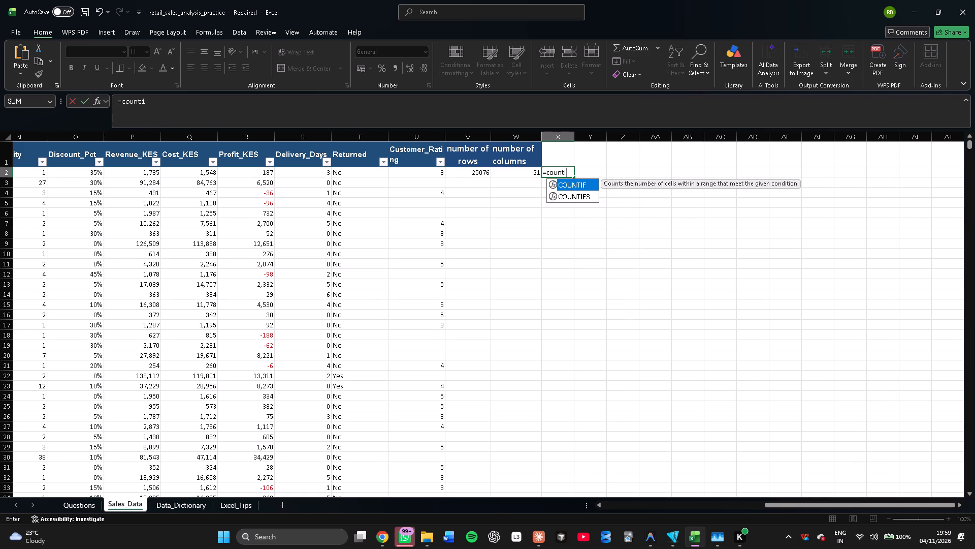
pyautogui.press('Tab')
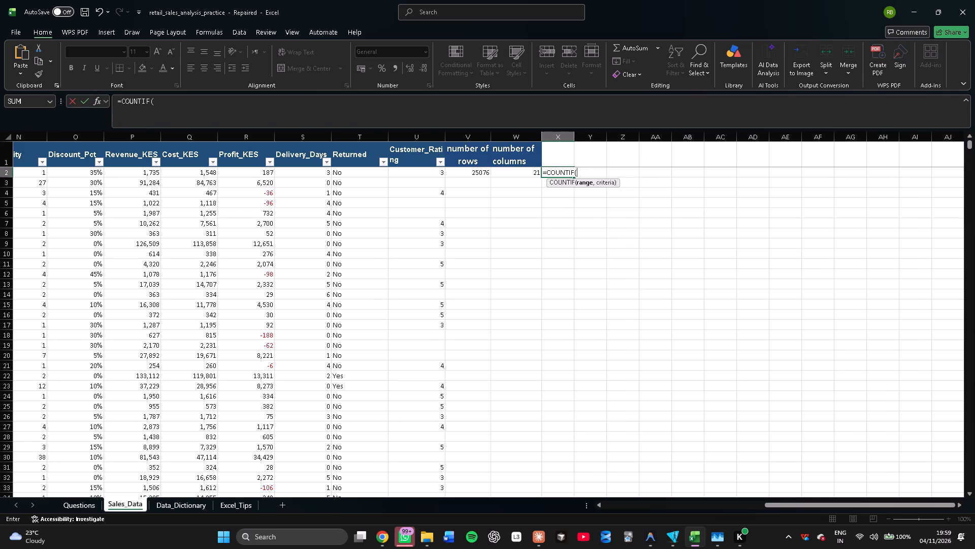
pyautogui.press('a')
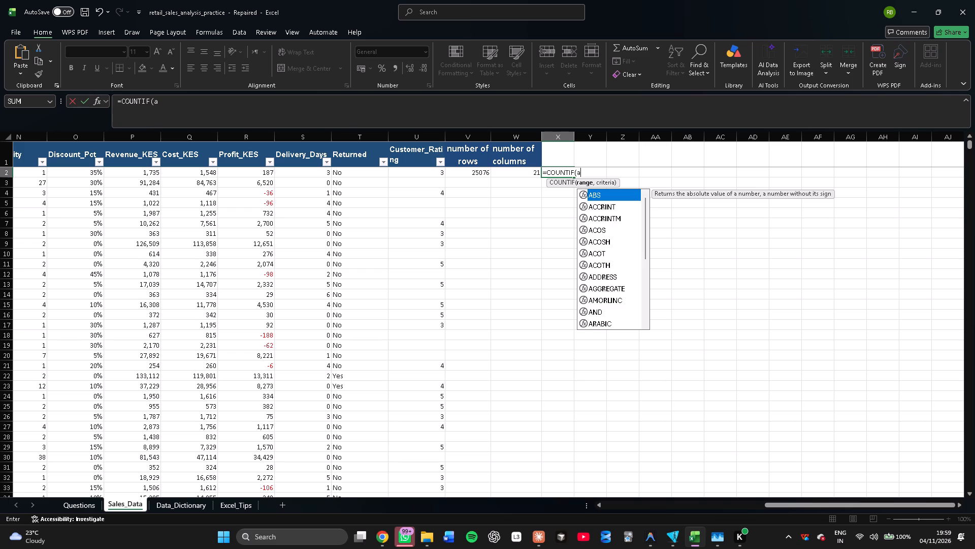
pyautogui.hotkey('shift', ':')
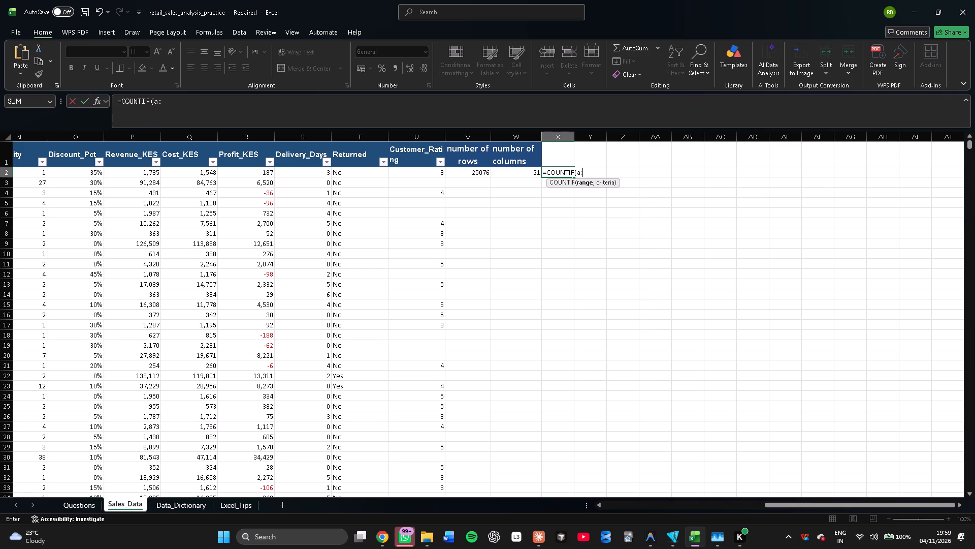
pyautogui.press('BackSpace')
pyautogui.press('BackSpace')
pyautogui.write('A:A')
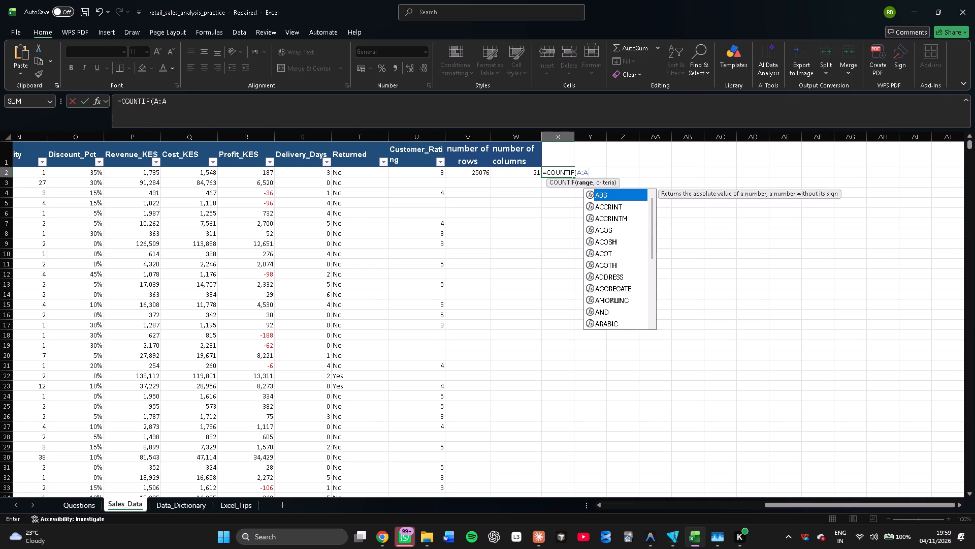
pyautogui.press(',')
pyautogui.write('a2')
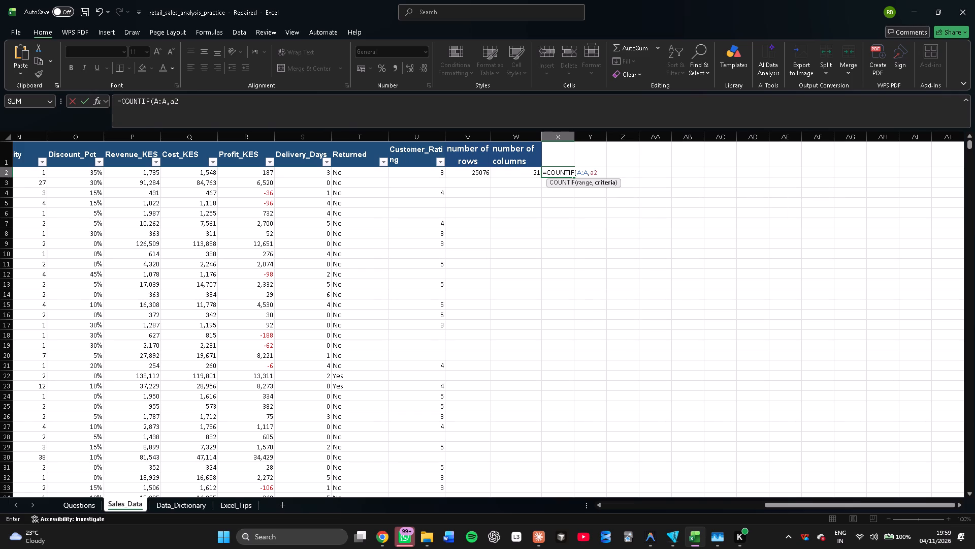
pyautogui.press('BackSpace')
pyautogui.press('BackSpace')
pyautogui.hotkey('shift', 'a')
pyautogui.press('2')
pyautogui.hotkey('shift', ')')
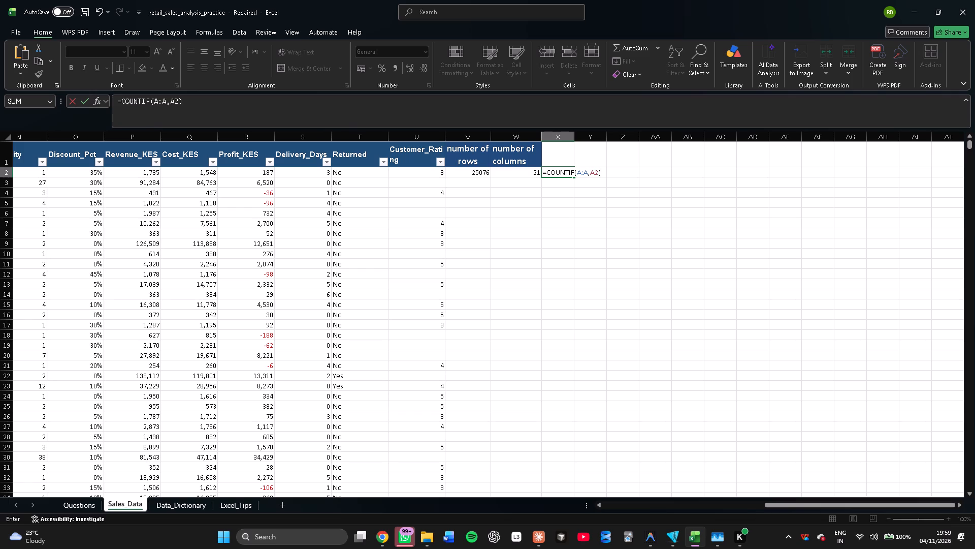
pyautogui.hotkey('shift', '>')
pyautogui.press('1')
pyautogui.click(553, 215)
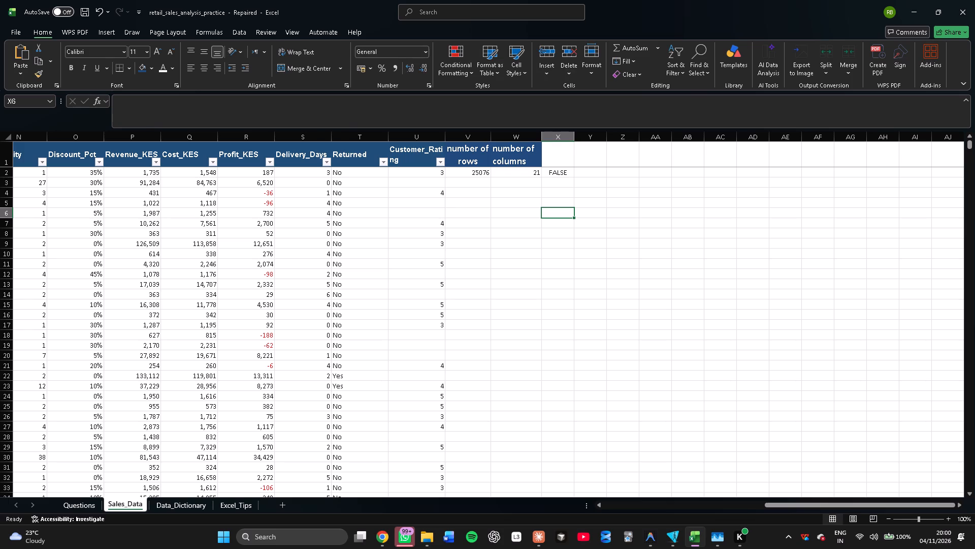
# Answer the duplicate Order_IDs question in D3 of the Questions sheet with "no duplicatre ,yes".
pyautogui.click(77, 511)
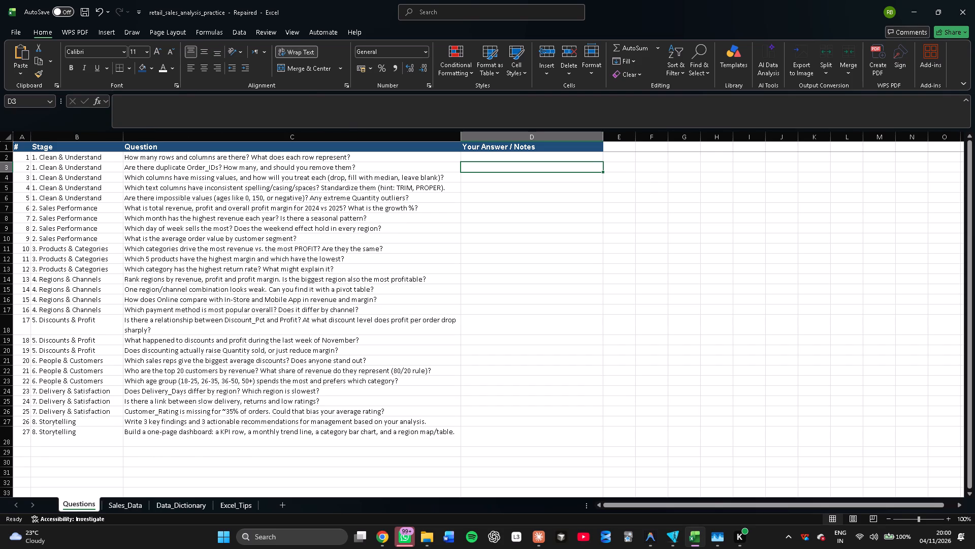
pyautogui.click(474, 162)
pyautogui.click(472, 165)
pyautogui.press('n')
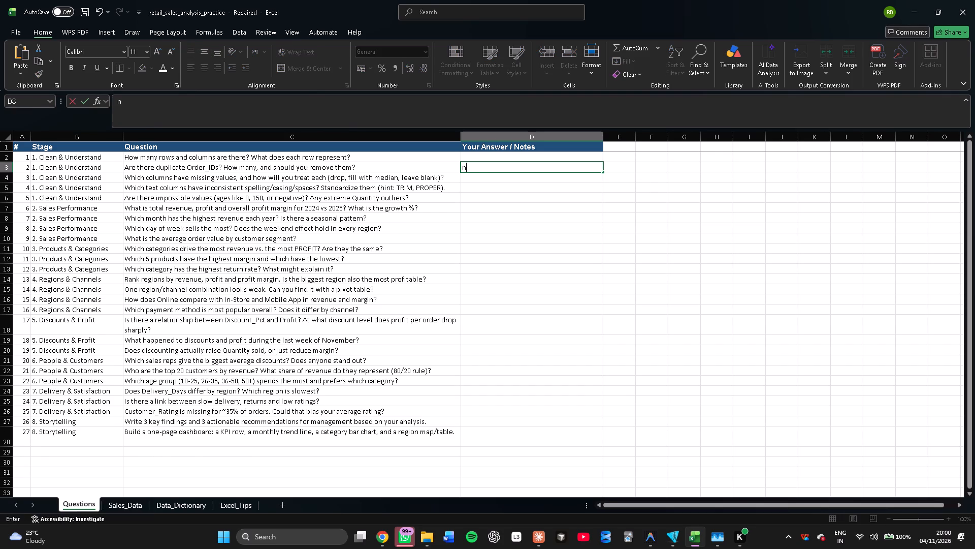
pyautogui.write('o duplicatre')
pyautogui.press('space')
pyautogui.press(',')
pyautogui.write('yes')
pyautogui.click(483, 156)
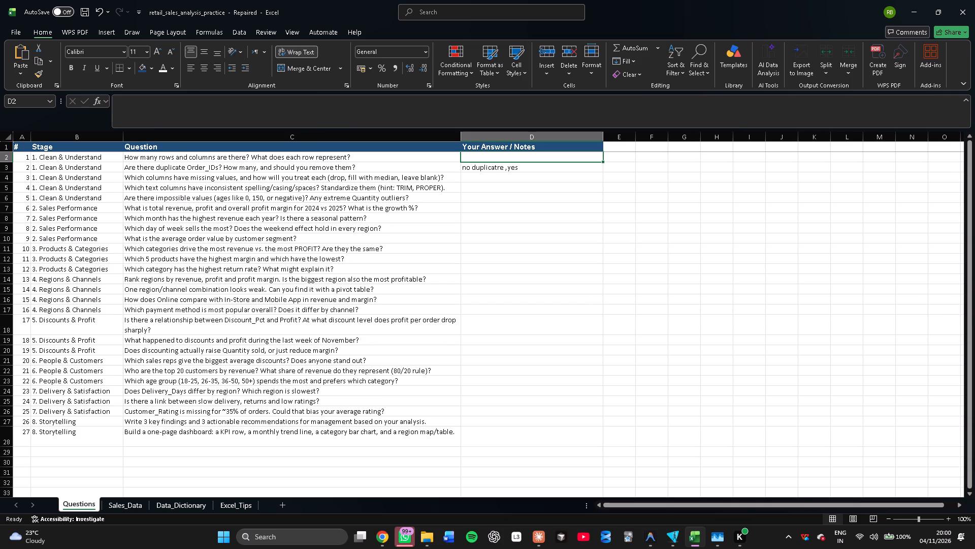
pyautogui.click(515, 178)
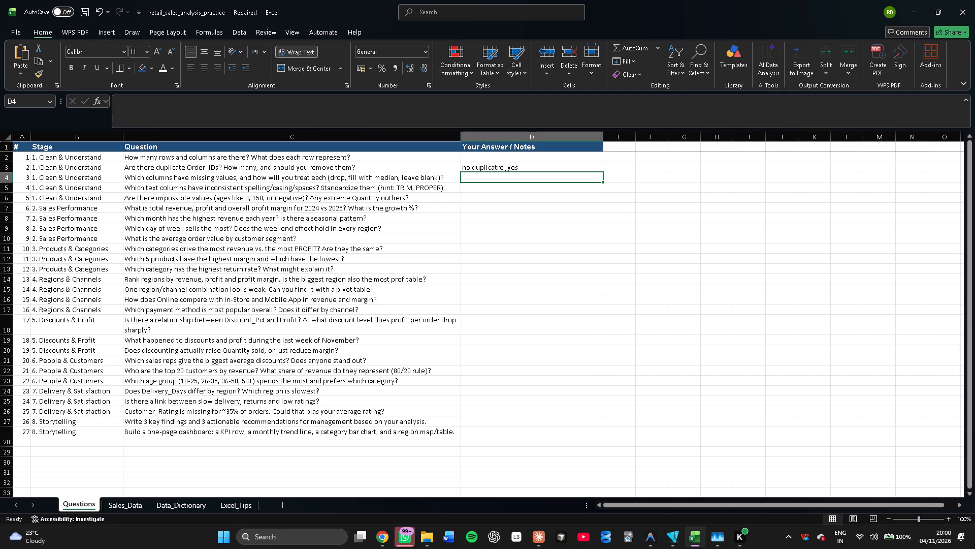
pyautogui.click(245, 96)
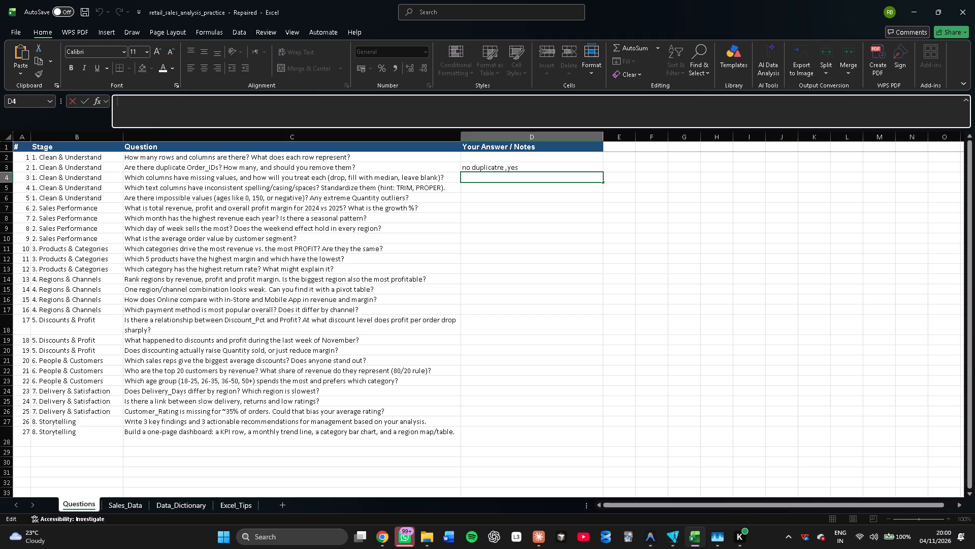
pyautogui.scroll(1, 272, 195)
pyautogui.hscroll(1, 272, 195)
# Try to enter the missing-values check =COUNTIF(a2:u25076)<1 in cell X3 of Sales_Data, below the duplicate check.
pyautogui.click(126, 508)
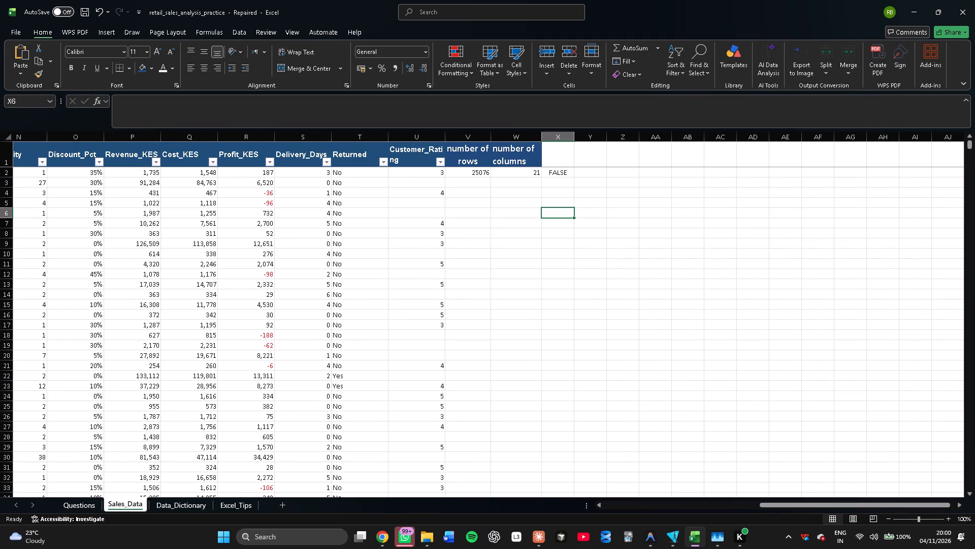
pyautogui.click(560, 180)
pyautogui.click(209, 122)
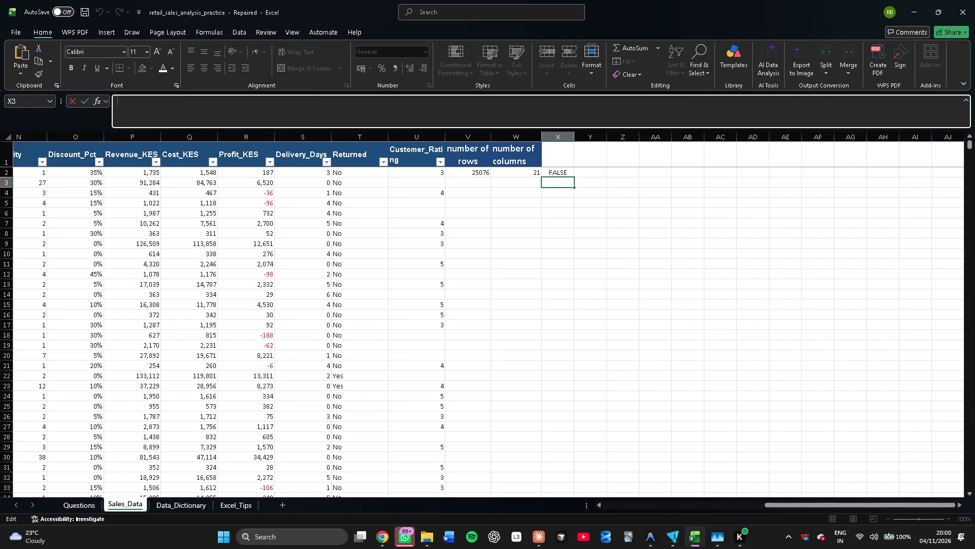
pyautogui.press('=')
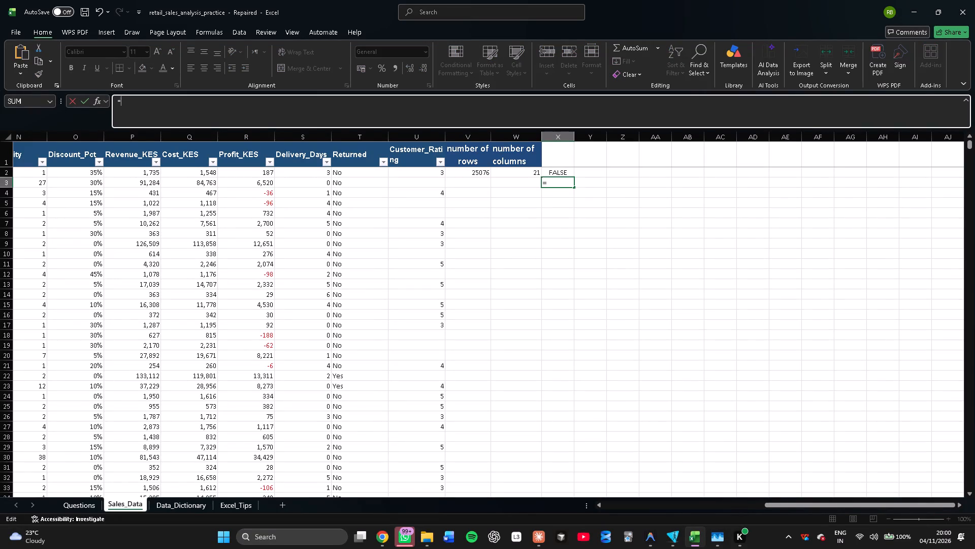
pyautogui.write('cou')
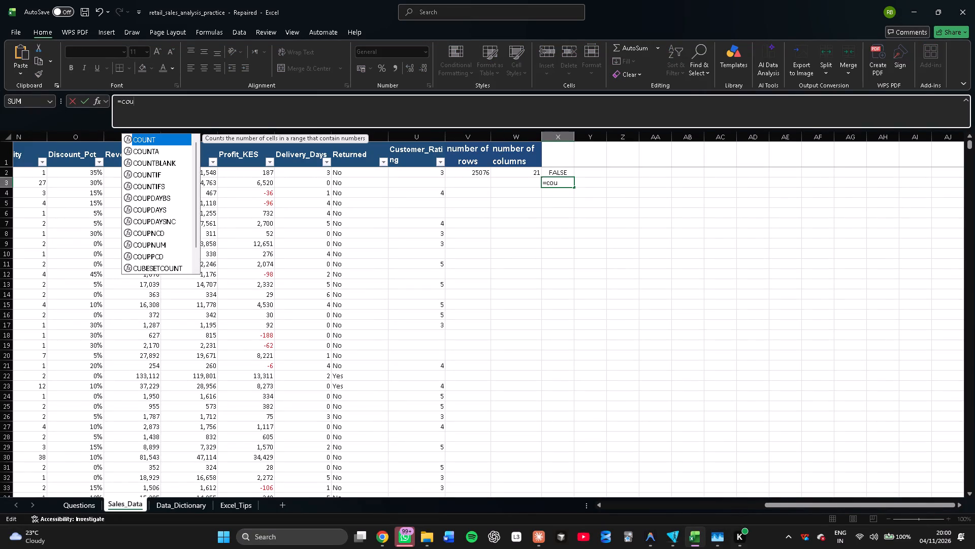
pyautogui.write('nt')
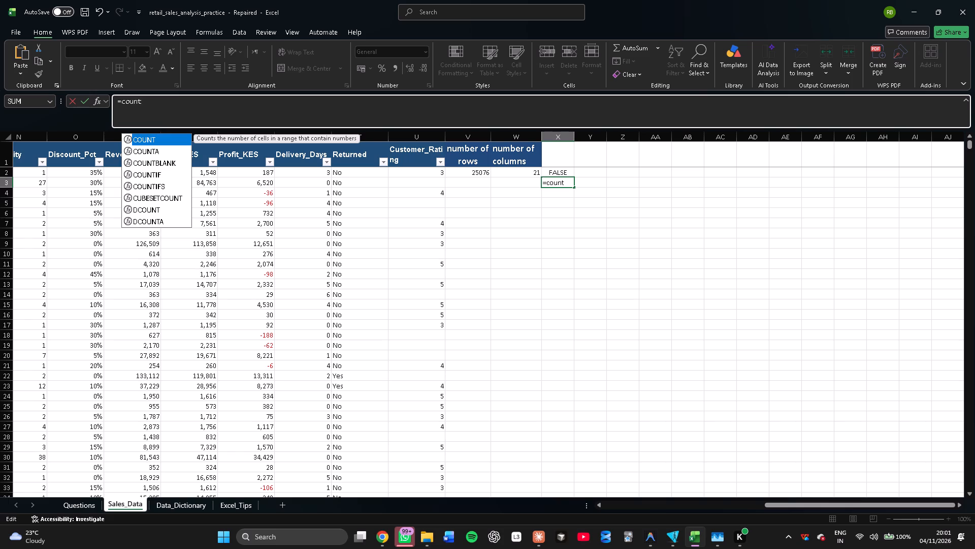
pyautogui.press('i')
pyautogui.press('Tab')
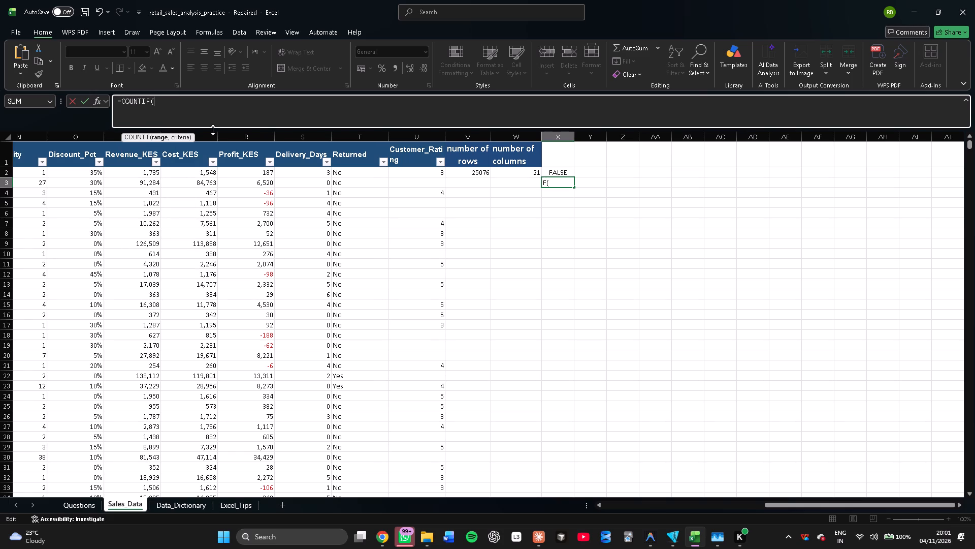
pyautogui.write('a2')
pyautogui.press('BackSpace')
pyautogui.press('BackSpace')
pyautogui.write('a2')
pyautogui.hotkey('shift', ':')
pyautogui.scroll(-1, 347, 323)
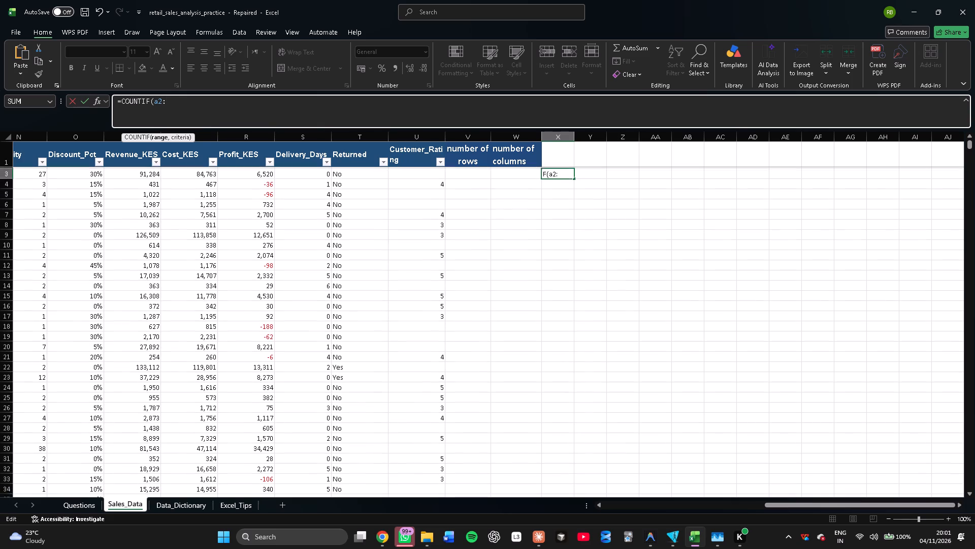
pyautogui.scroll(-1, 347, 323)
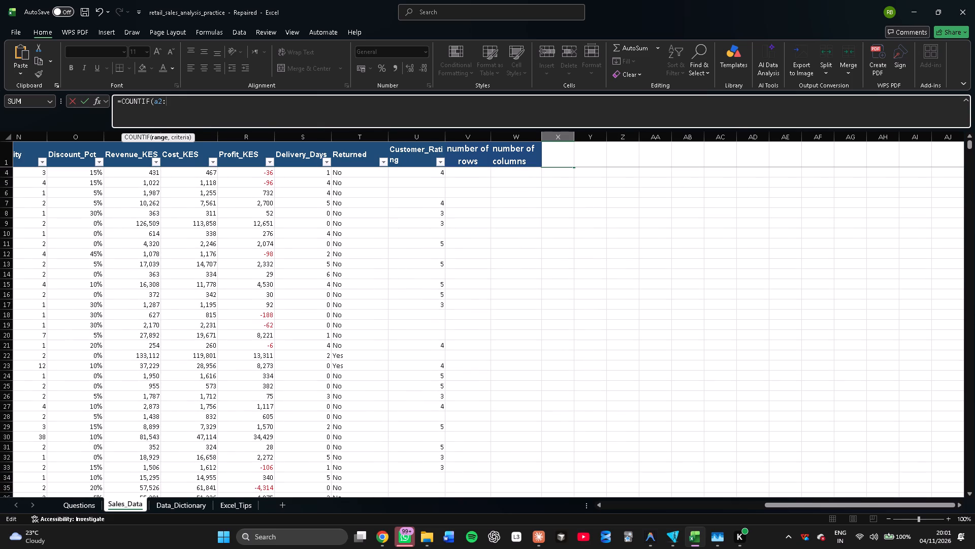
pyautogui.press('u')
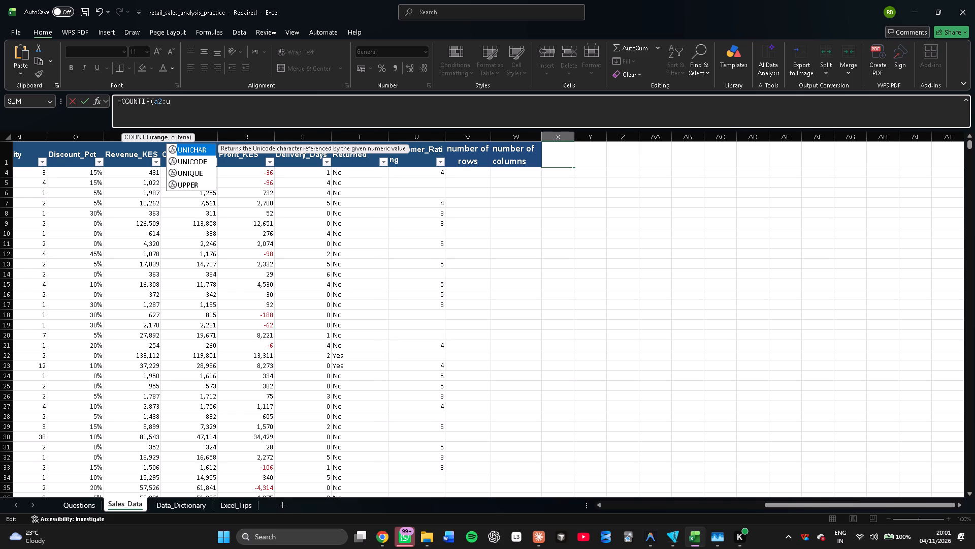
pyautogui.scroll(1, 336, 222)
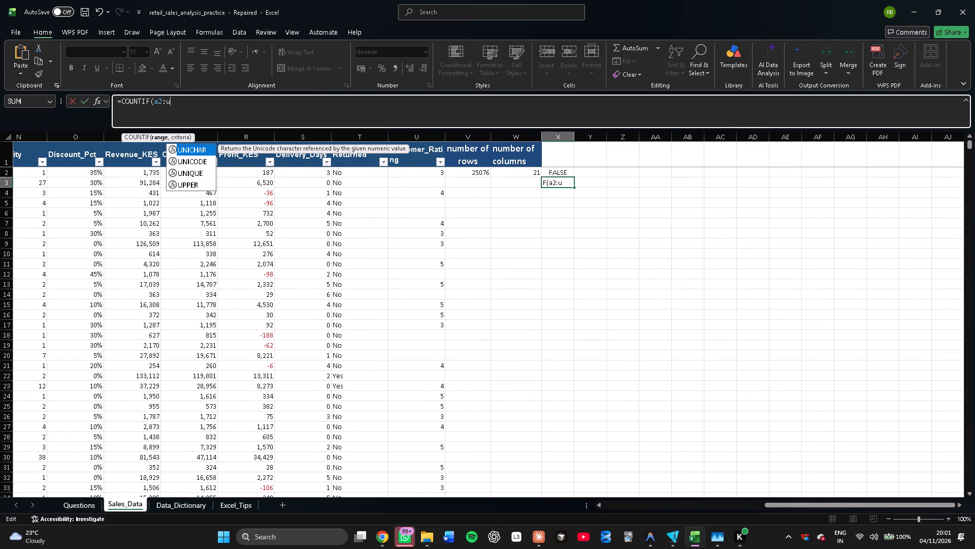
pyautogui.press('2')
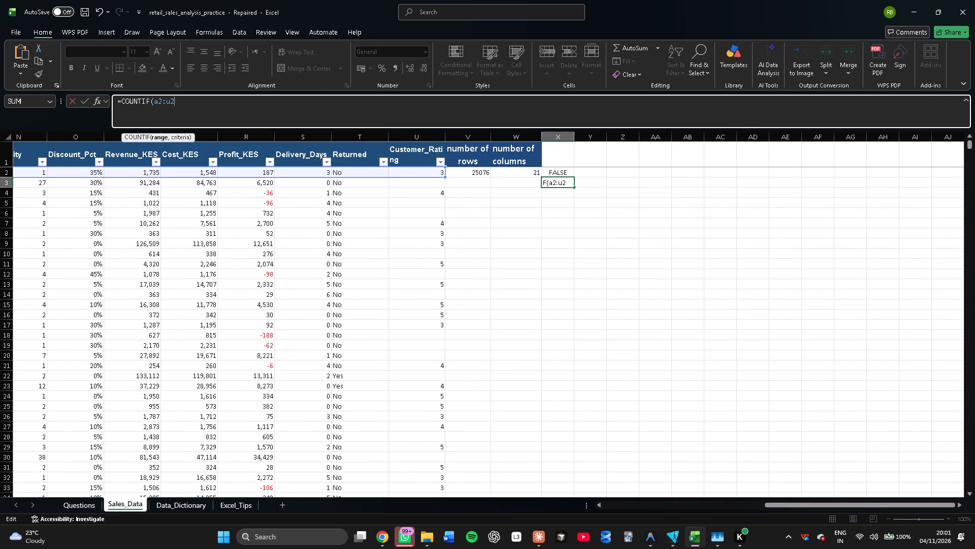
pyautogui.press('5')
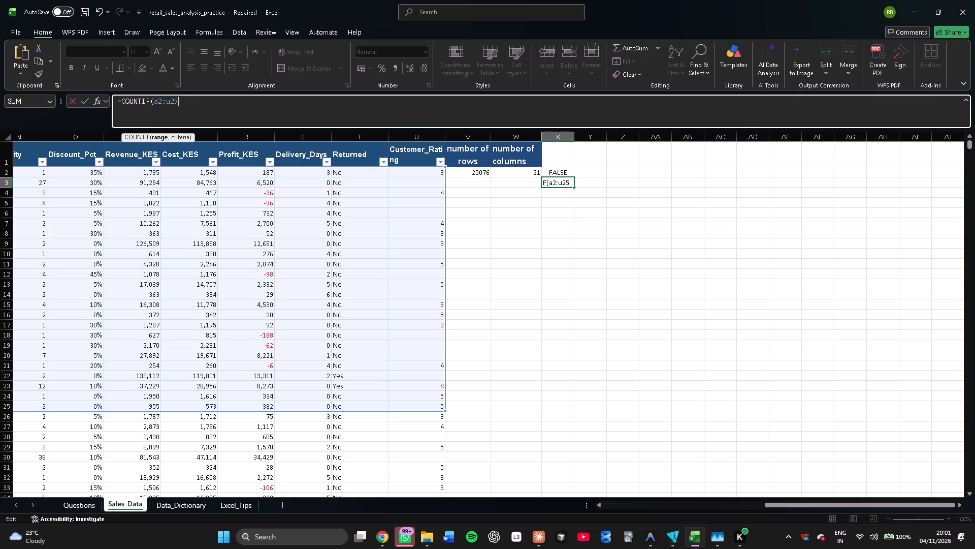
pyautogui.press('0')
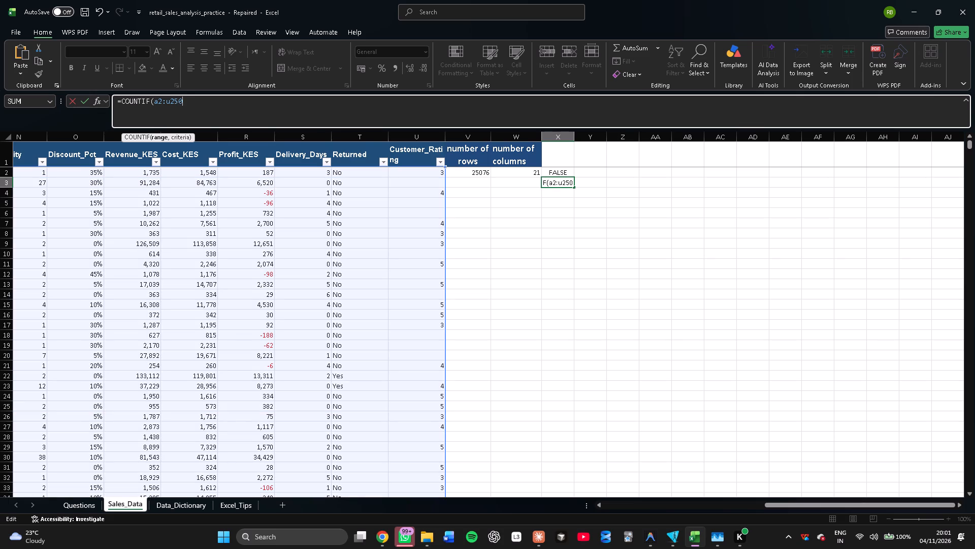
pyautogui.write('76')
pyautogui.hotkey('shift', ')')
pyautogui.press('shift+less')
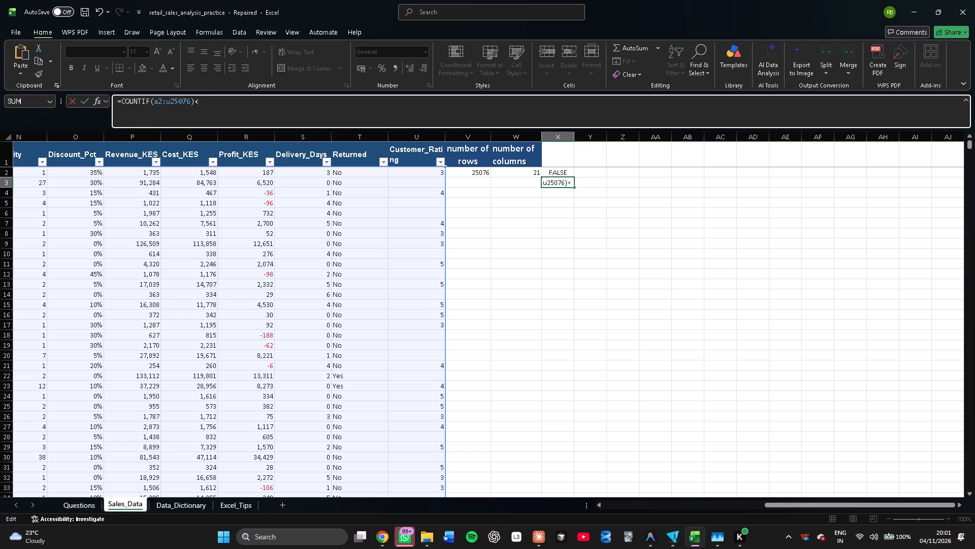
pyautogui.press('1')
pyautogui.click(538, 261)
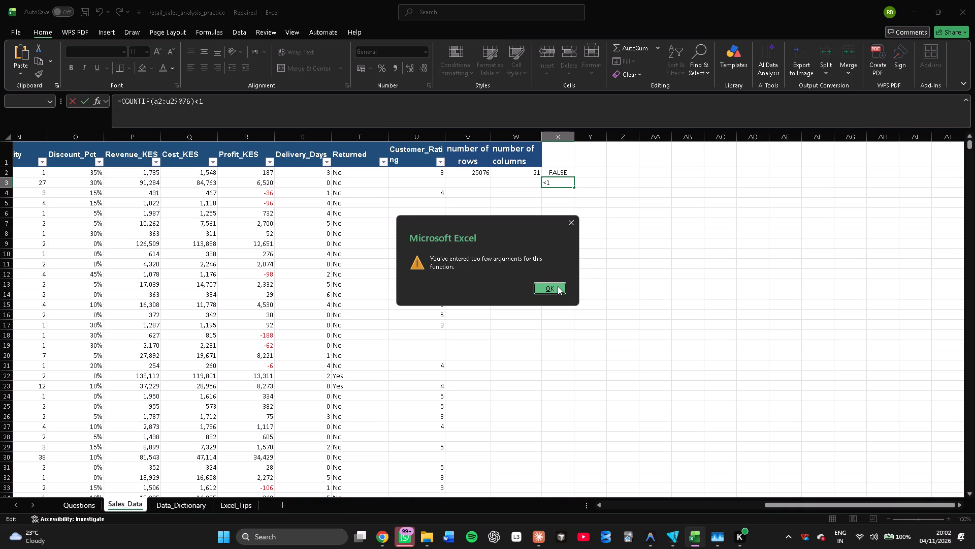
pyautogui.click(558, 286)
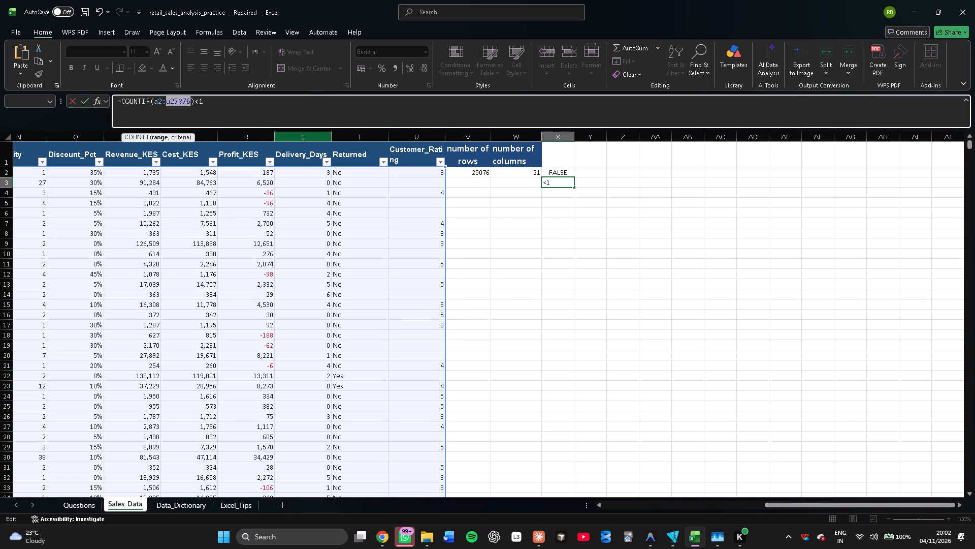
pyautogui.click(292, 110)
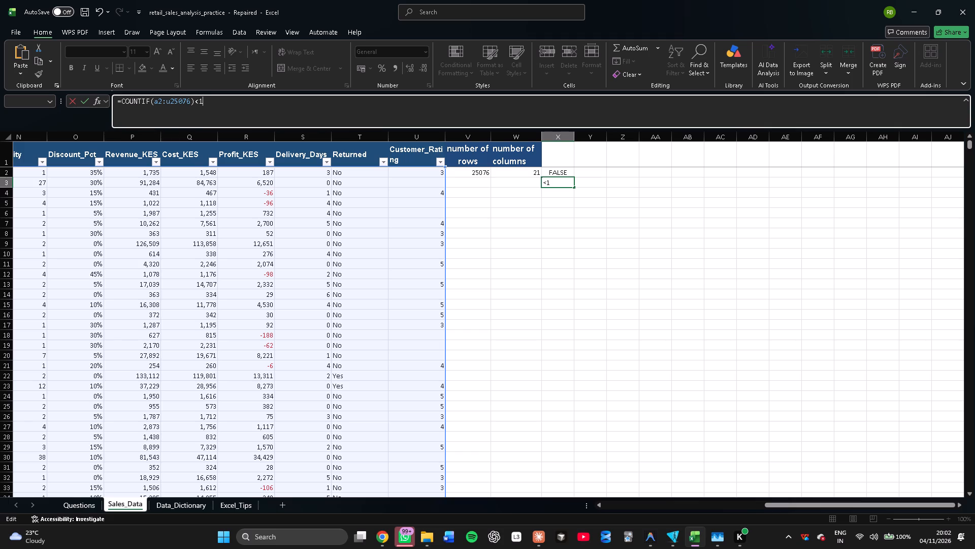
pyautogui.click(190, 101)
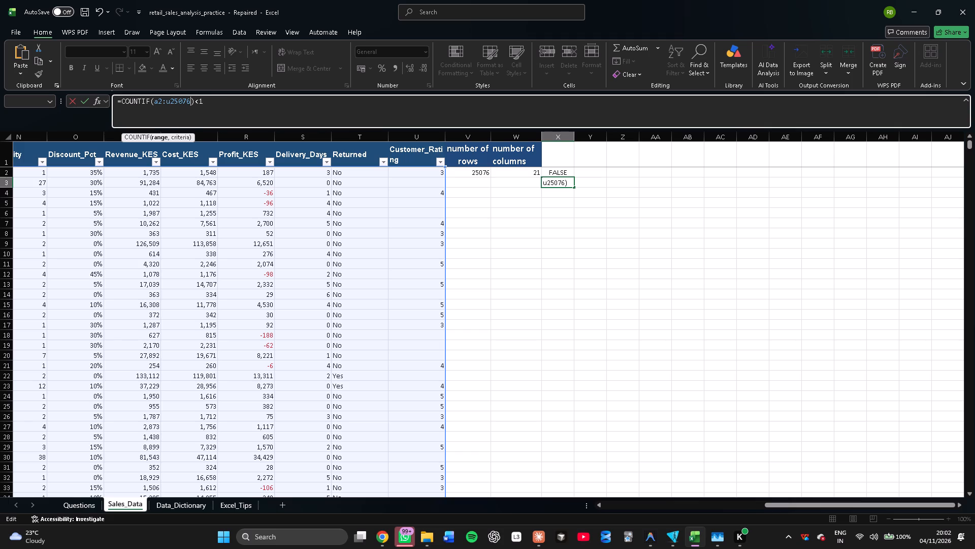
pyautogui.click(568, 175)
pyautogui.click(564, 286)
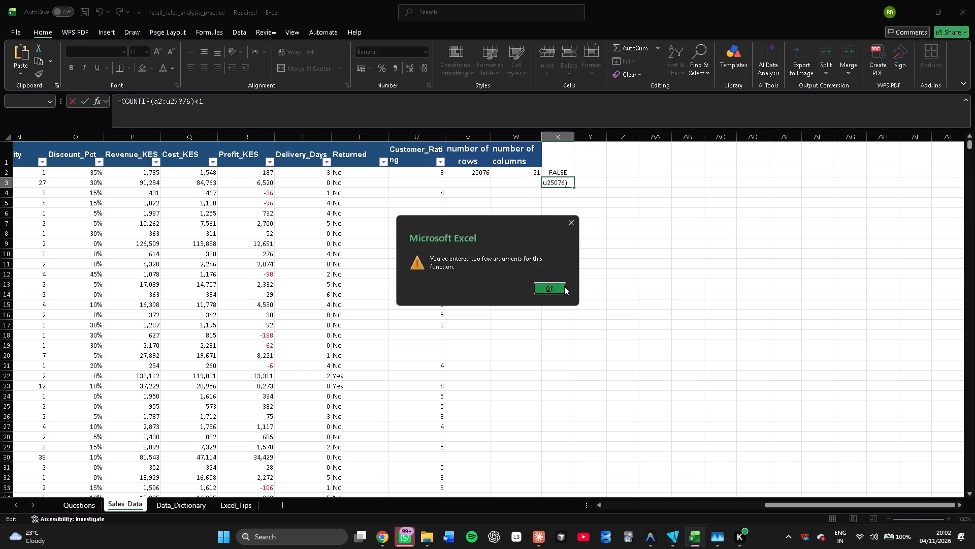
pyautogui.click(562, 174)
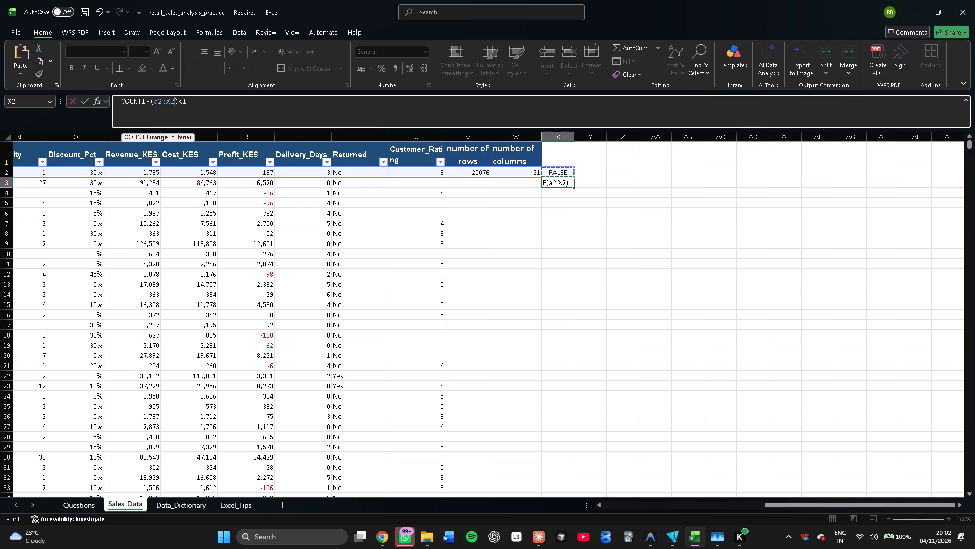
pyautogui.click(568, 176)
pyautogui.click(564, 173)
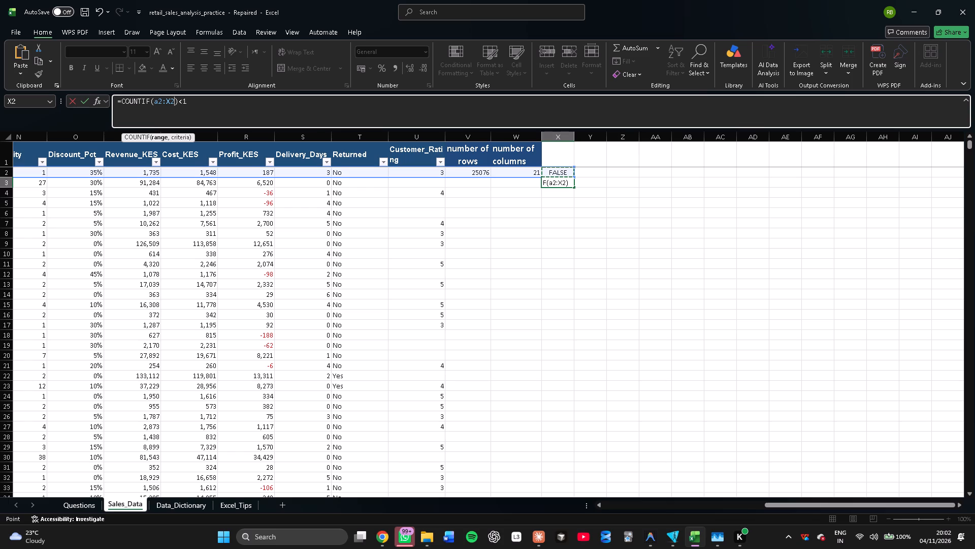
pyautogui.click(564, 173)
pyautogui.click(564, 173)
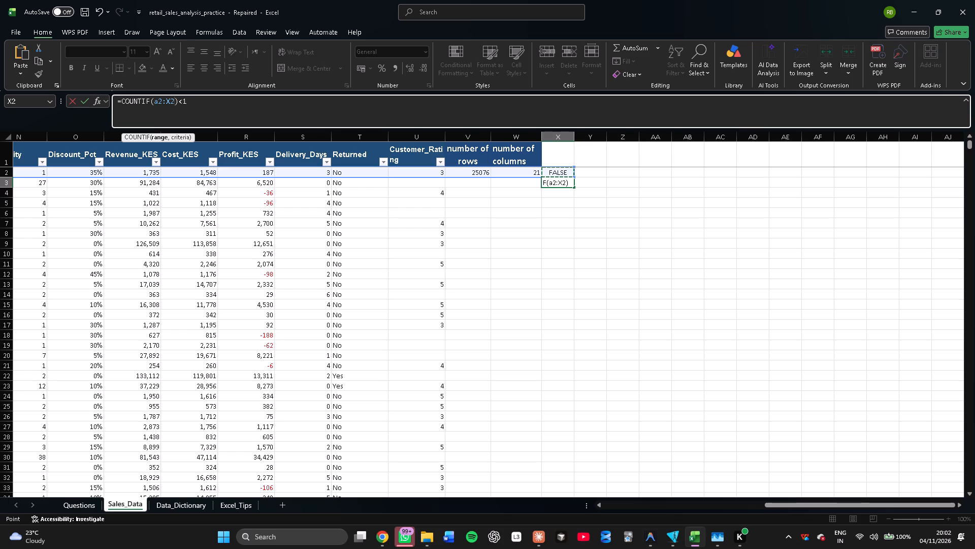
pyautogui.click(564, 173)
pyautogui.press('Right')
# Try to enter the missing-values check =COUNTIF(a2:u25076,<1) in cell X3 of Sales_Data, removing the comparison after the closing bracket.
pyautogui.press('BackSpace')
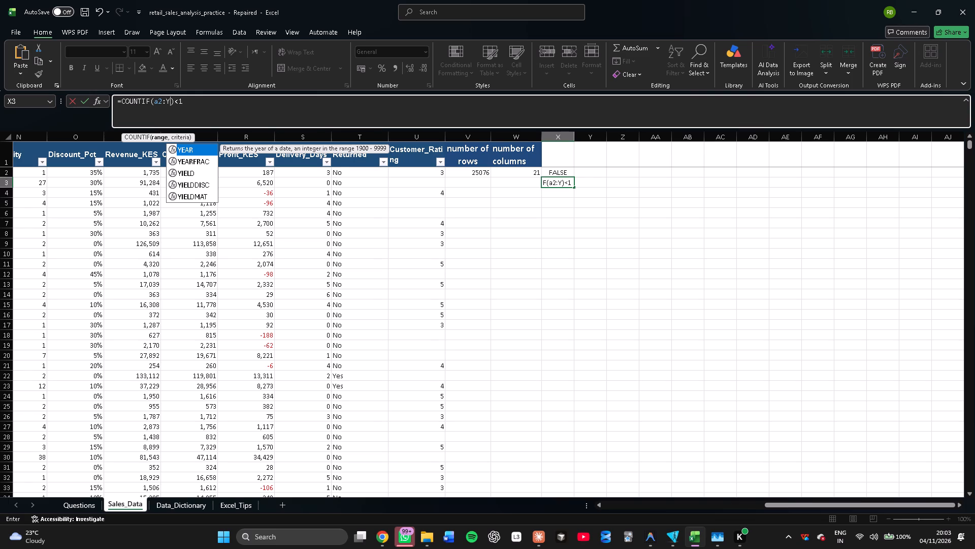
pyautogui.press('BackSpace')
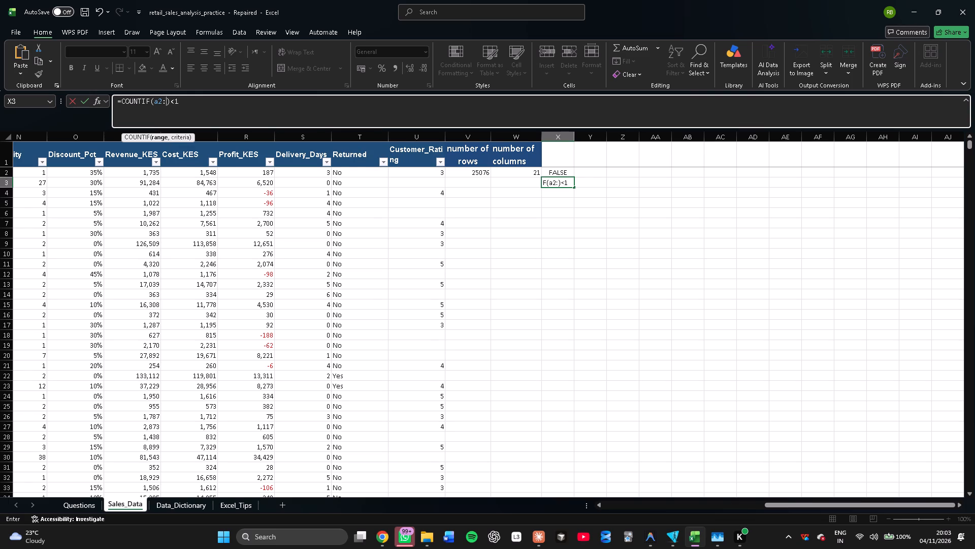
pyautogui.press('u')
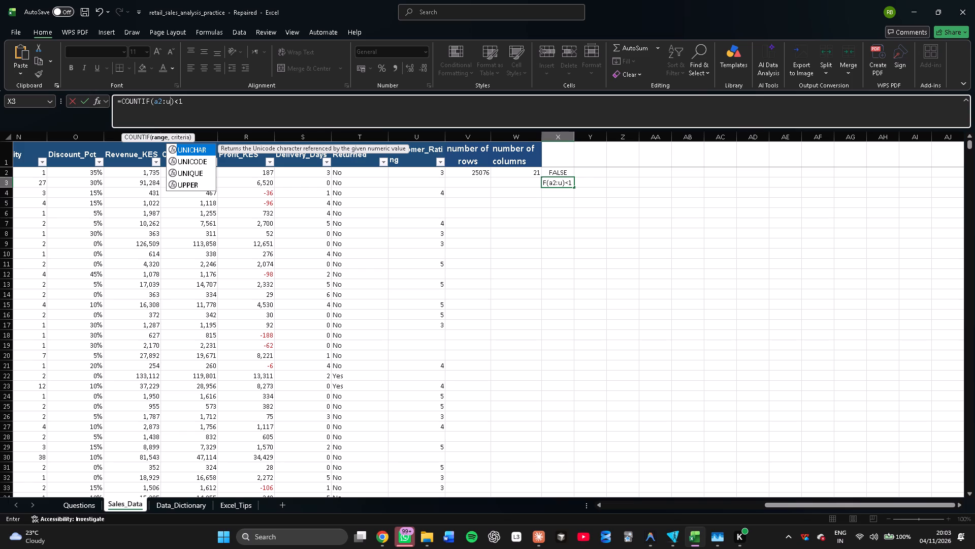
pyautogui.press('2')
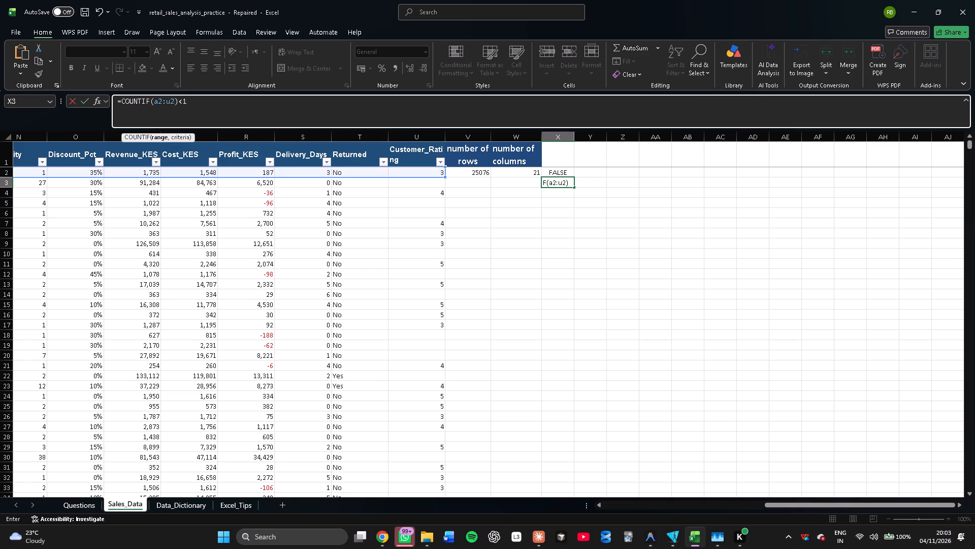
pyautogui.write('50')
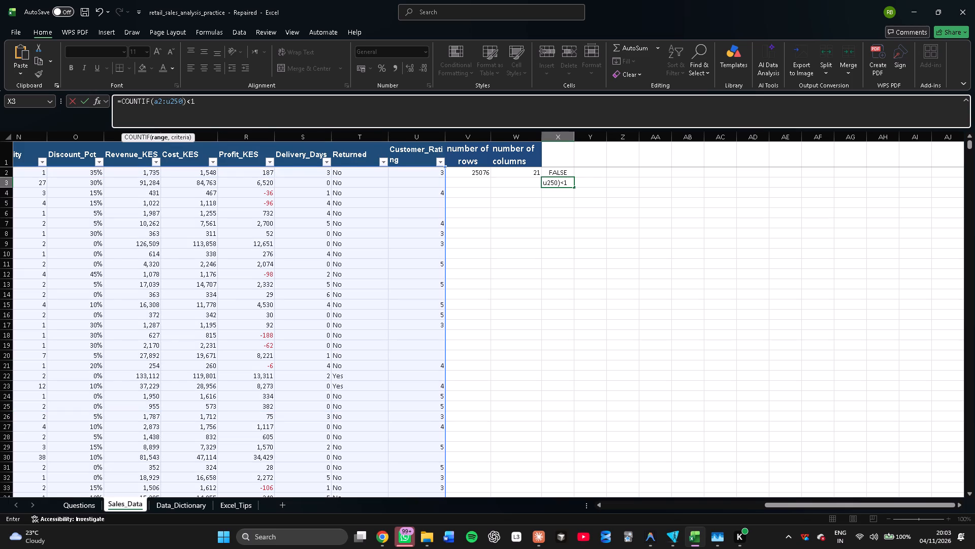
pyautogui.write('76')
pyautogui.press(',')
pyautogui.press('shift+less')
pyautogui.press('1')
pyautogui.click(238, 105)
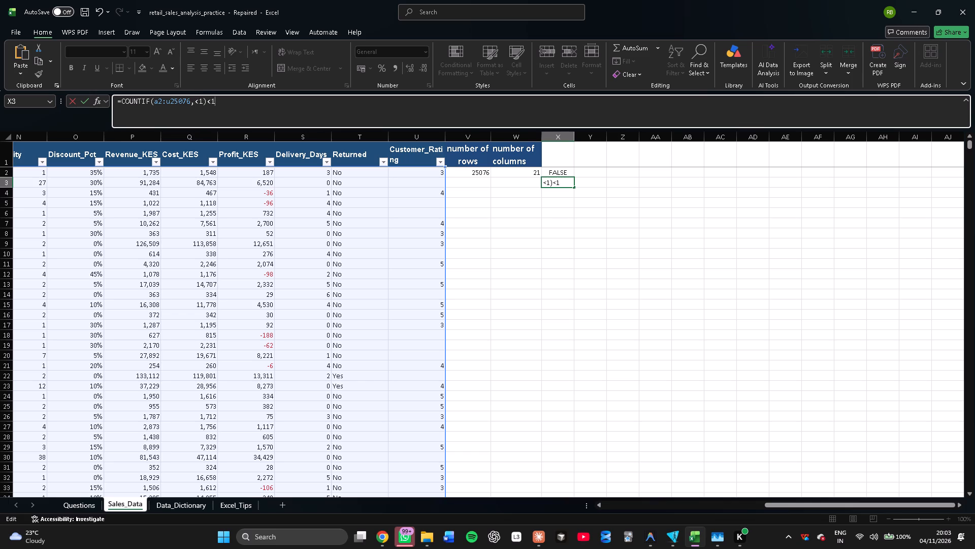
pyautogui.press('BackSpace')
pyautogui.press('BackSpace')
pyautogui.click(539, 213)
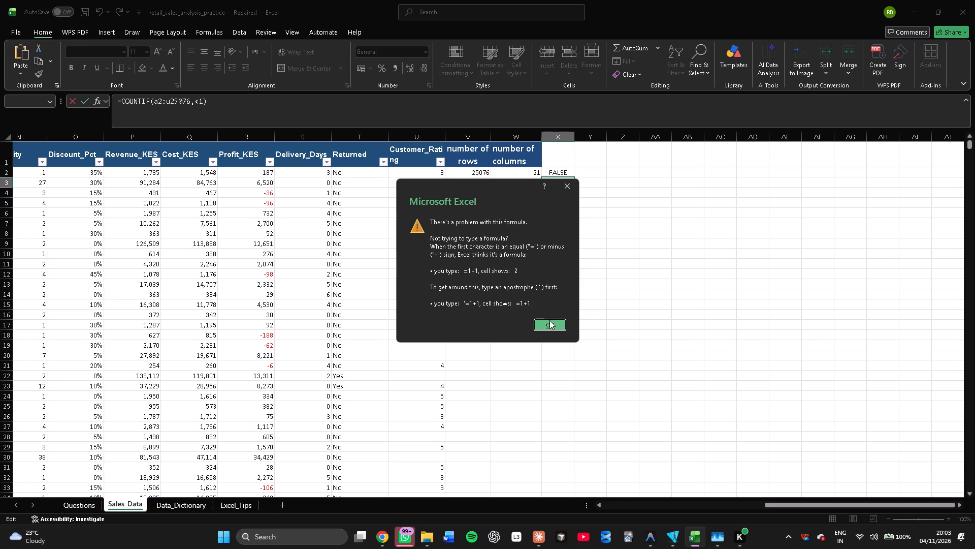
pyautogui.click(549, 320)
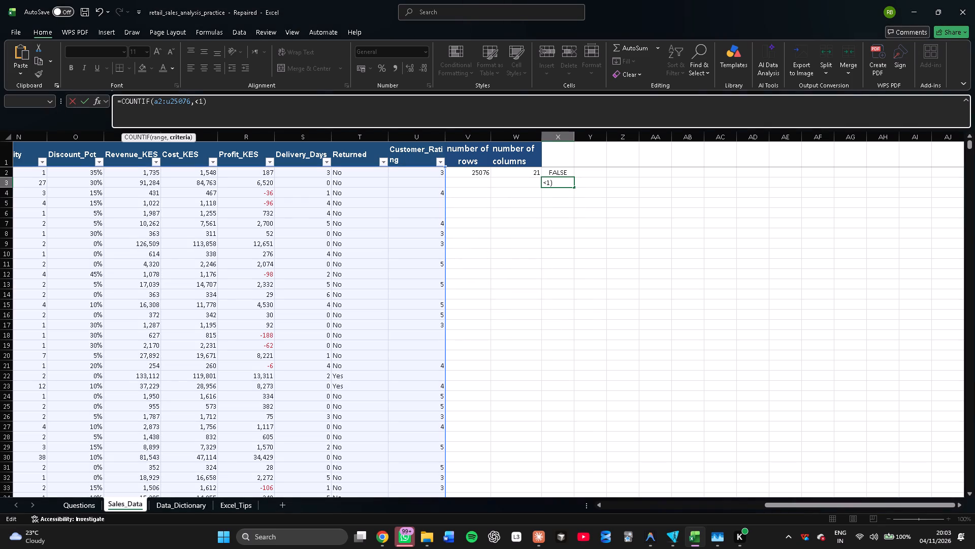
pyautogui.click(583, 315)
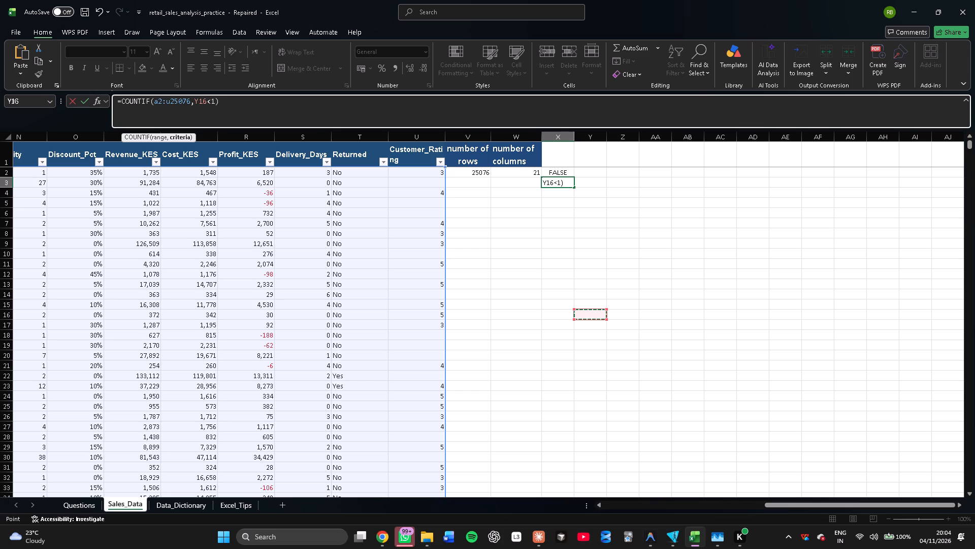
# Change the formula in cell X3 to =COUNTBLANK(a2:u25076) and enter it.
pyautogui.click(262, 120)
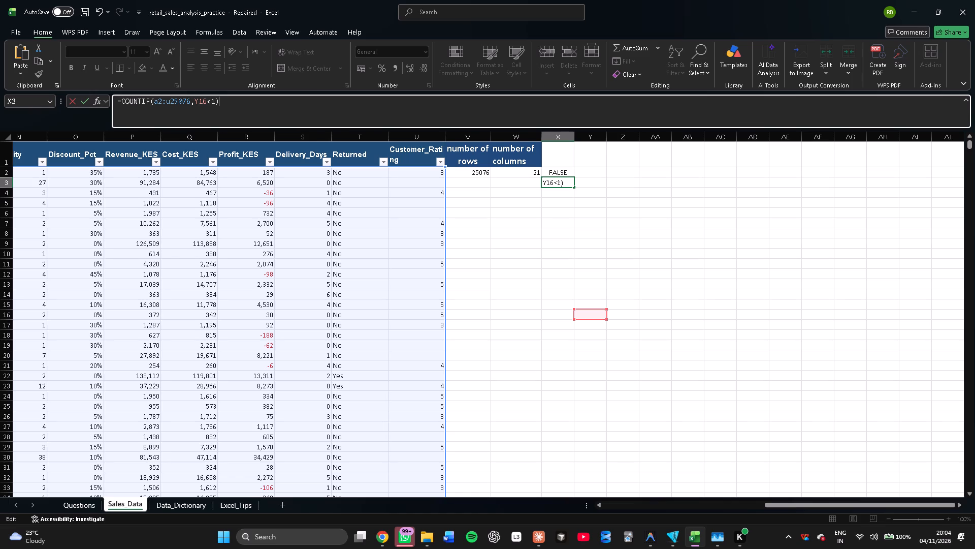
pyautogui.click(148, 98)
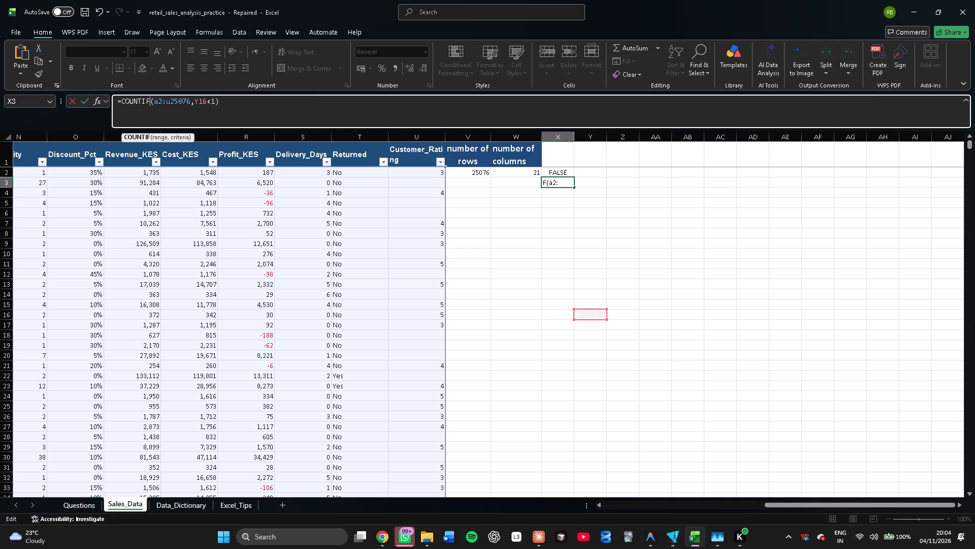
pyautogui.press('BackSpace')
pyautogui.press('BackSpace')
pyautogui.press('b')
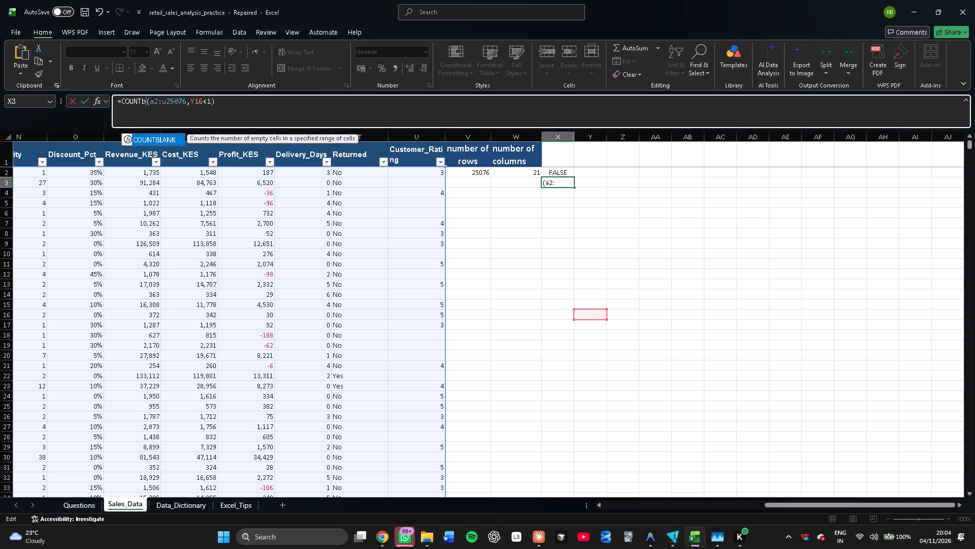
pyautogui.press('Tab')
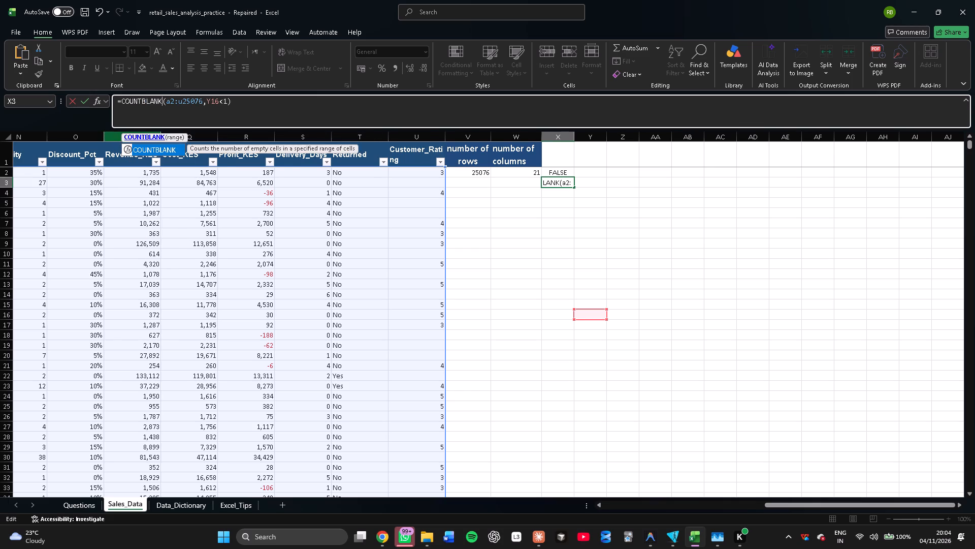
pyautogui.click(229, 100)
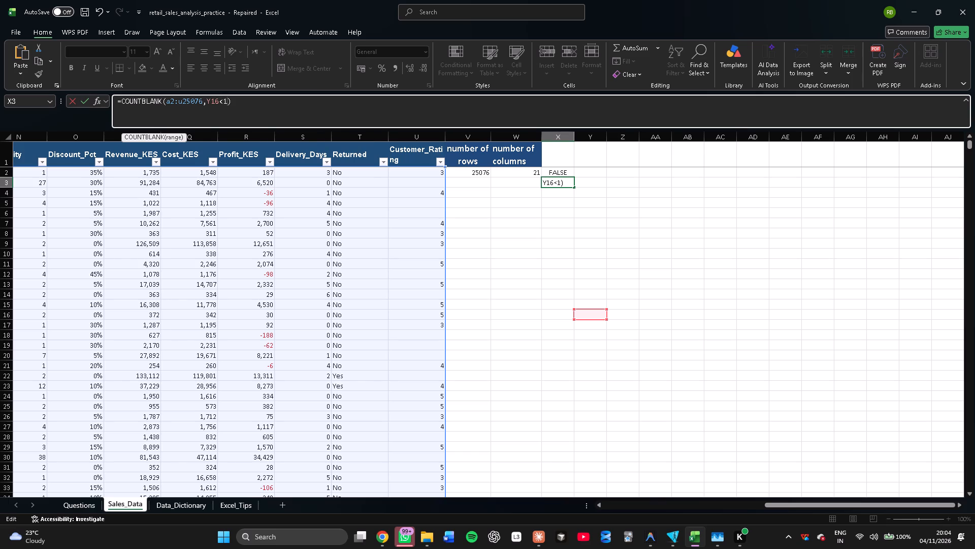
pyautogui.press('\\')
pyautogui.press('BackSpace')
pyautogui.press('BackSpace')
pyautogui.press('BackSpace')
pyautogui.press('BackSpace')
pyautogui.press('BackSpace')
pyautogui.press('BackSpace')
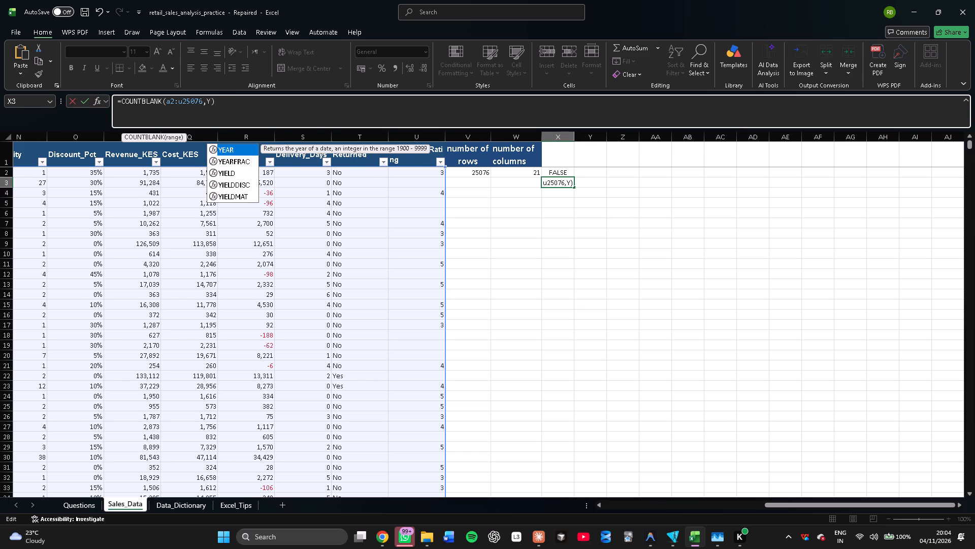
pyautogui.press('BackSpace')
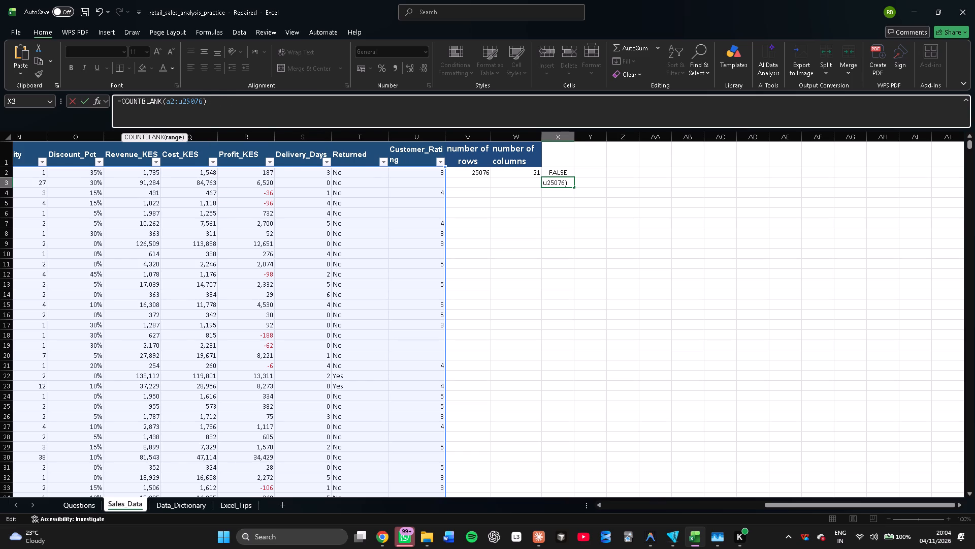
pyautogui.click(540, 227)
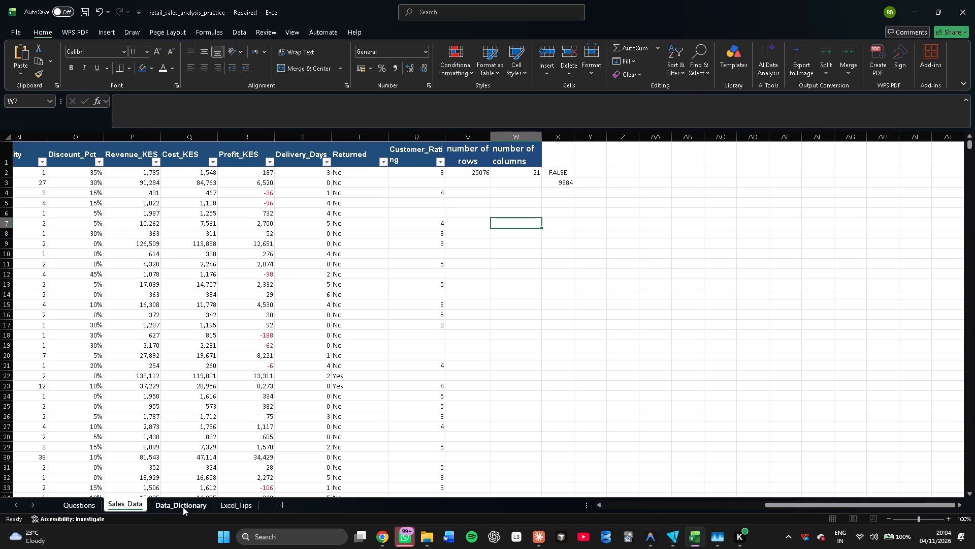
# Return to the Questions sheet to answer the missing-values question.
pyautogui.click(81, 503)
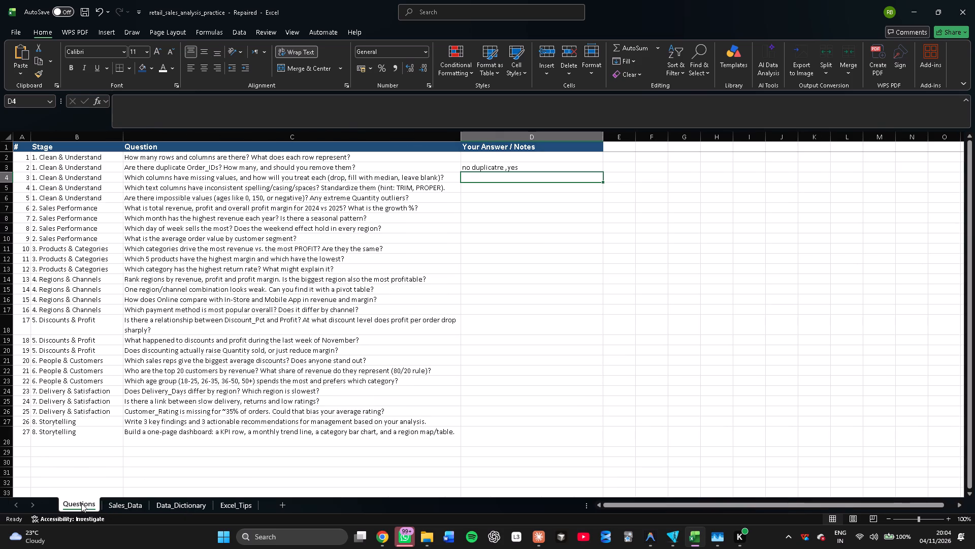
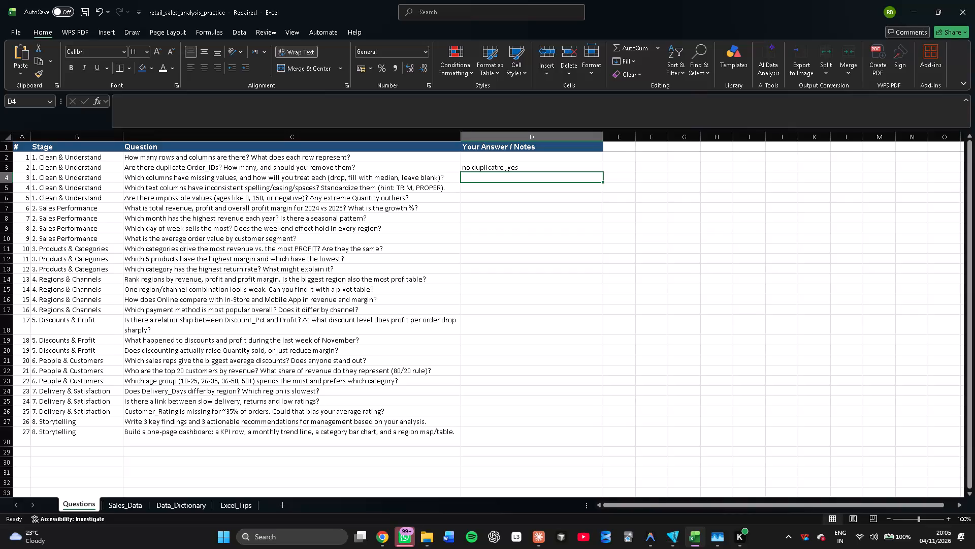
# Return to the Sales_Data sheet and insert a blank row directly below the header row.
pyautogui.click(142, 512)
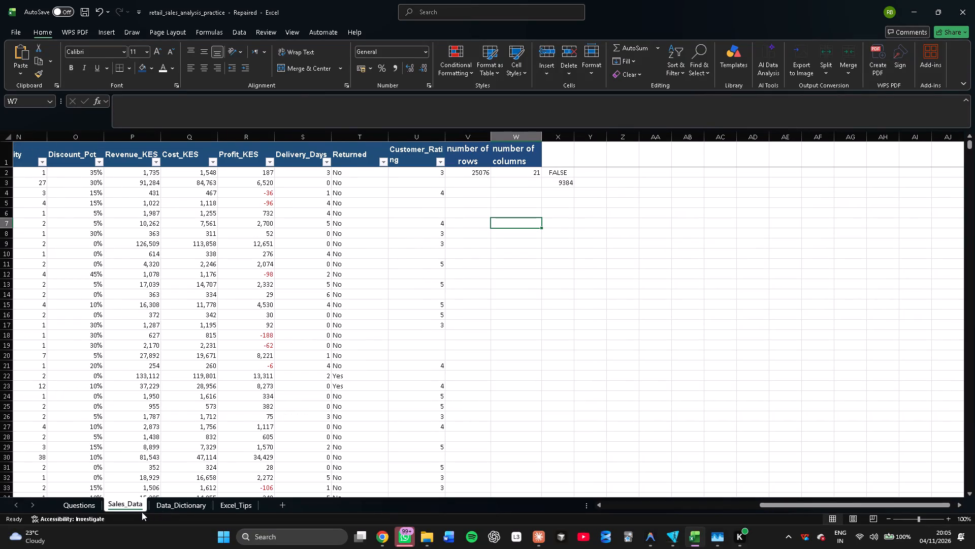
pyautogui.click(564, 197)
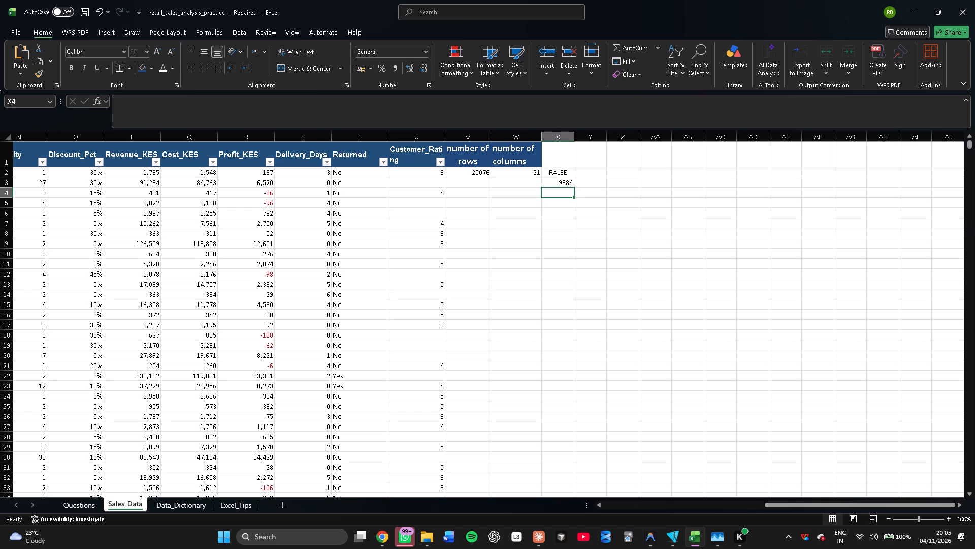
pyautogui.scroll(2, 311, 180)
pyautogui.hscroll(12, 224, 176)
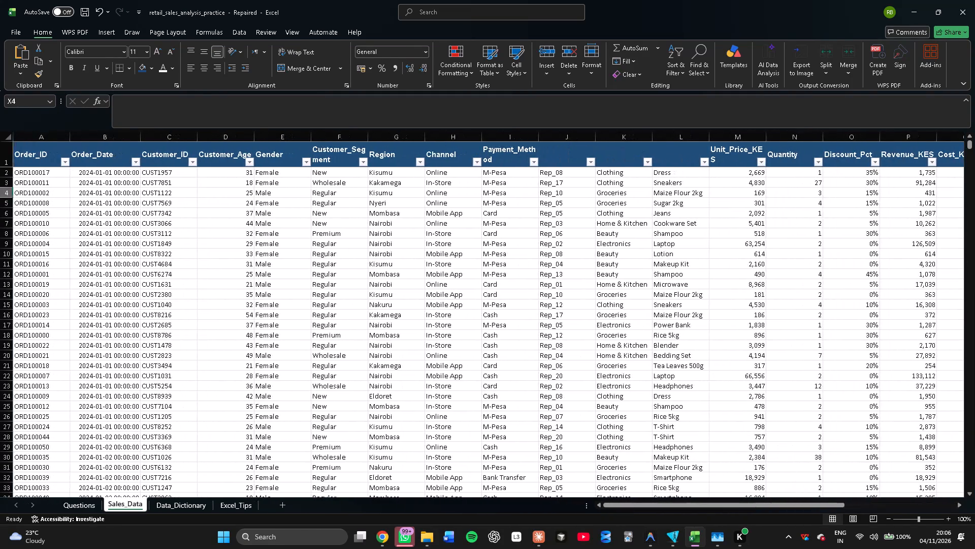
pyautogui.click(21, 171)
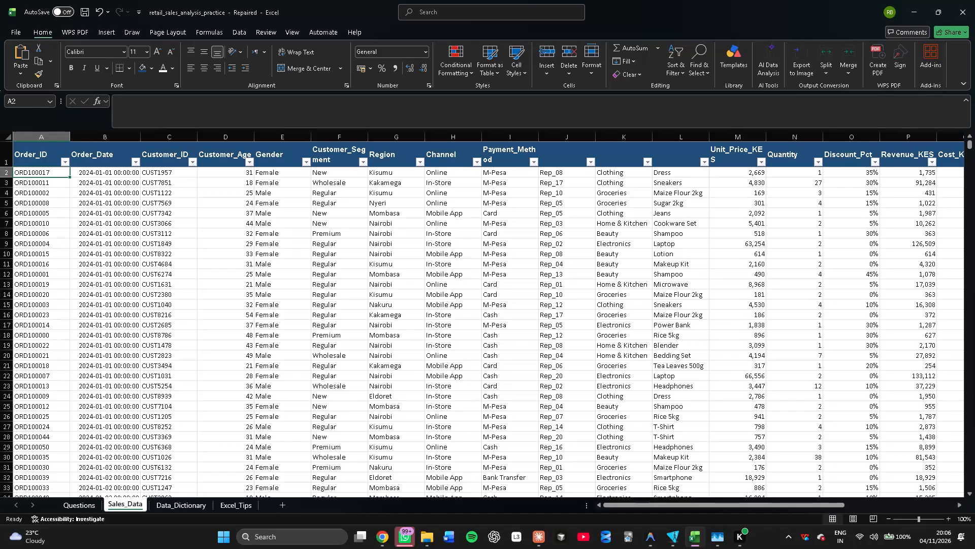
pyautogui.rightClick(21, 171)
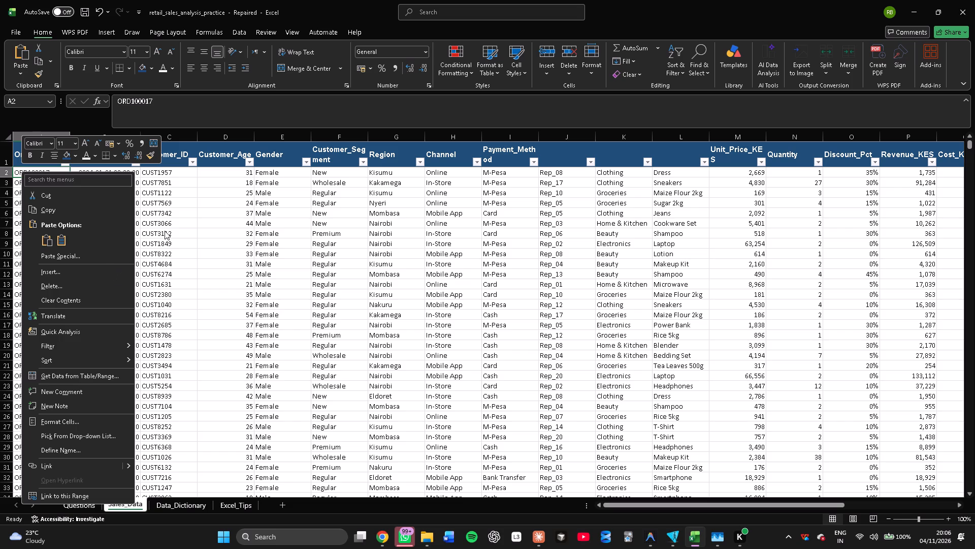
pyautogui.click(204, 168)
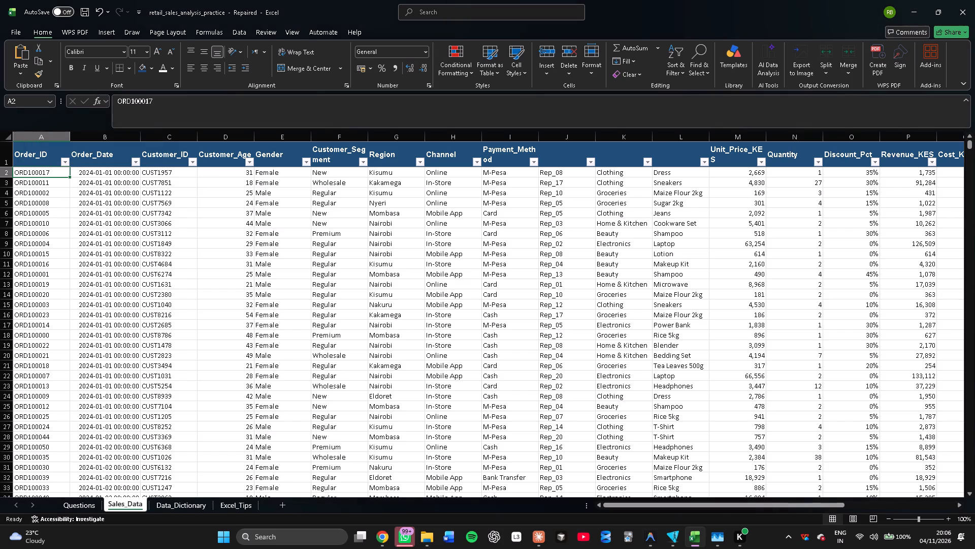
pyautogui.click(6, 172)
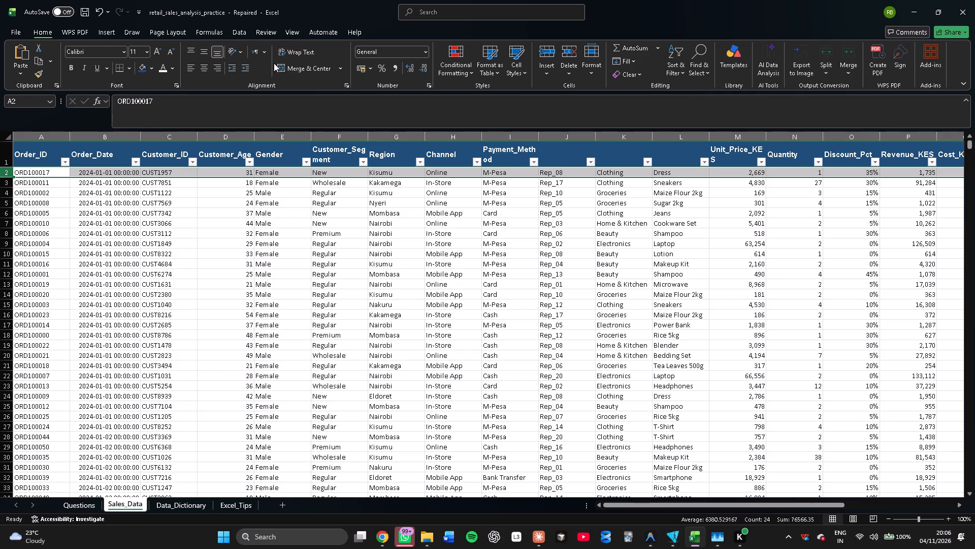
pyautogui.click(109, 30)
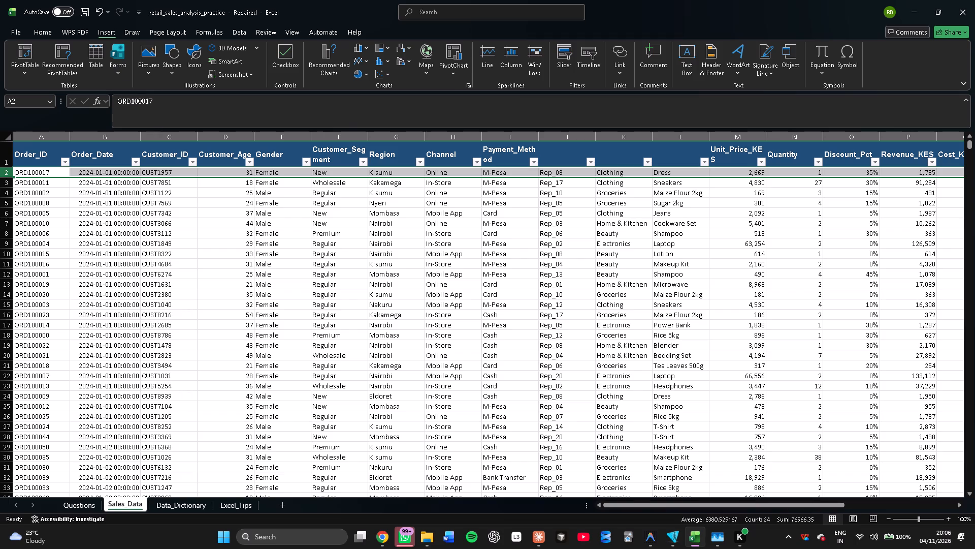
pyautogui.rightClick(128, 177)
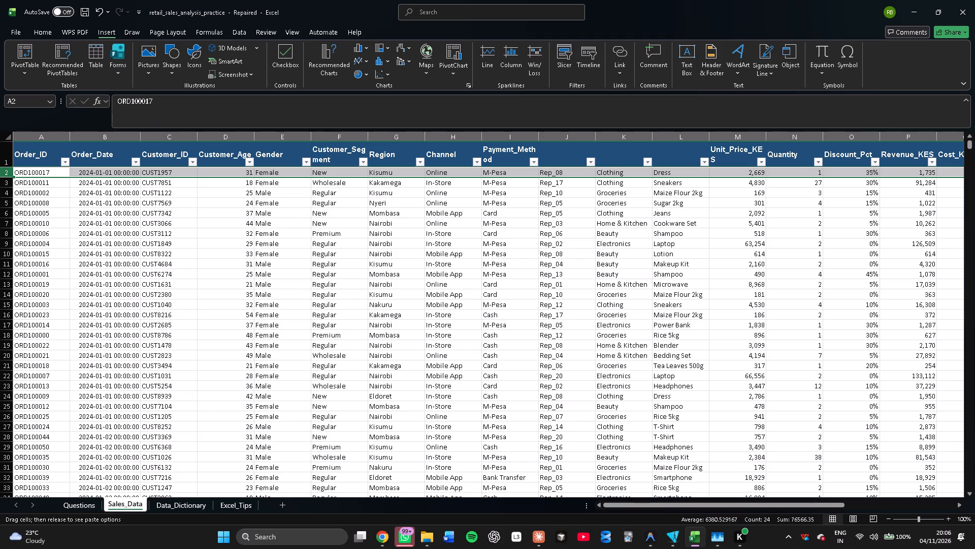
pyautogui.rightClick(113, 172)
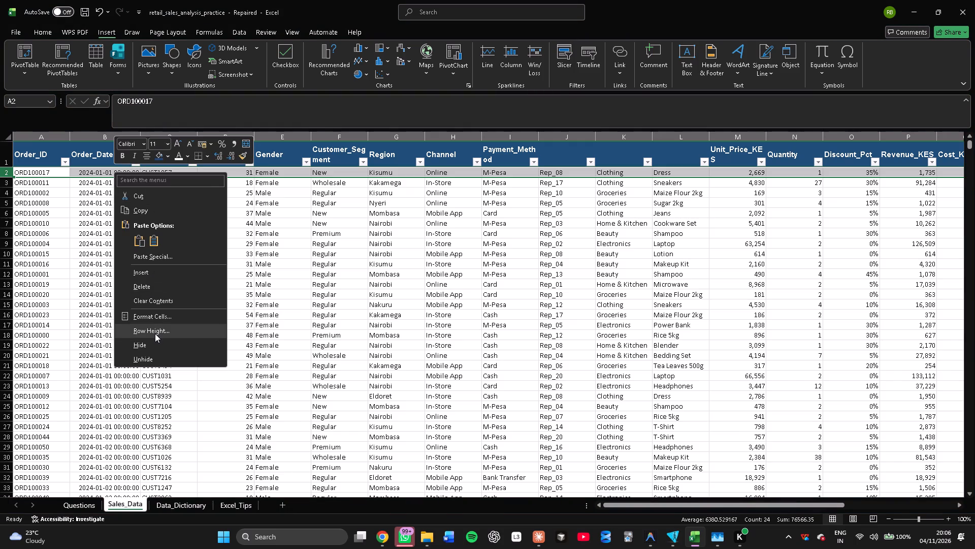
pyautogui.click(156, 270)
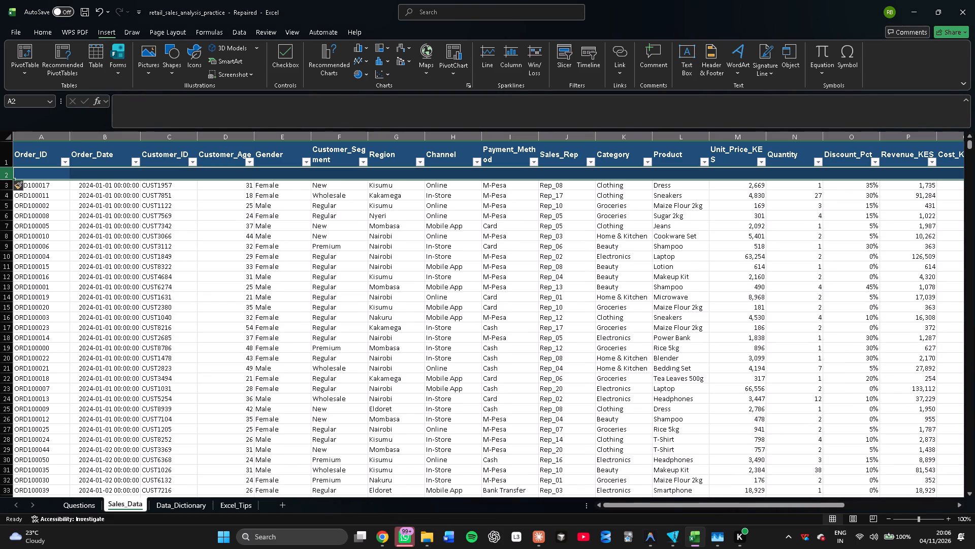
# Enter =COUNTBLANK(a3:a25076) in cell A2 to count the missing values in the Order_ID column.
pyautogui.click(104, 176)
pyautogui.click(40, 178)
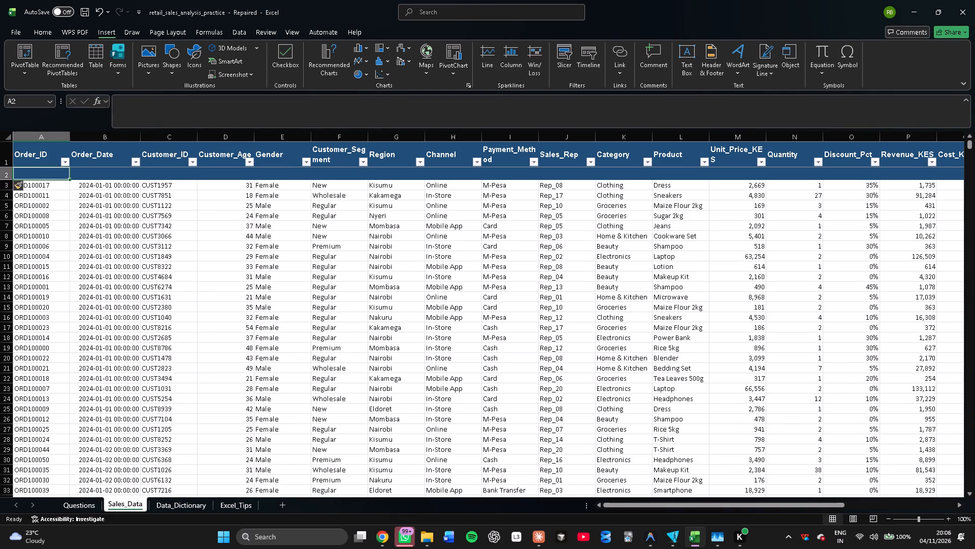
pyautogui.click(163, 108)
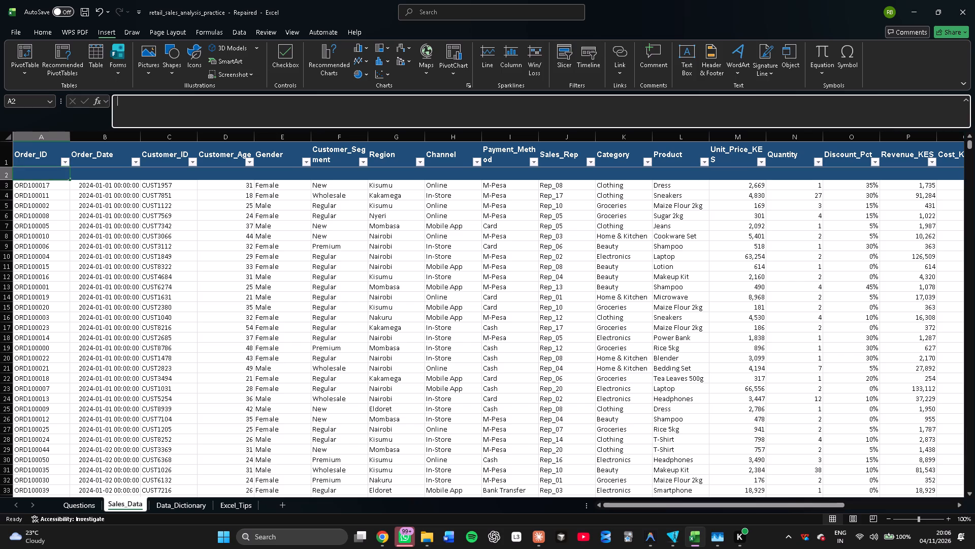
pyautogui.press('=')
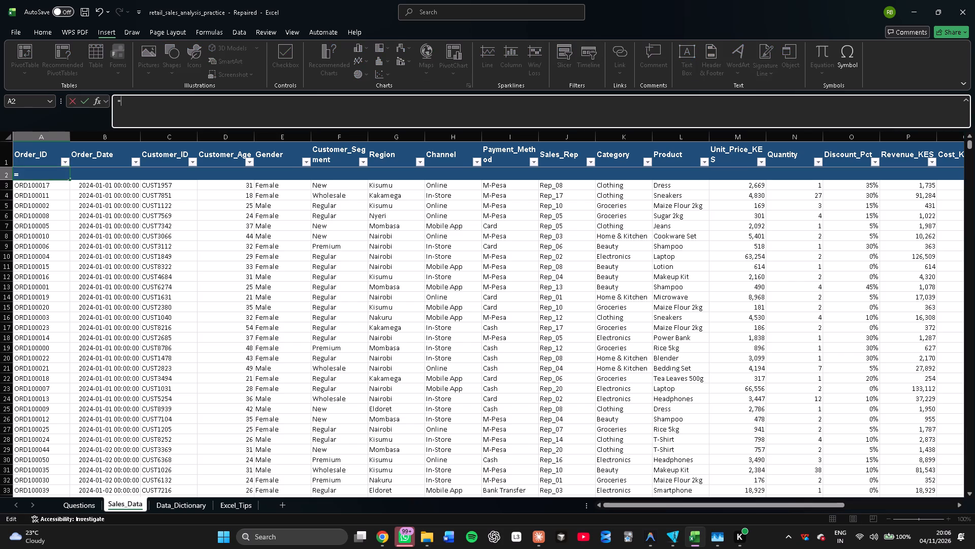
pyautogui.press('c')
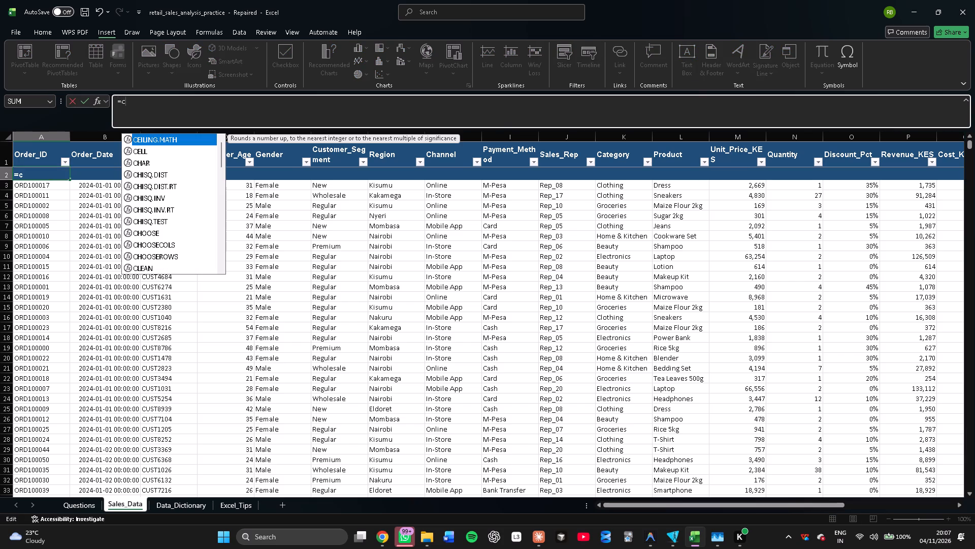
pyautogui.write('ou')
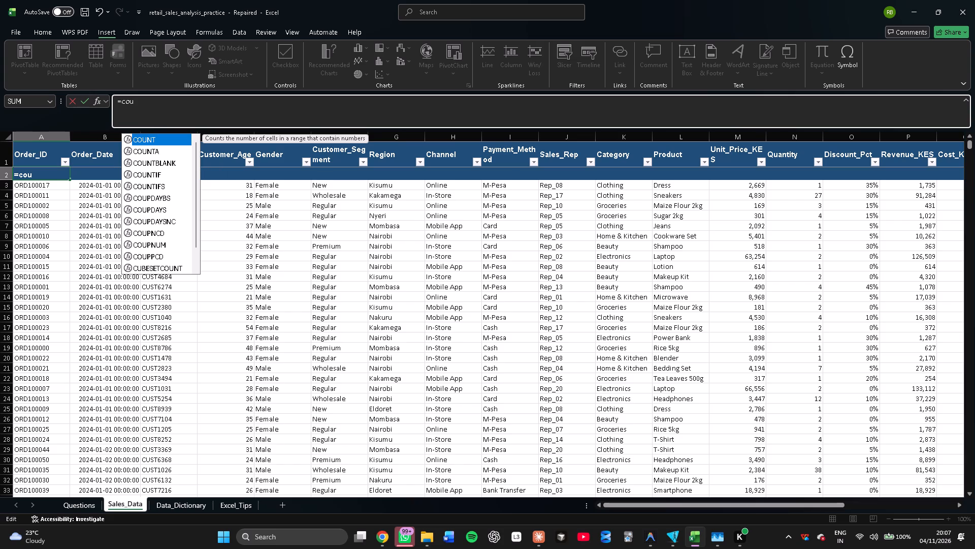
pyautogui.click(157, 161)
pyautogui.press('Tab')
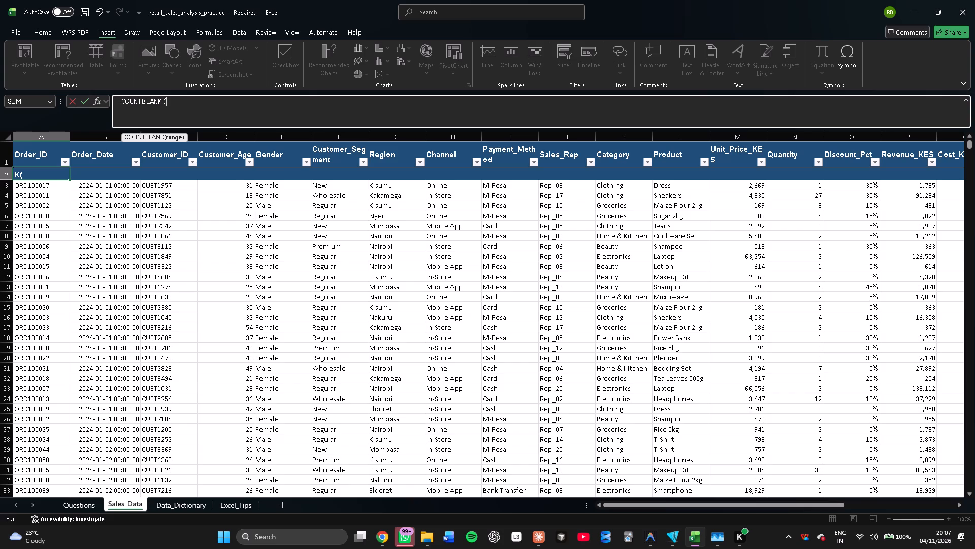
pyautogui.press('a')
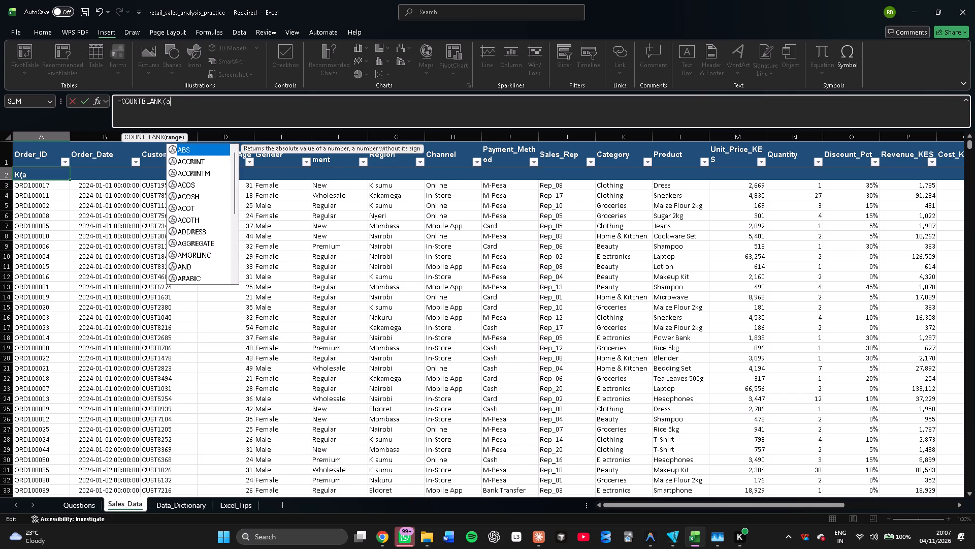
pyautogui.press('3')
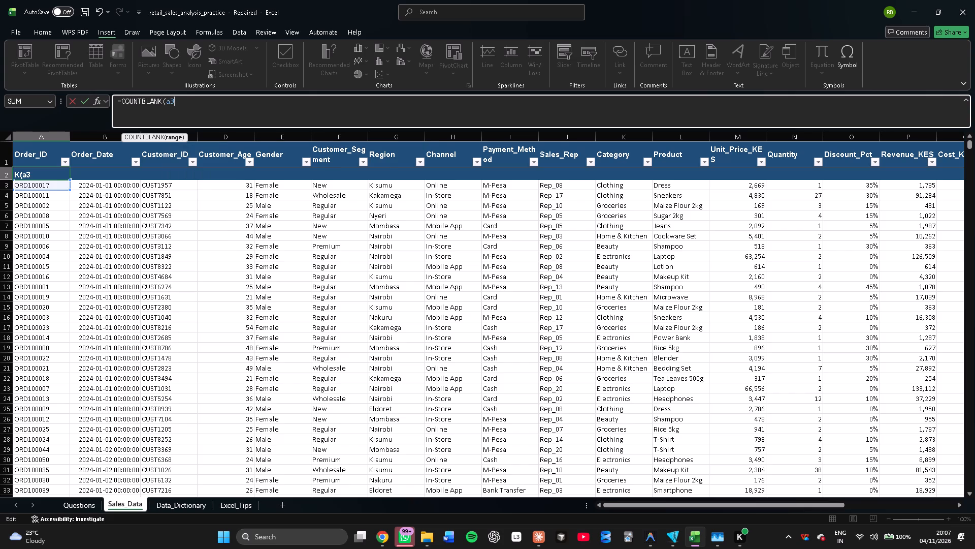
pyautogui.hotkey('shift', ':')
pyautogui.press('a')
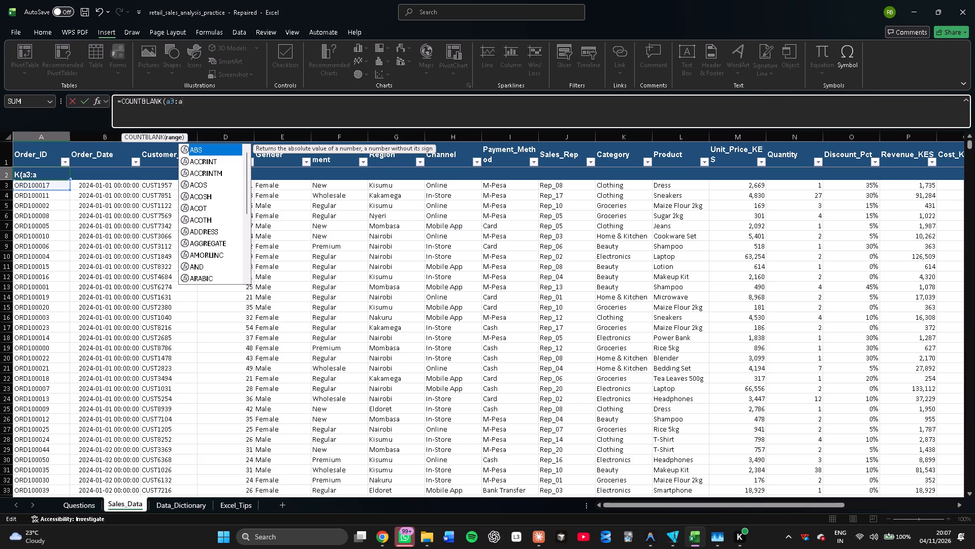
pyautogui.write('250')
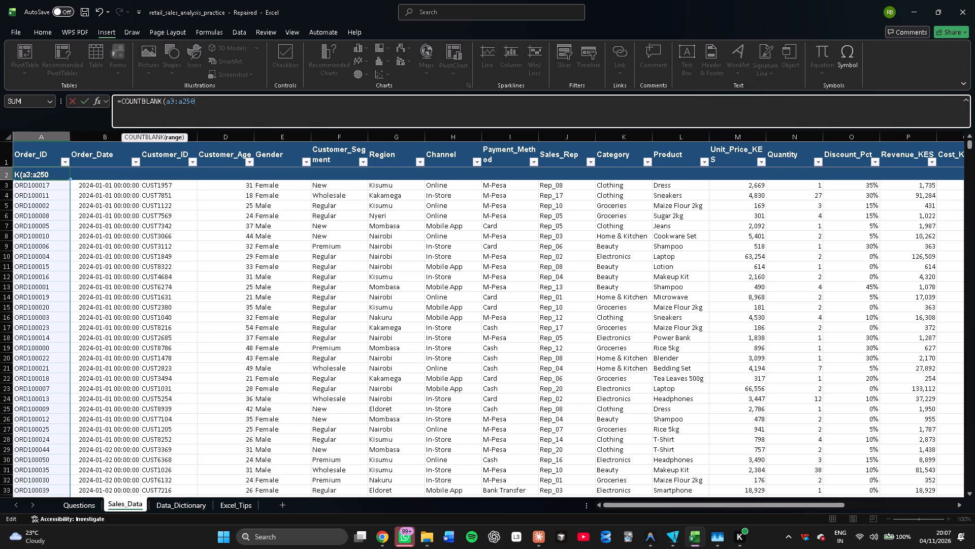
pyautogui.hscroll(-7, 395, 284)
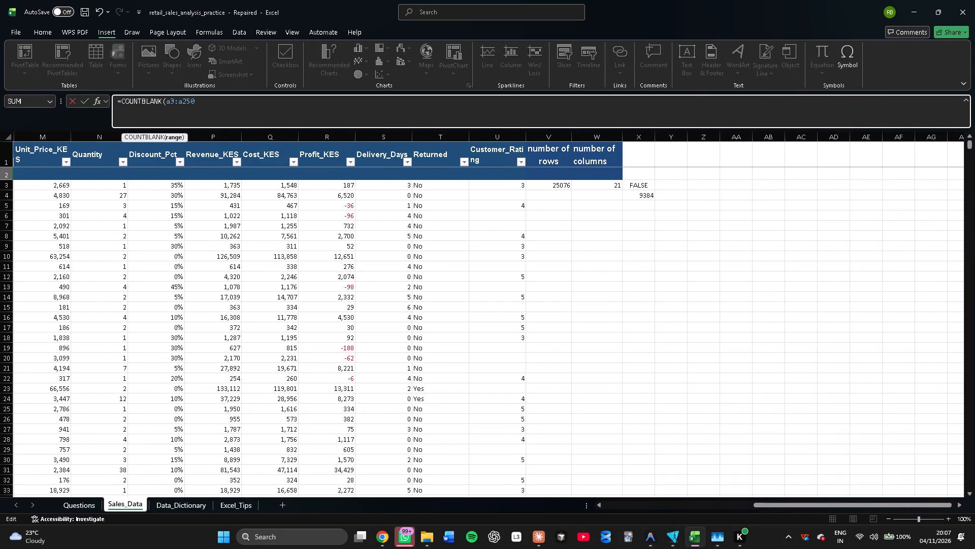
pyautogui.hscroll(6, 301, 170)
pyautogui.hscroll(-3, 301, 170)
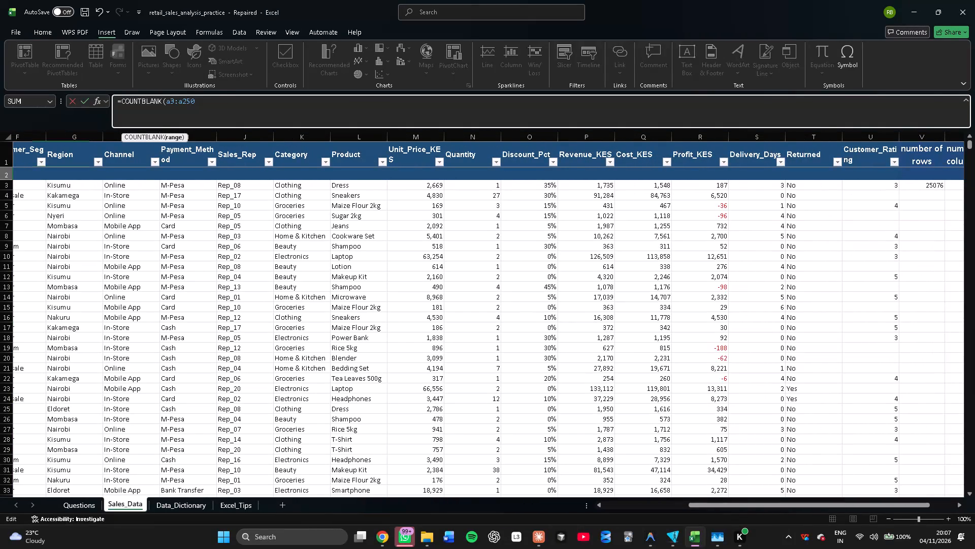
pyautogui.press('7')
pyautogui.press('6')
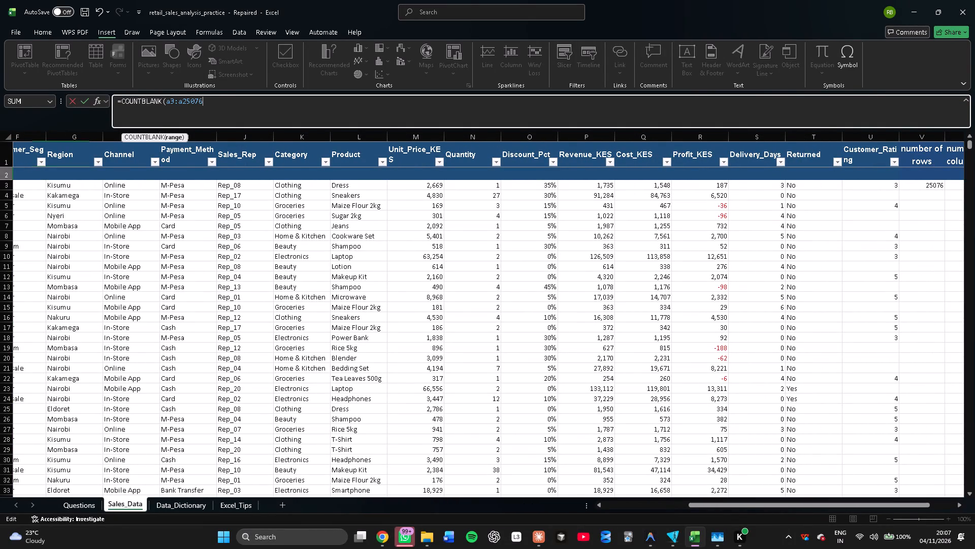
pyautogui.hotkey('shift', ')')
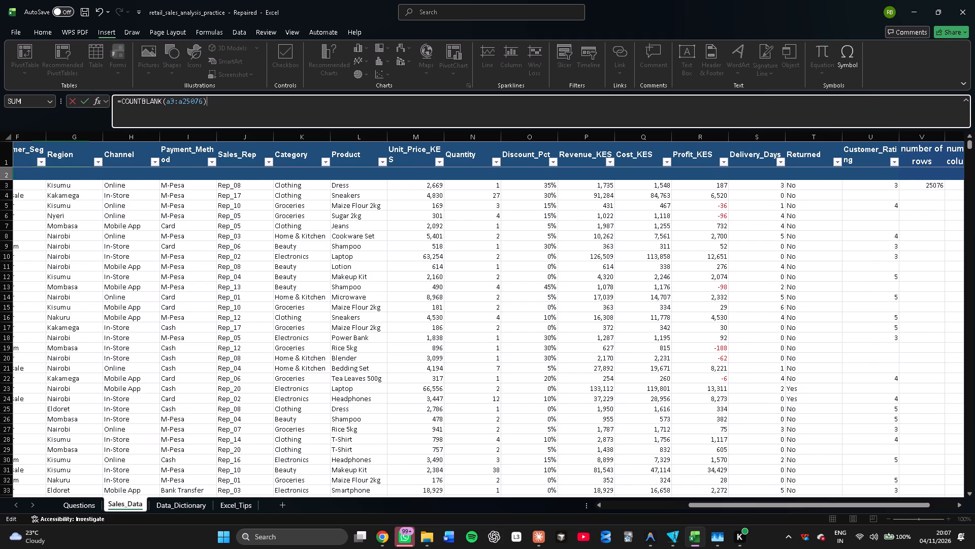
pyautogui.hscroll(6, 176, 248)
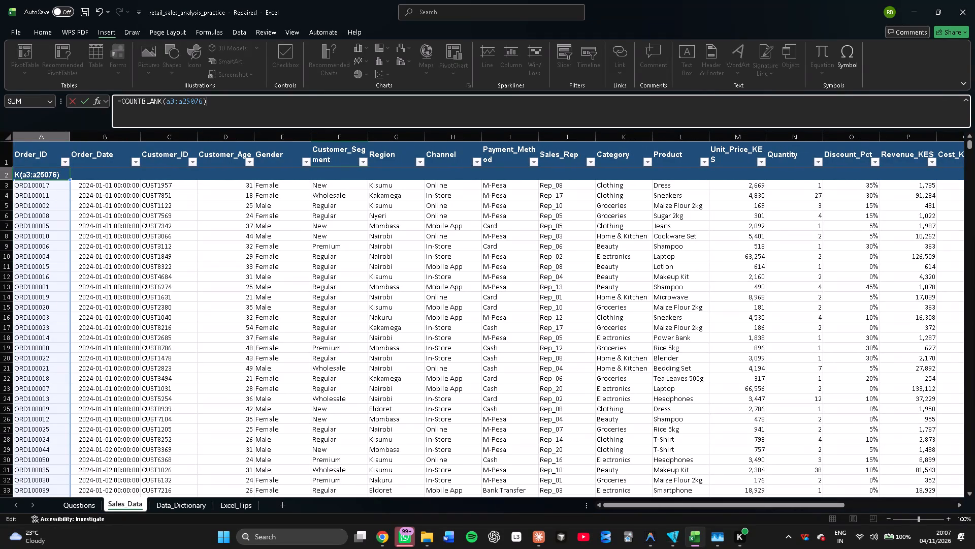
pyautogui.click(99, 177)
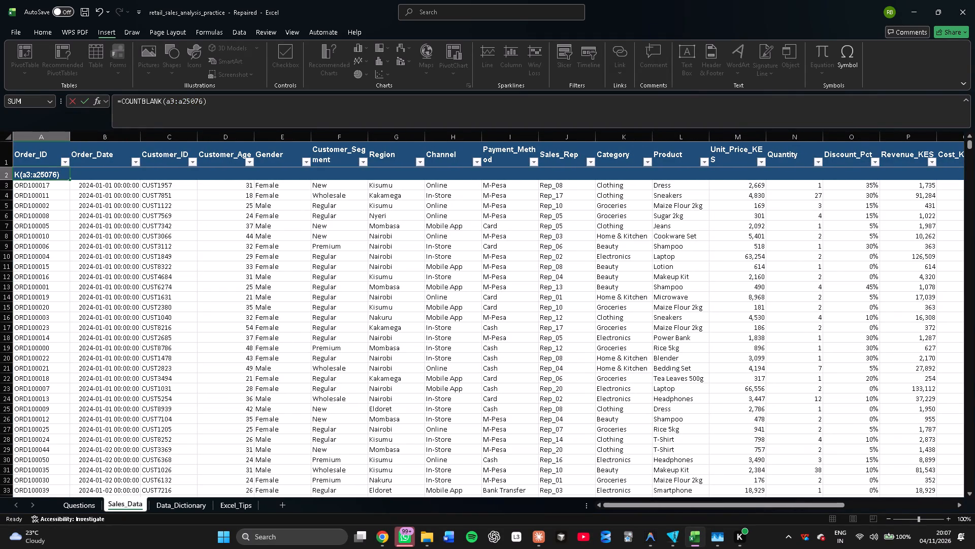
pyautogui.click(112, 174)
pyautogui.click(102, 172)
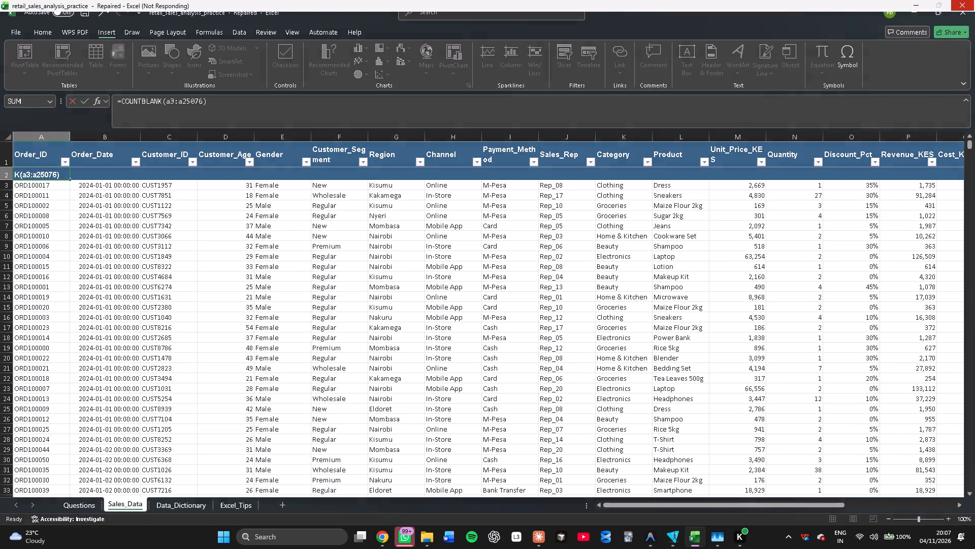
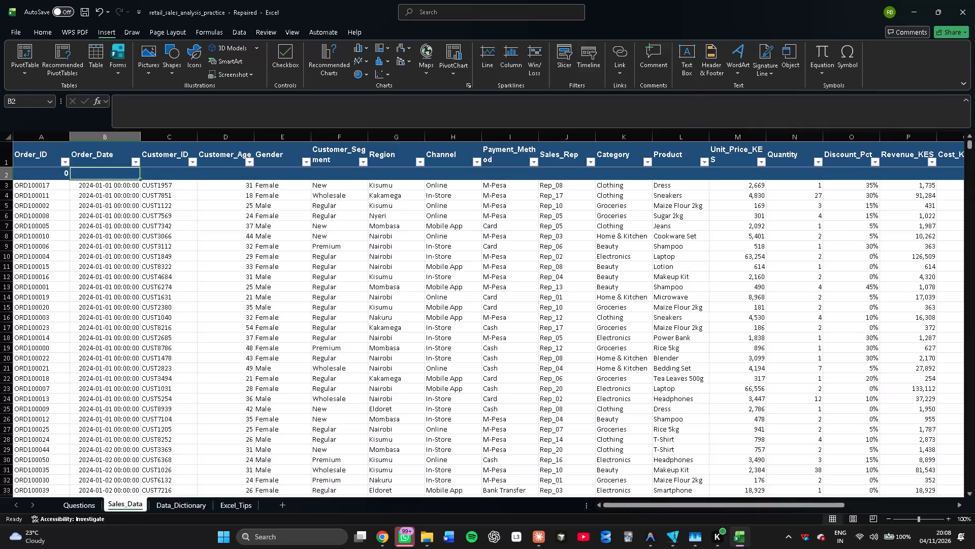
# Enter =COUNTBLANK(b3:b25076) in cell B2 to count the missing values in the Order_Date column.
pyautogui.click(109, 177)
pyautogui.click(164, 109)
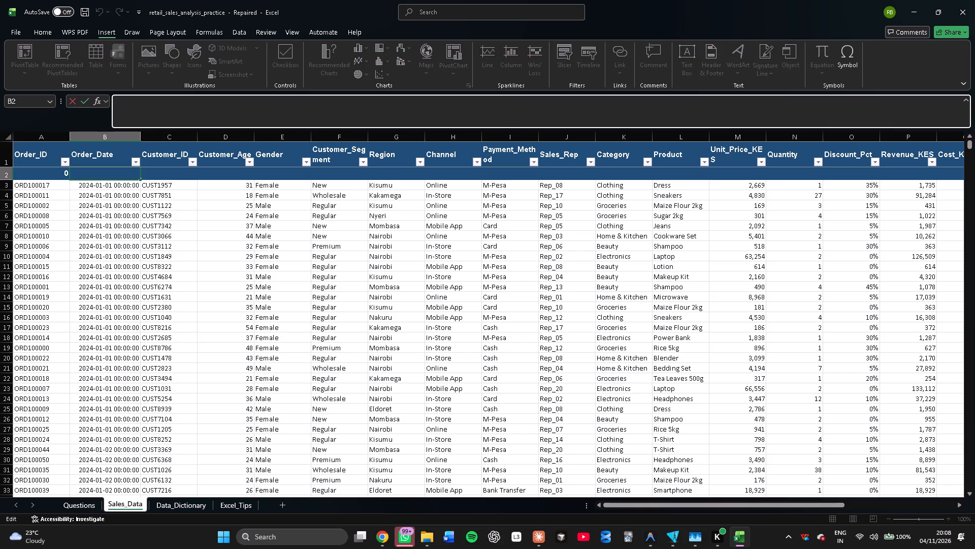
pyautogui.press('=')
pyautogui.write('count')
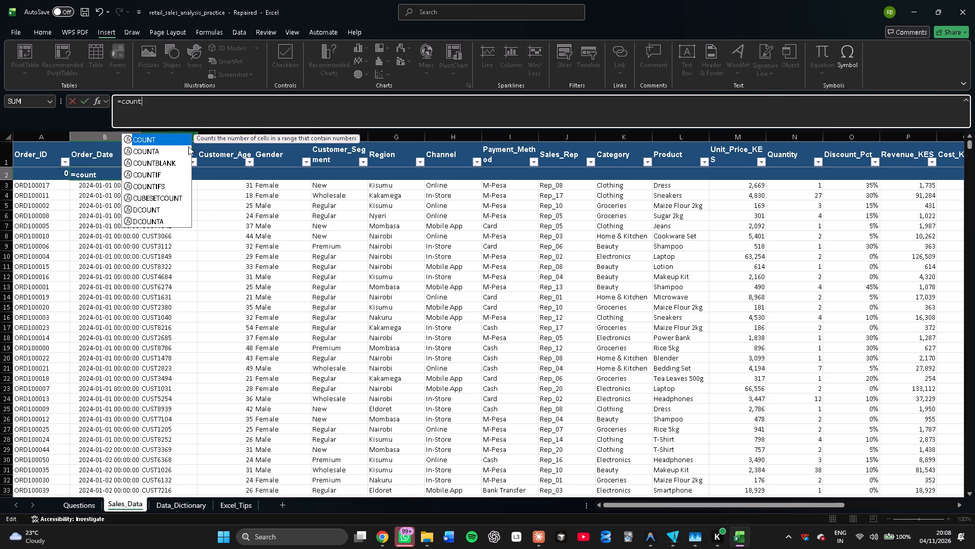
pyautogui.click(169, 164)
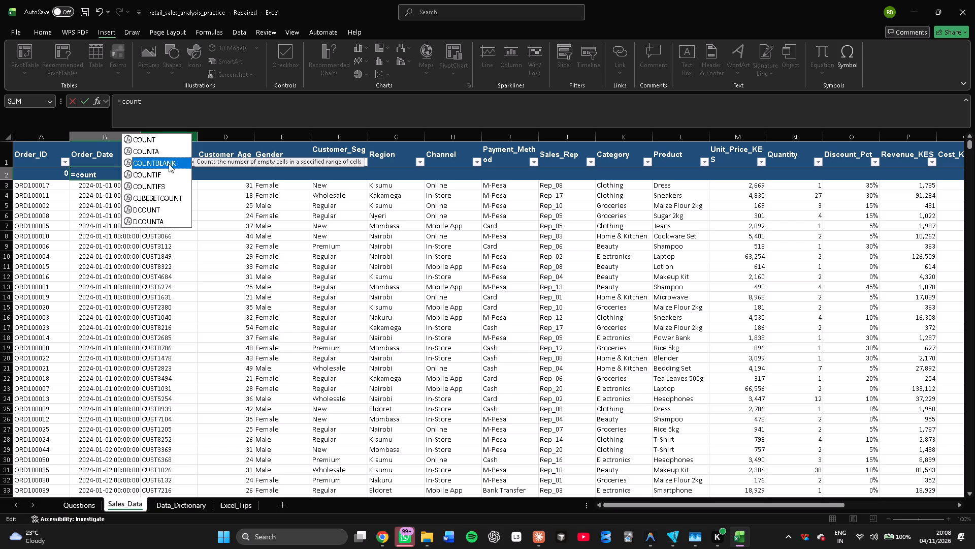
pyautogui.press('Tab')
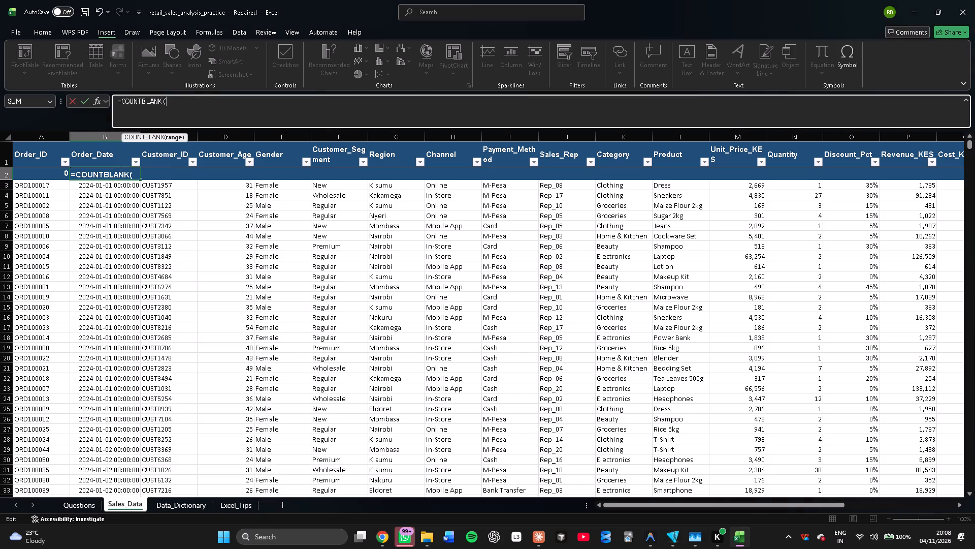
pyautogui.press('b')
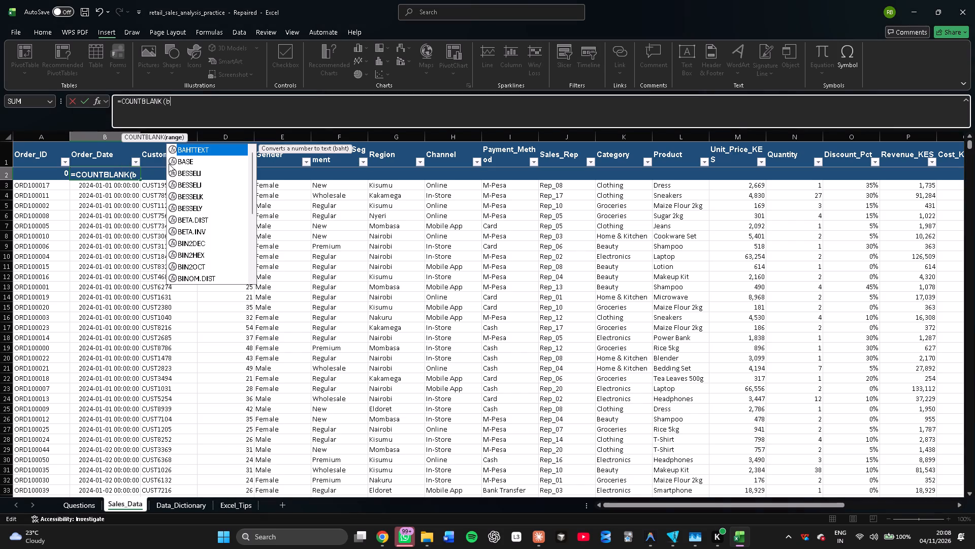
pyautogui.press('3')
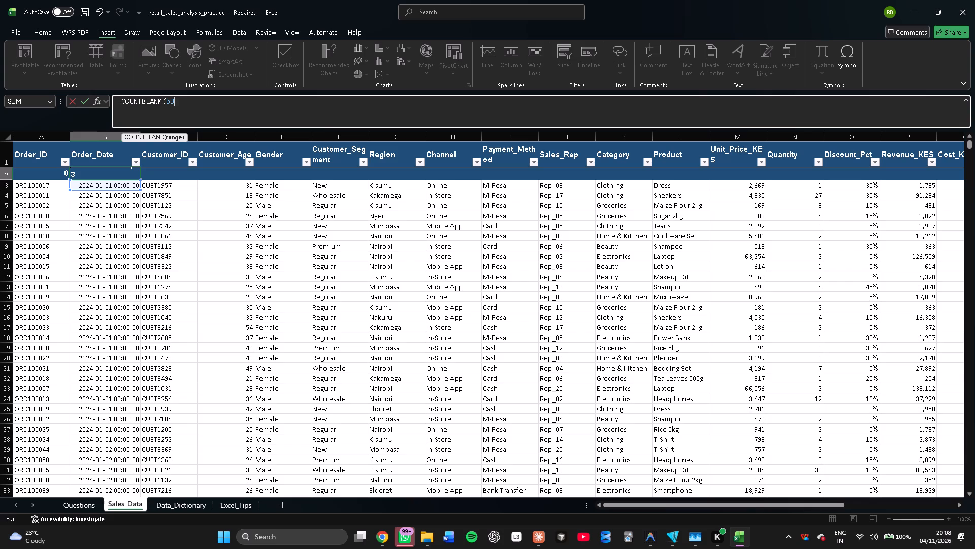
pyautogui.press('BackSpace')
pyautogui.hotkey('shift', ':')
pyautogui.press('b')
pyautogui.write('25076')
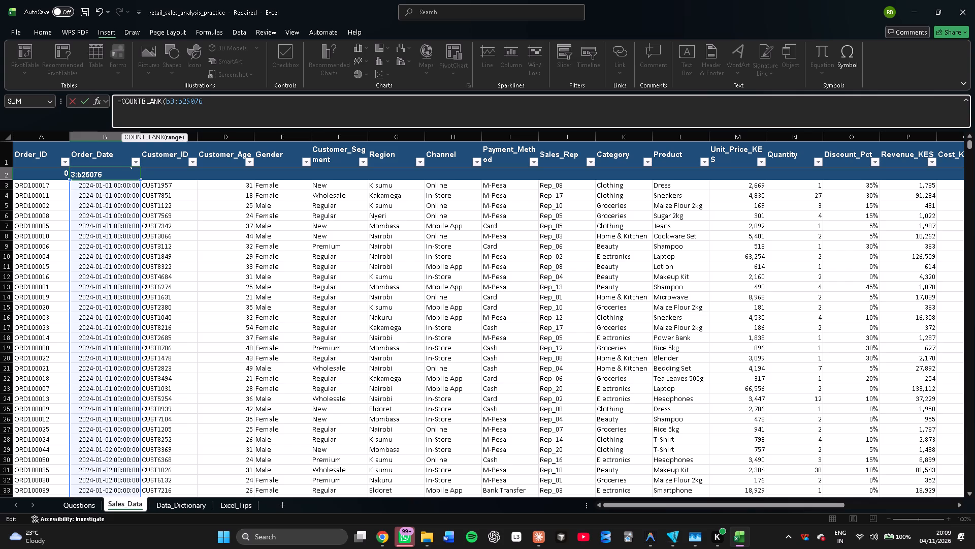
pyautogui.hotkey('shift', ')')
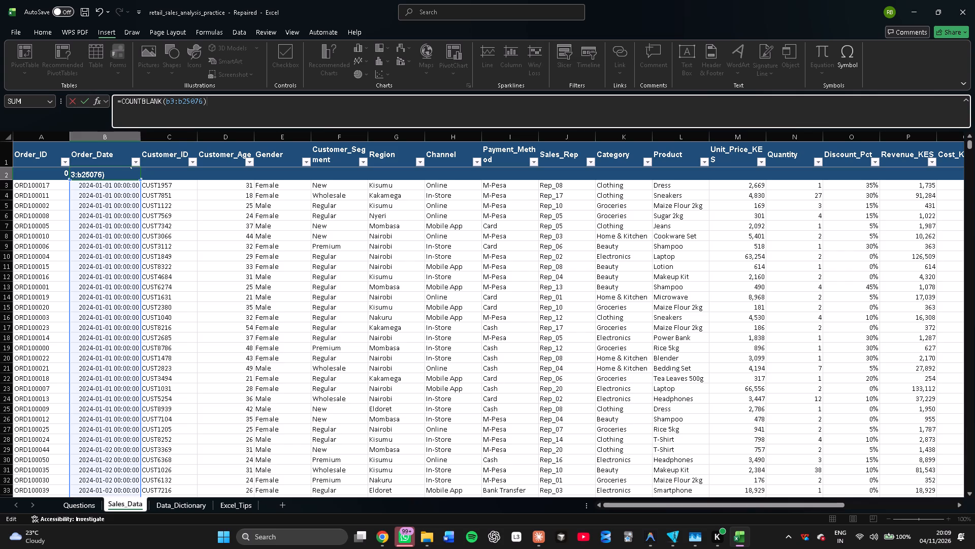
pyautogui.press('Return')
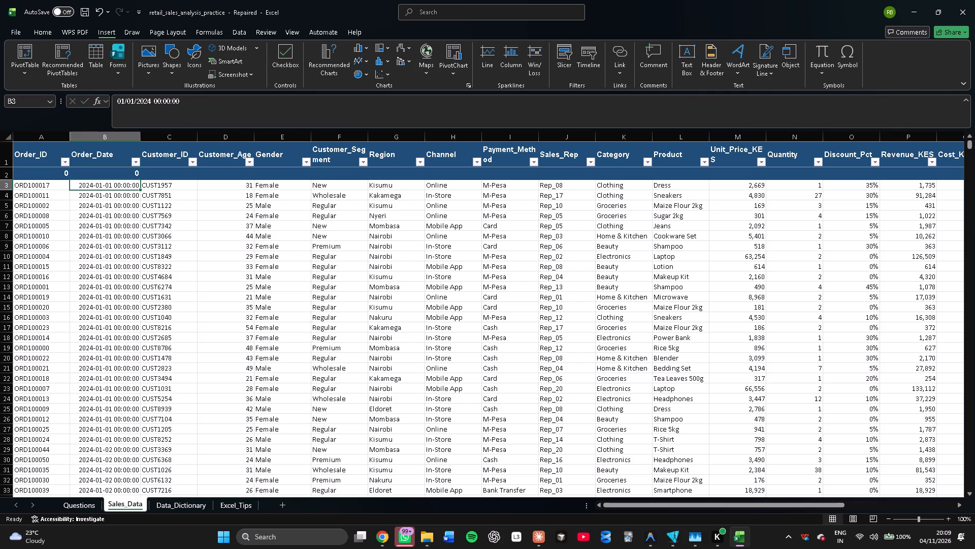
# Enter =COUNTBLANK(C3:C25076) in cell C2 to count the missing values in the Customer_ID column.
pyautogui.click(186, 168)
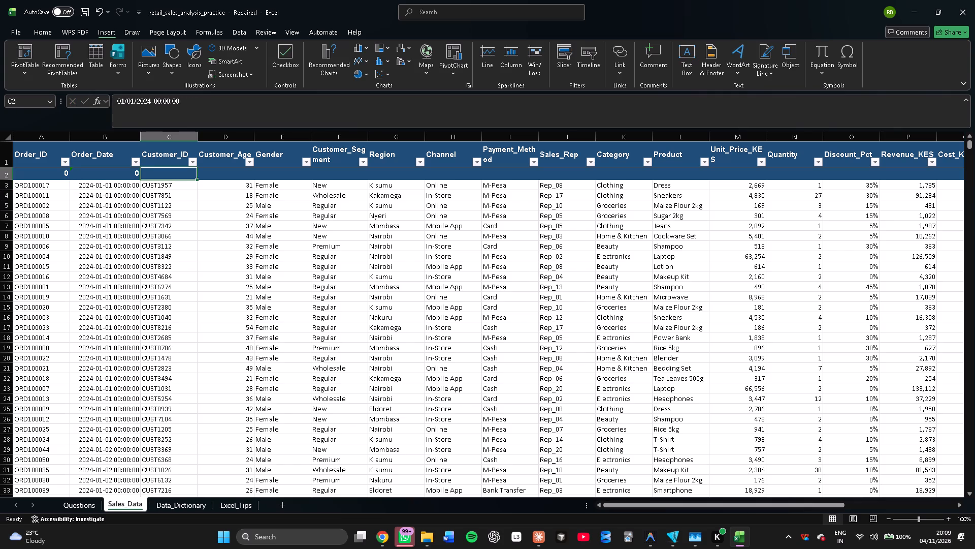
pyautogui.press('=')
pyautogui.press('c')
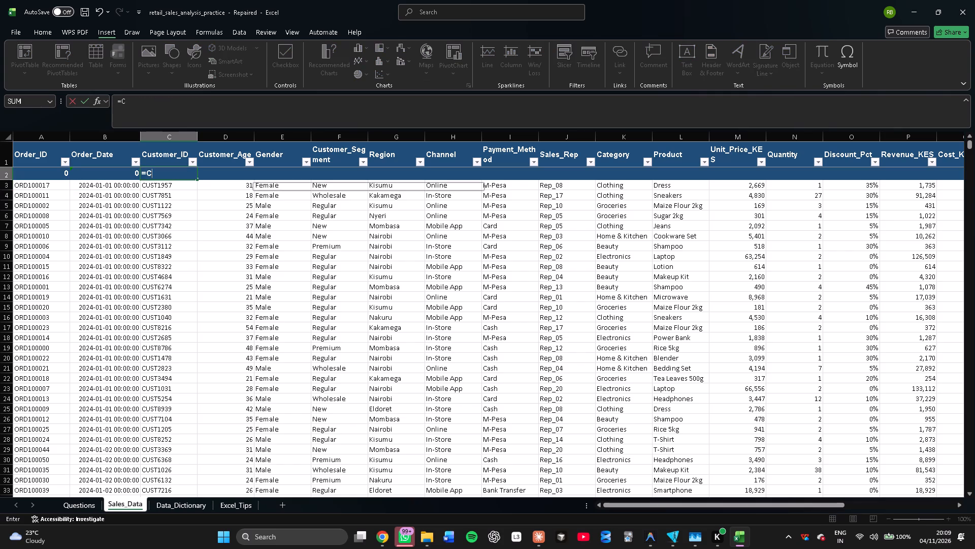
pyautogui.write('OI')
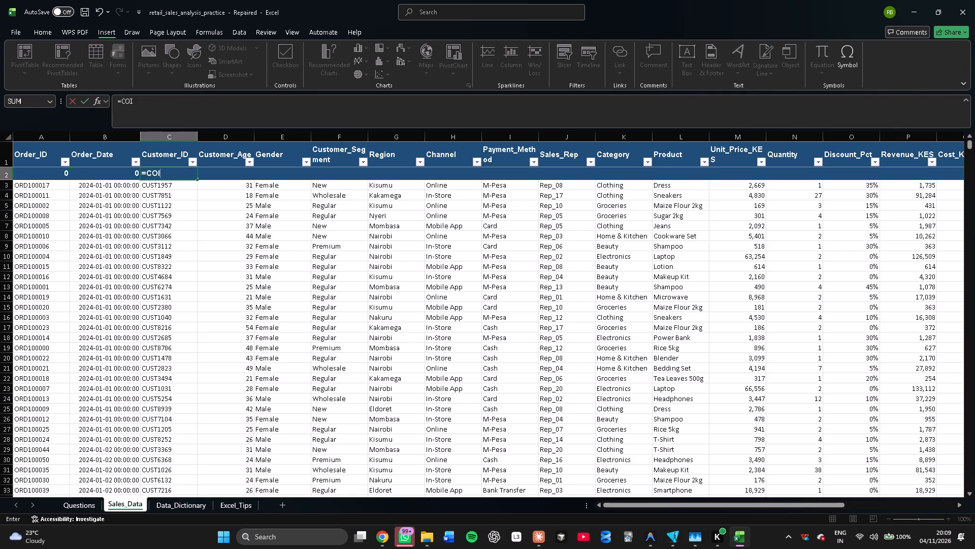
pyautogui.write('UNT')
pyautogui.press('BackSpace')
pyautogui.press('BackSpace')
pyautogui.press('BackSpace')
pyautogui.press('BackSpace')
pyautogui.write('UNT')
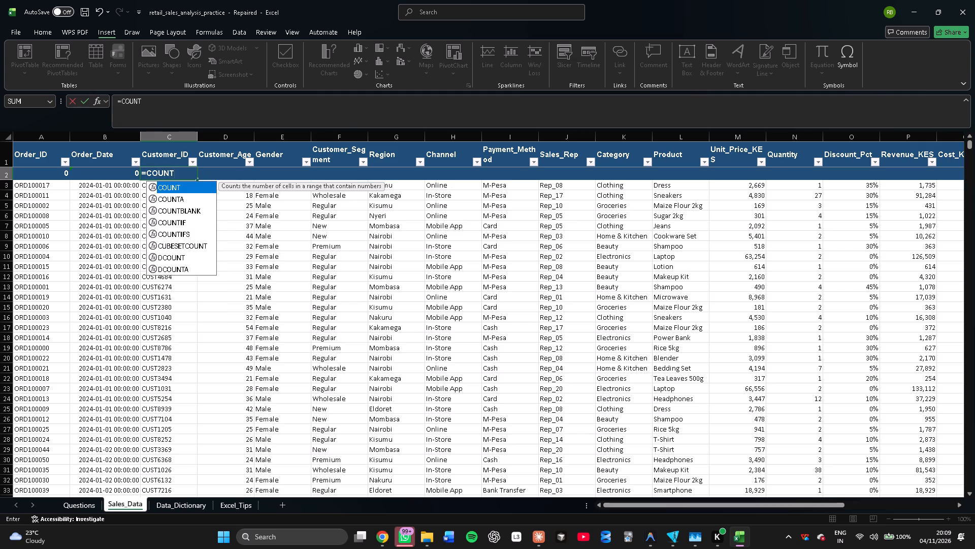
pyautogui.write('BLANK')
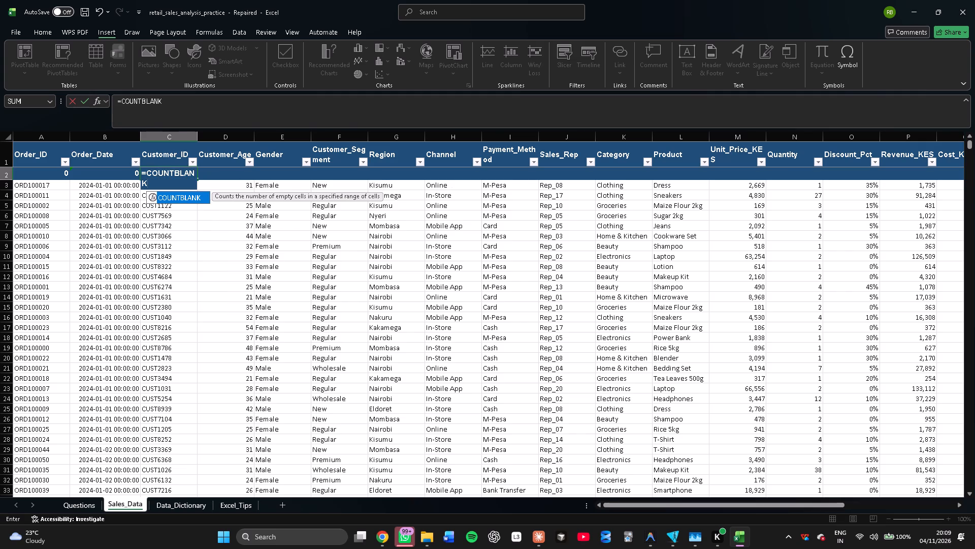
pyautogui.hotkey('shift', '(')
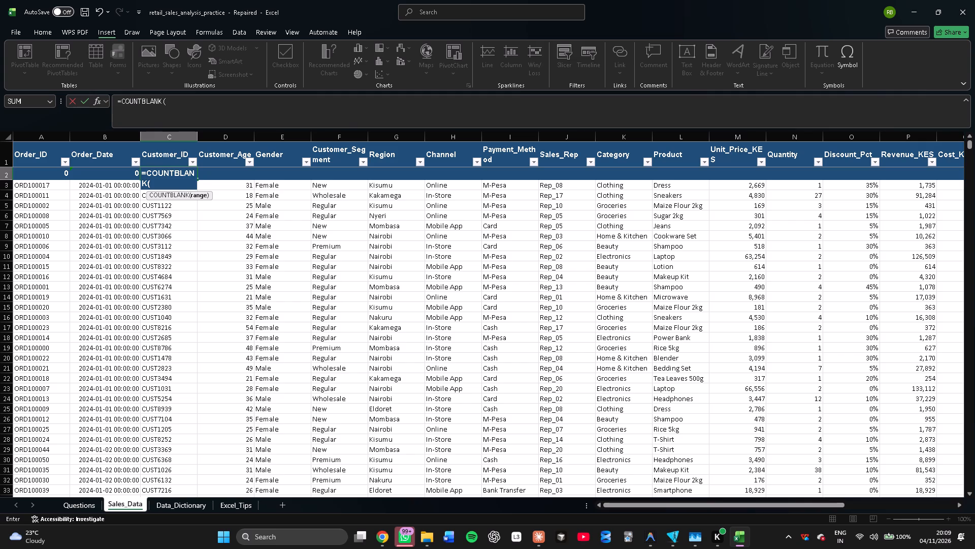
pyautogui.press('c')
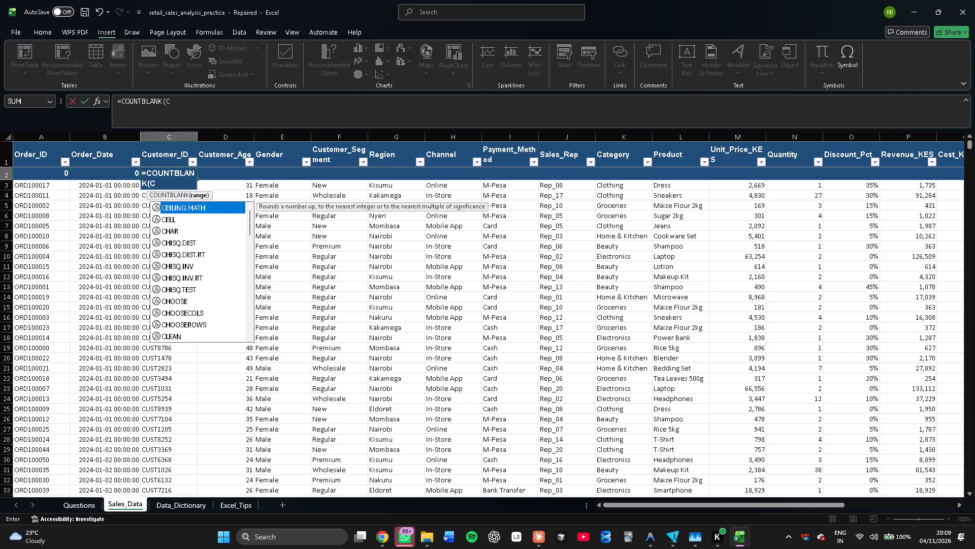
pyautogui.press('3')
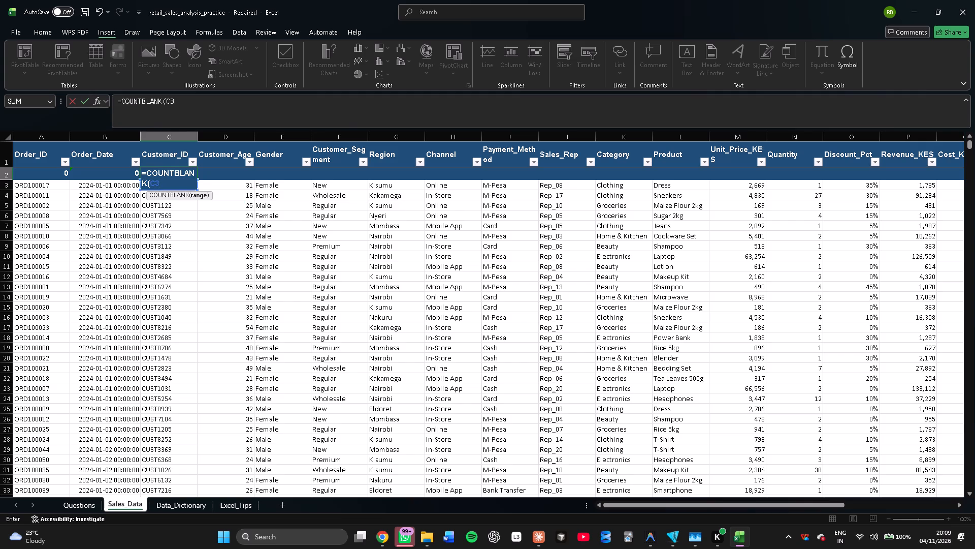
pyautogui.hotkey('shift', ':')
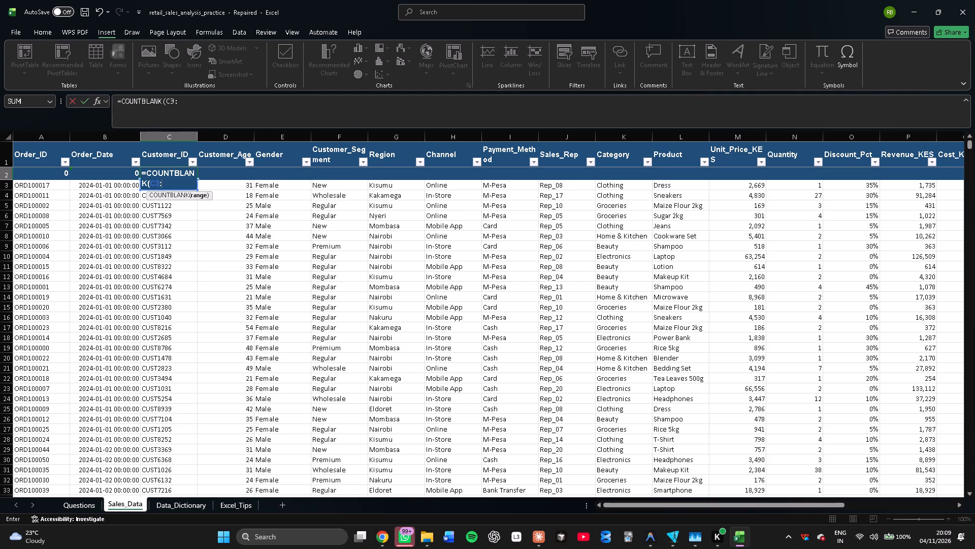
pyautogui.write('C250')
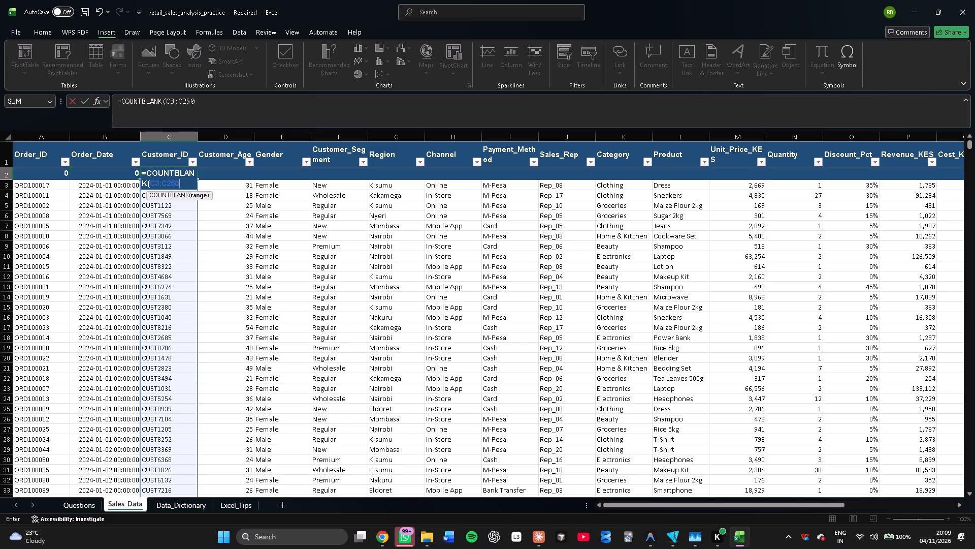
pyautogui.write('76')
pyautogui.hotkey('shift', ')')
pyautogui.press('Return')
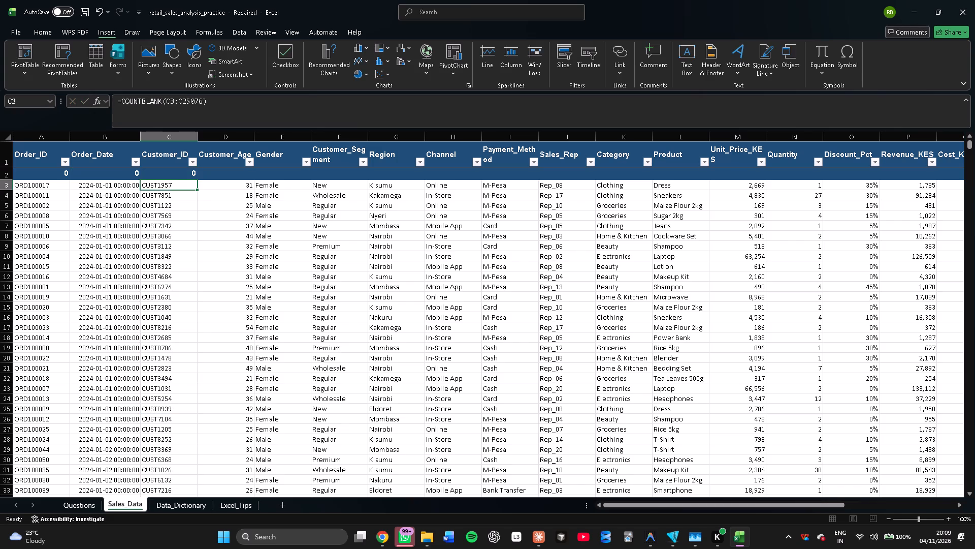
# Enter =COUNTBLANK(D3:D25076) in cell D2 to count the missing values in the Customer_Age column.
pyautogui.click(223, 170)
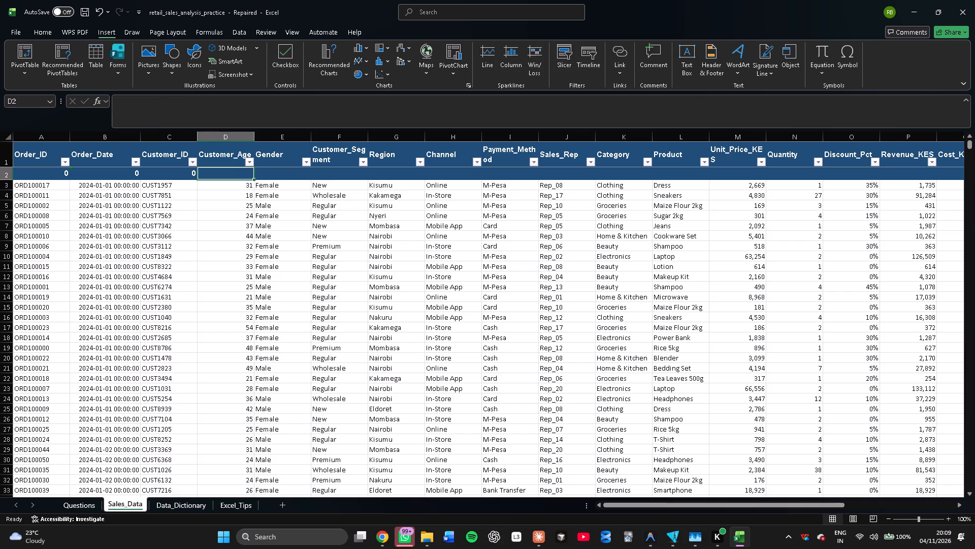
pyautogui.press('=')
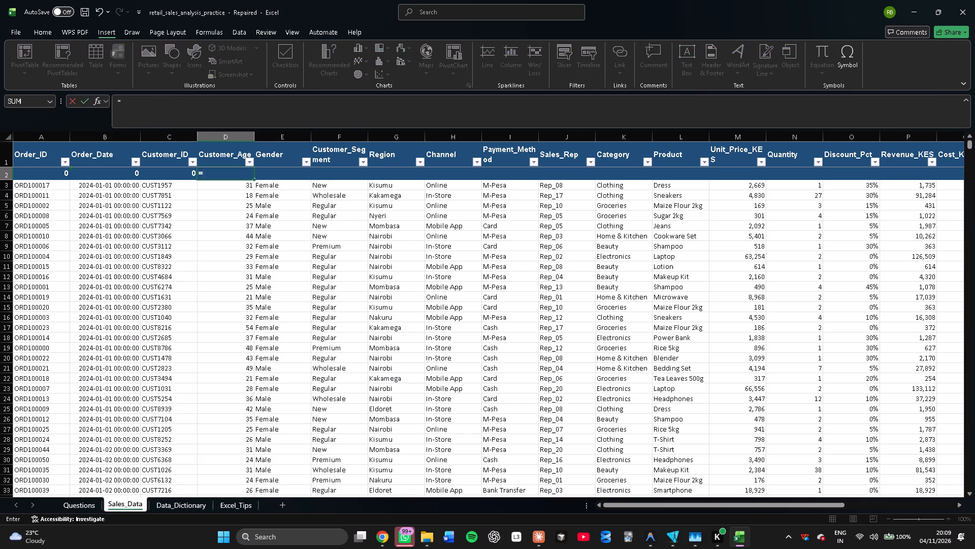
pyautogui.write('COUNT')
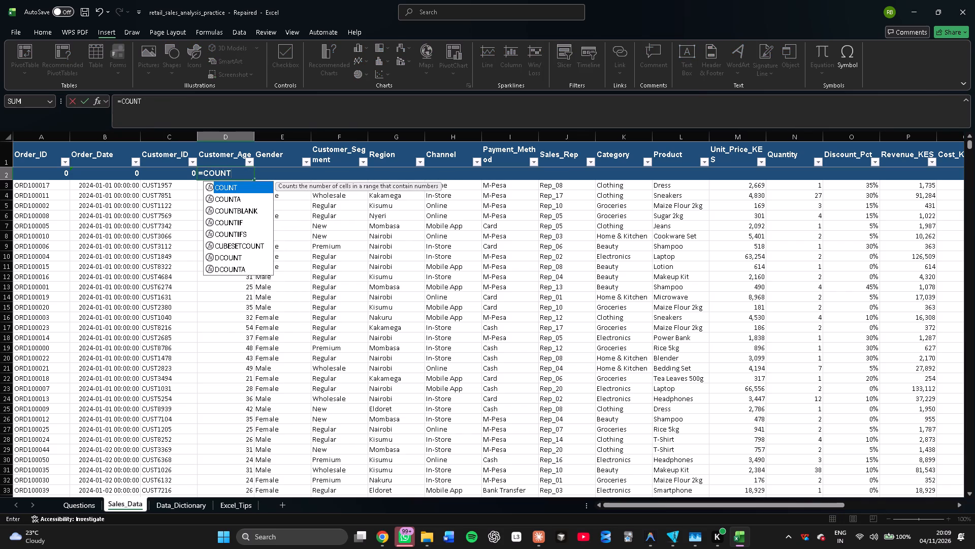
pyautogui.press('n')
pyautogui.press('BackSpace')
pyautogui.write('BL')
pyautogui.write('ANK')
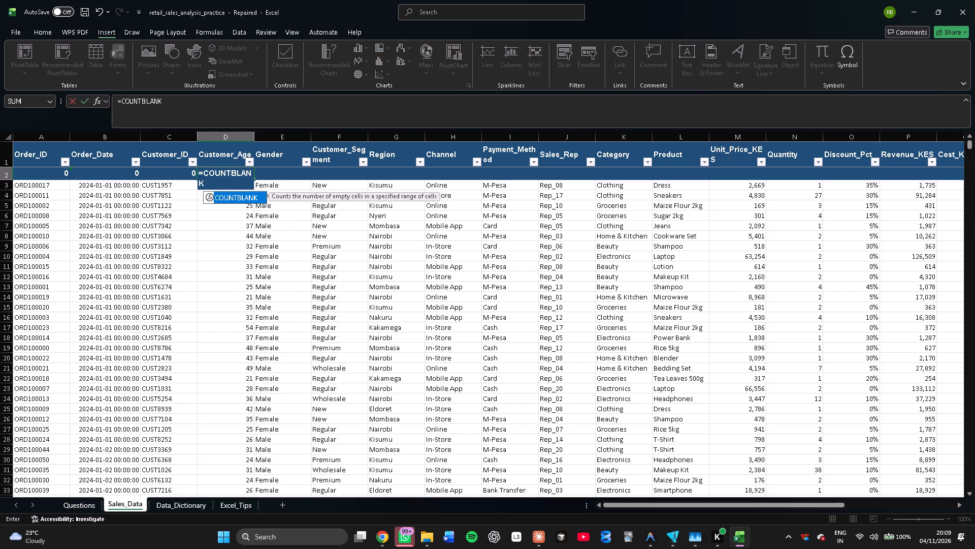
pyautogui.hotkey('shift', '(')
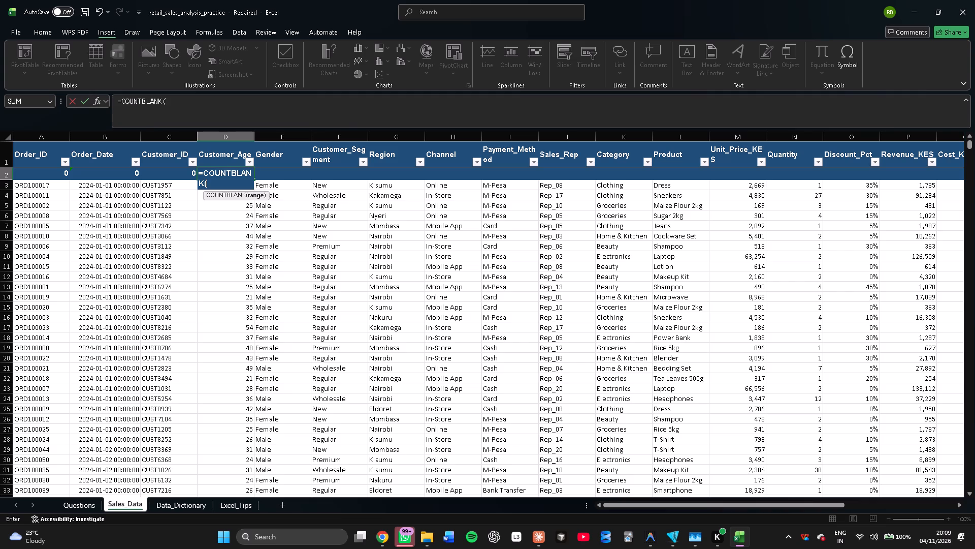
pyautogui.press('d')
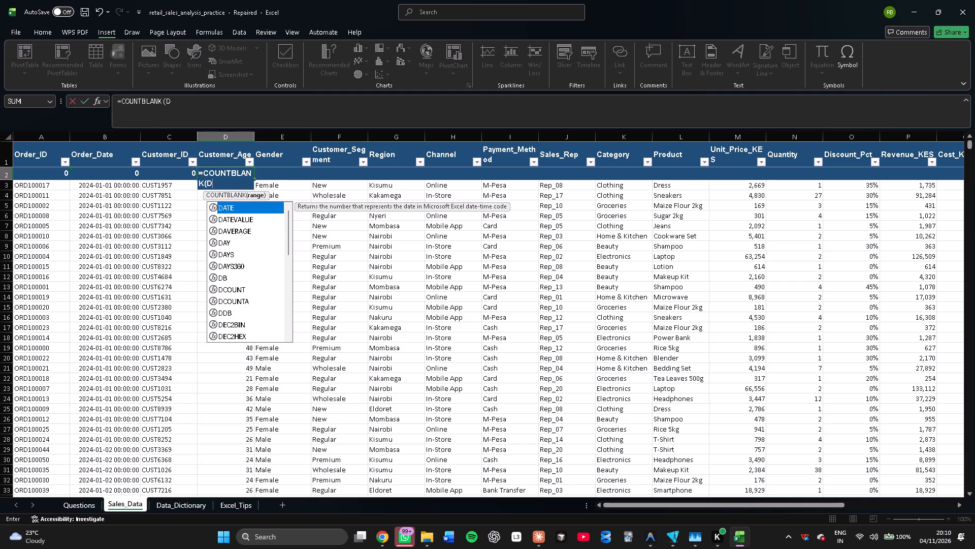
pyautogui.press('3')
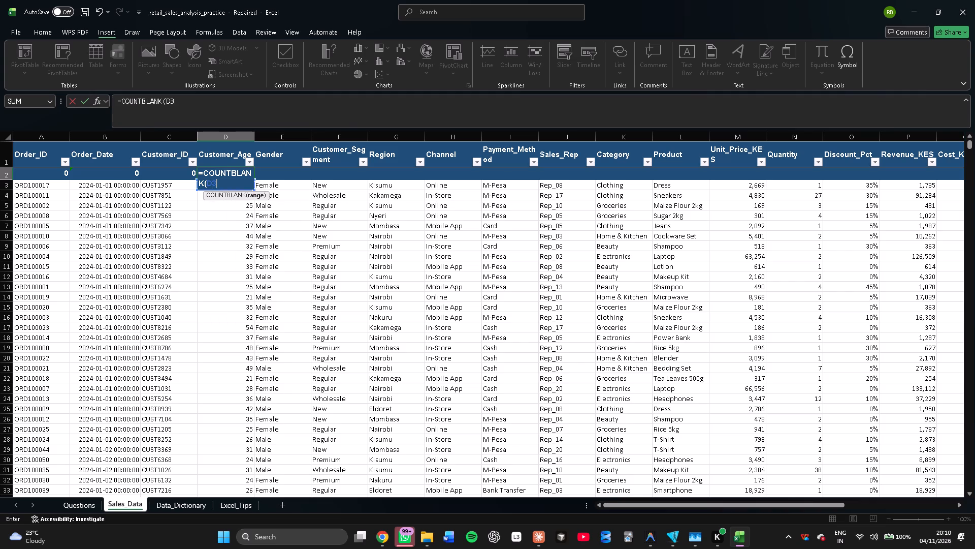
pyautogui.hotkey('shift', ':')
pyautogui.press('d')
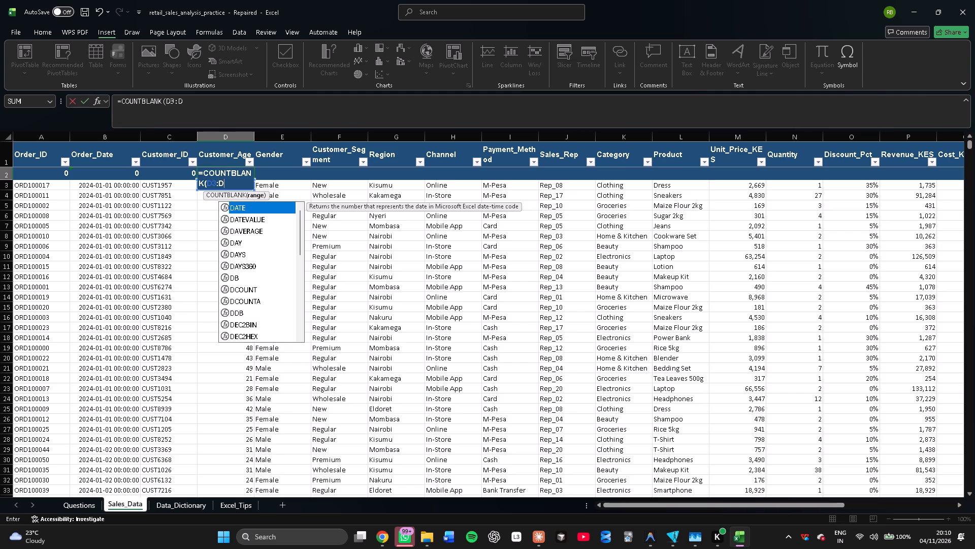
pyautogui.press('2')
pyautogui.write('5076')
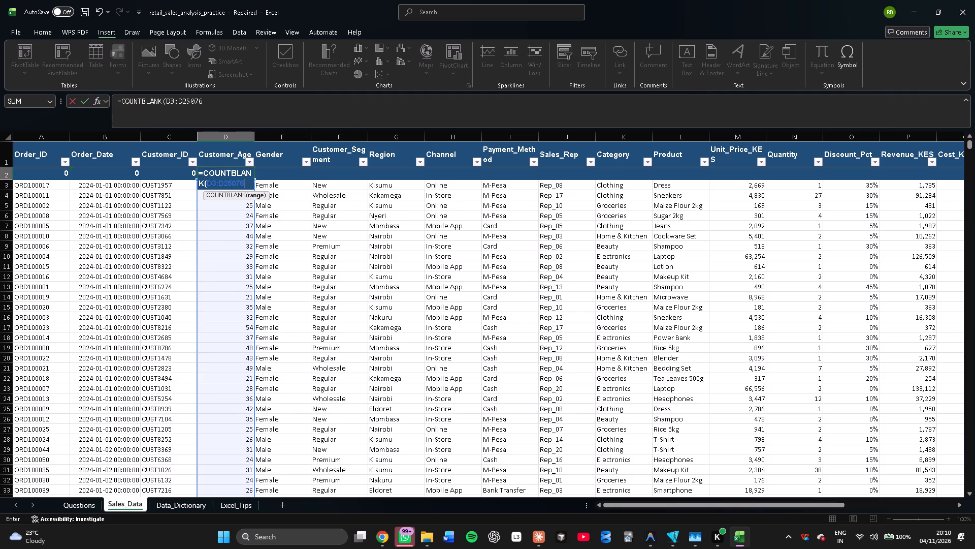
pyautogui.hotkey('shift', ')')
pyautogui.press('Right')
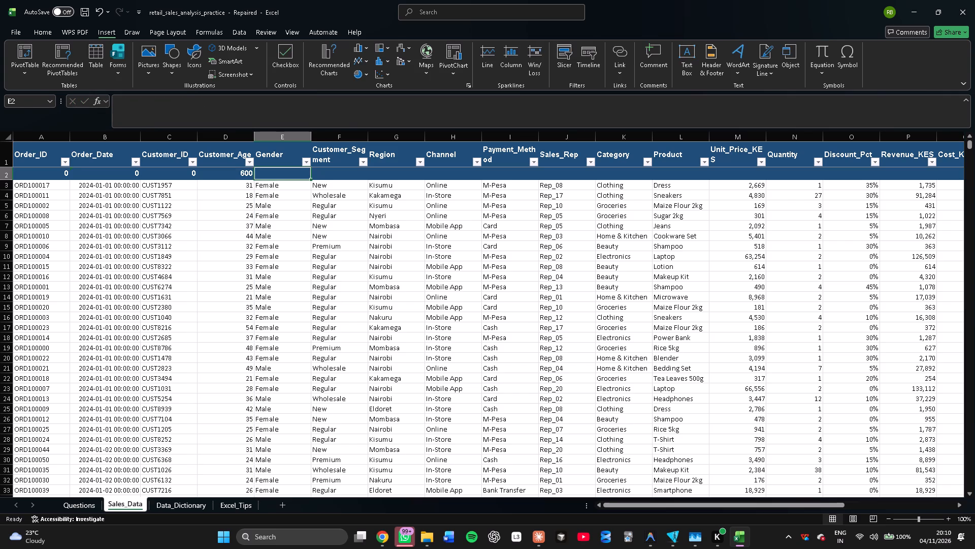
# Enter =COUNTBLANK(E3:E25076) in cell E2 to count the missing values in the Gender column.
pyautogui.press('=')
pyautogui.write('COUNT')
pyautogui.write('BLAN')
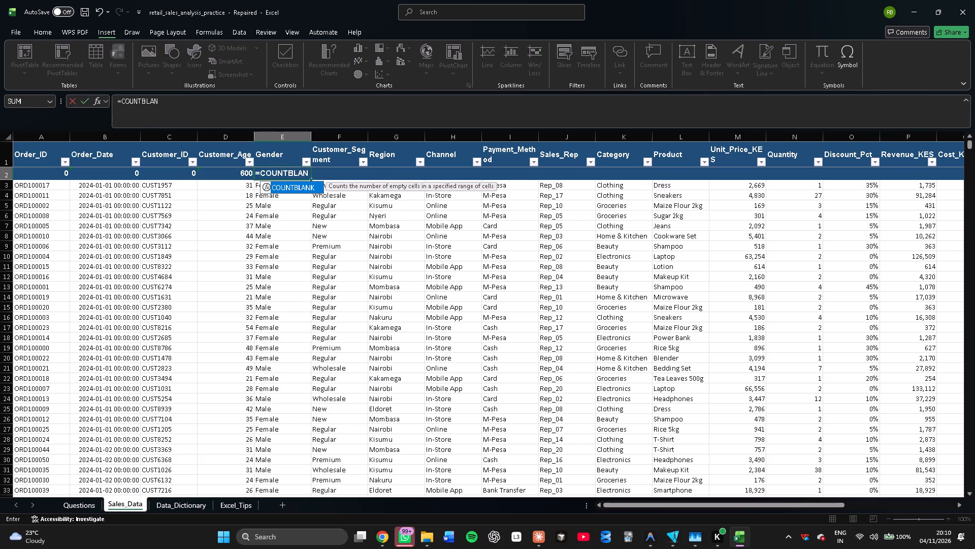
pyautogui.press('k')
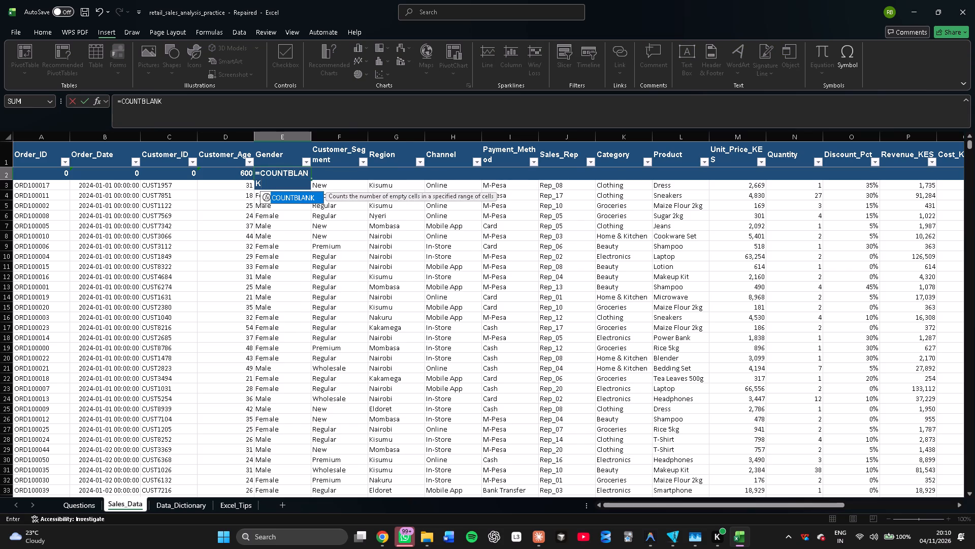
pyautogui.hotkey('shift', '(')
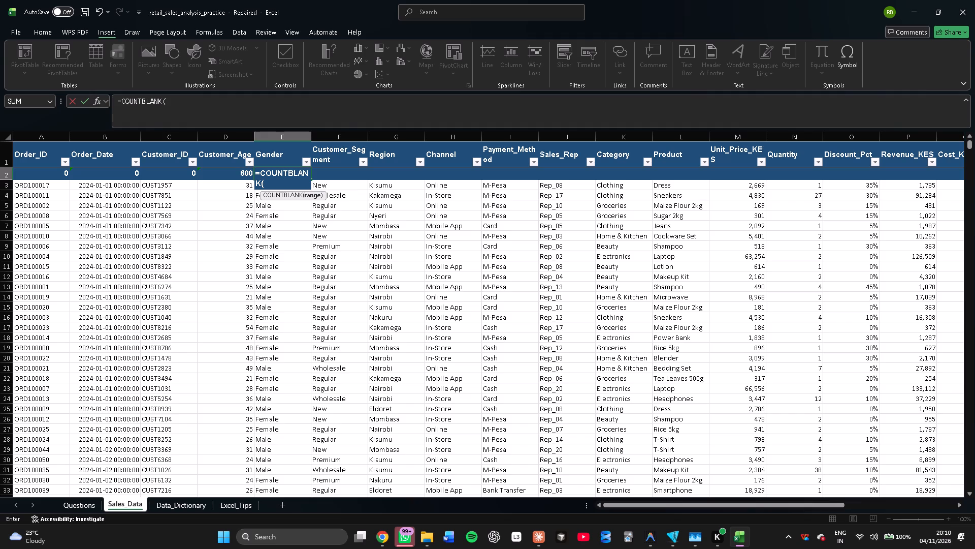
pyautogui.press('e')
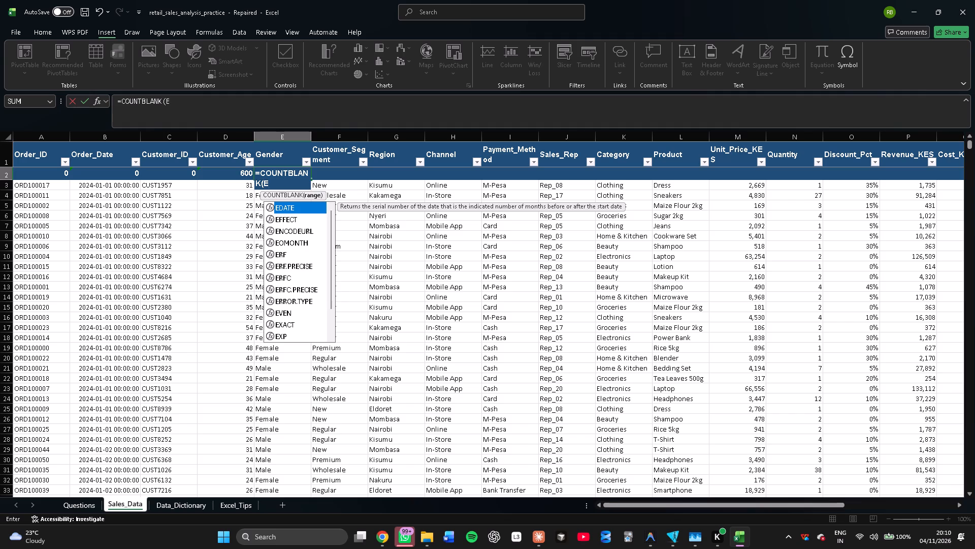
pyautogui.press('3')
pyautogui.hotkey('shift', ':')
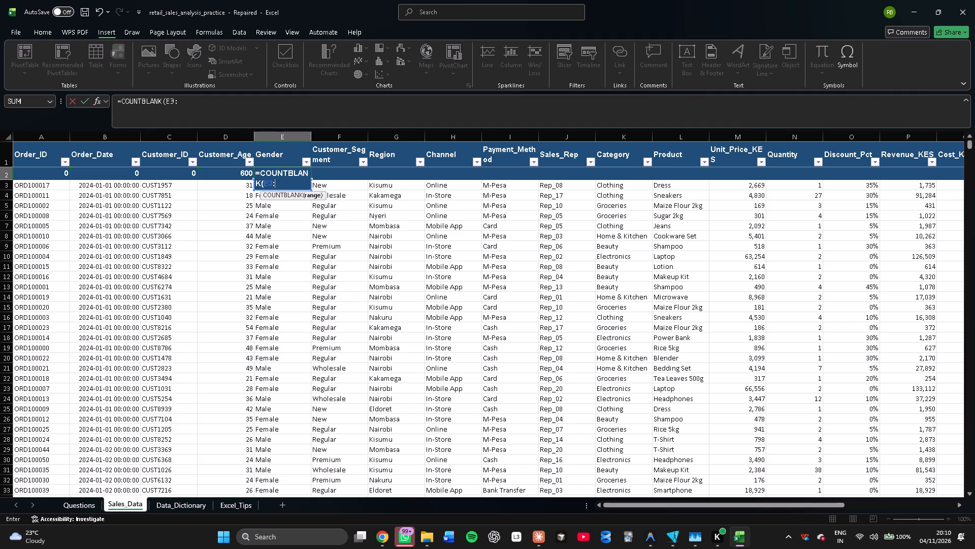
pyautogui.write('E25076')
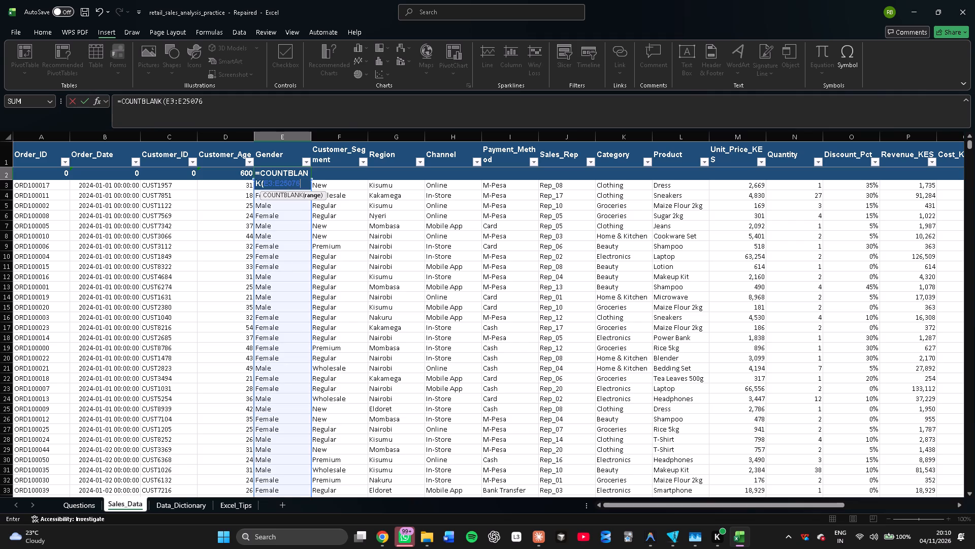
pyautogui.hotkey('shift', ')')
pyautogui.click(341, 171)
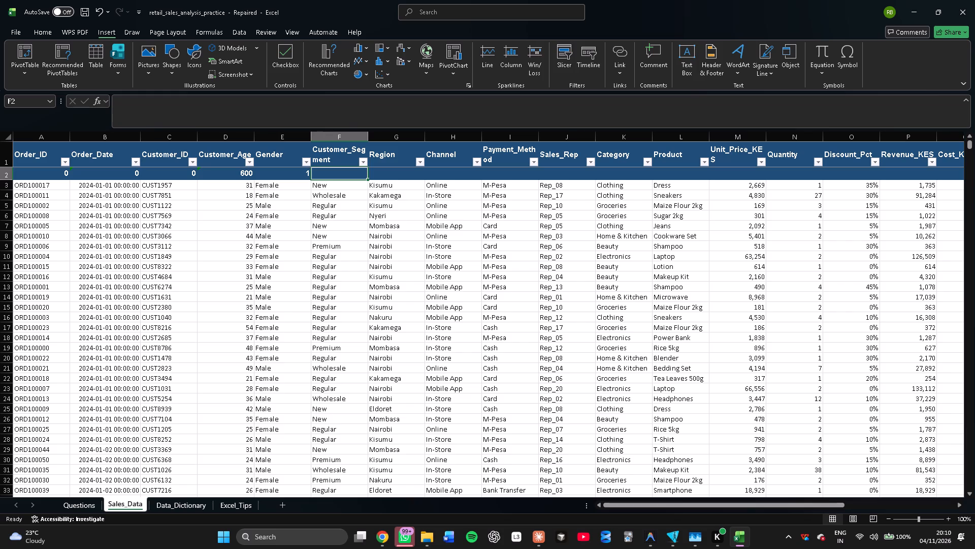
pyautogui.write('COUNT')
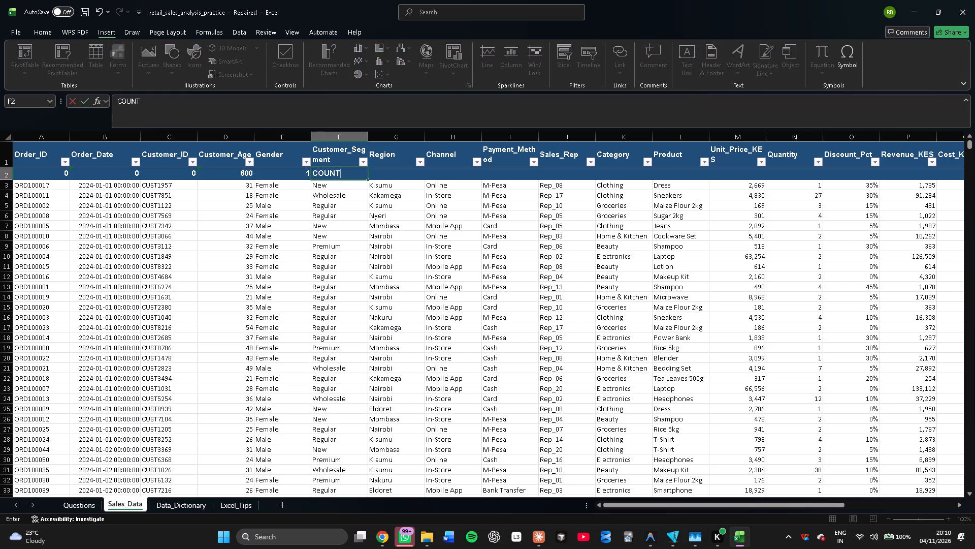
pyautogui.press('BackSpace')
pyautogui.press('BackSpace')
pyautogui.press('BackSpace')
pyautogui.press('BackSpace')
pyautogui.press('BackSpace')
# Enter -COUNTBLANK(F3:F25076) in cell F2 to count the missing values in the Customer_Segment column.
pyautogui.press('-')
pyautogui.press('c')
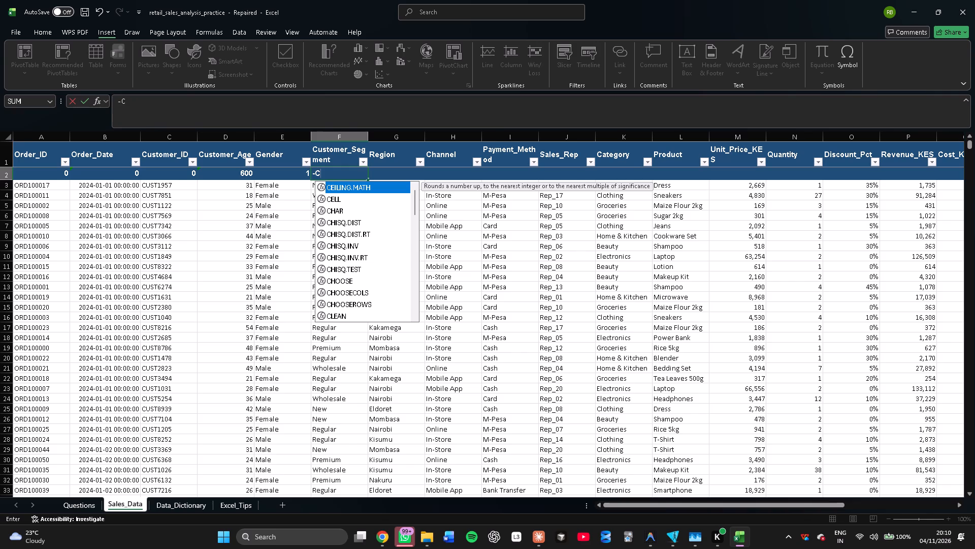
pyautogui.write('OU')
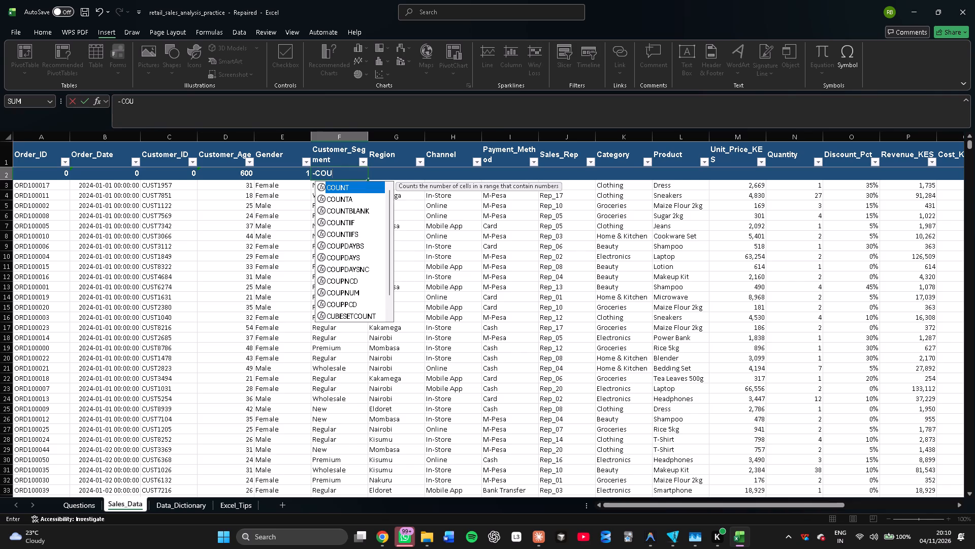
pyautogui.write('NT')
pyautogui.write('BLANK')
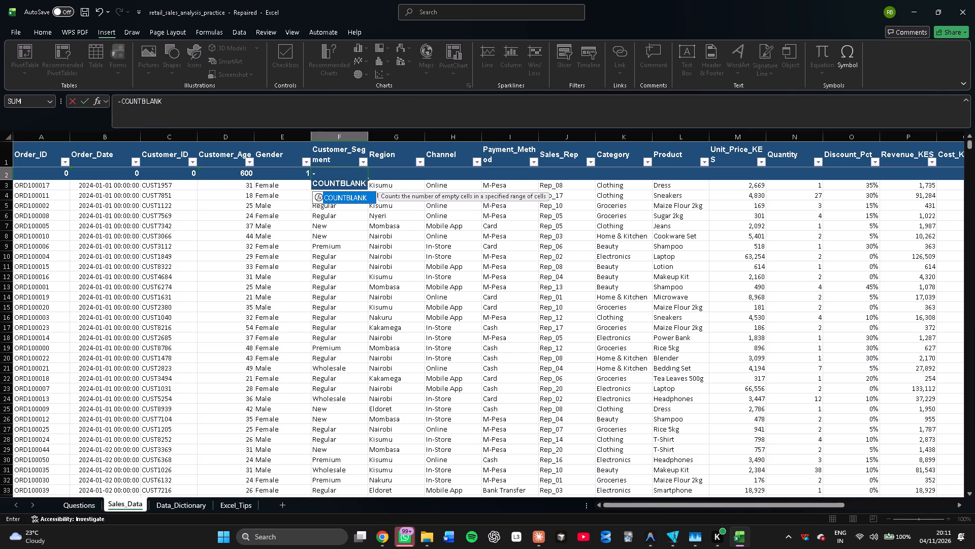
pyautogui.hotkey('shift', '(')
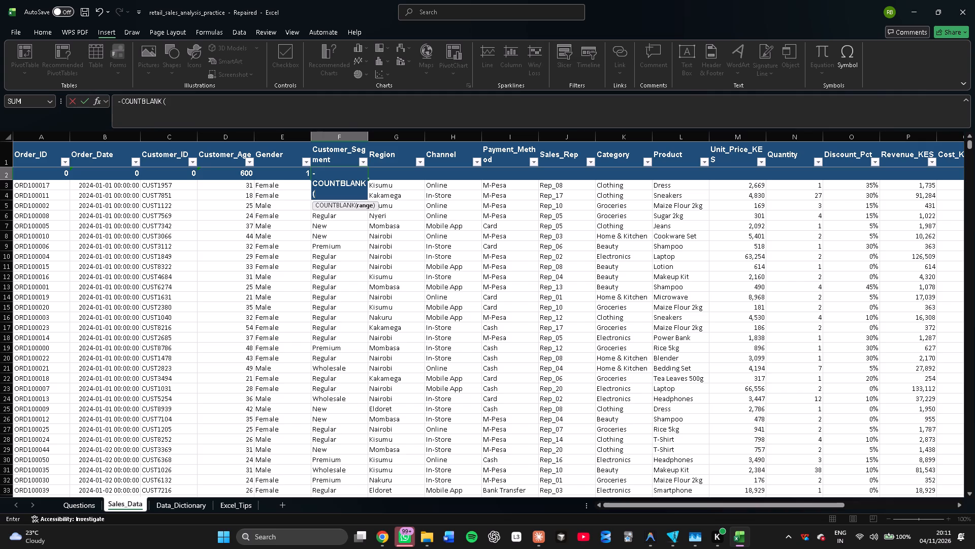
pyautogui.press('f')
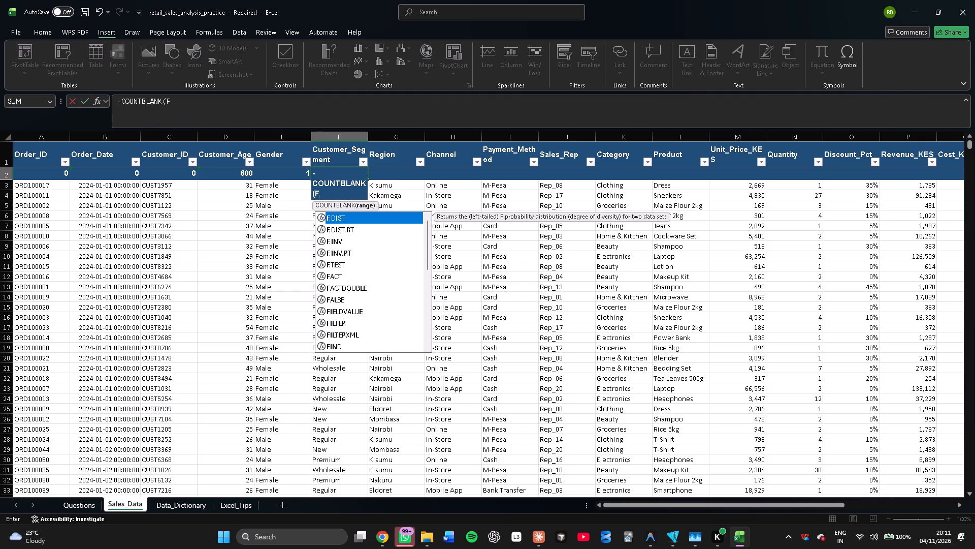
pyautogui.press('3')
pyautogui.hotkey('shift', ':')
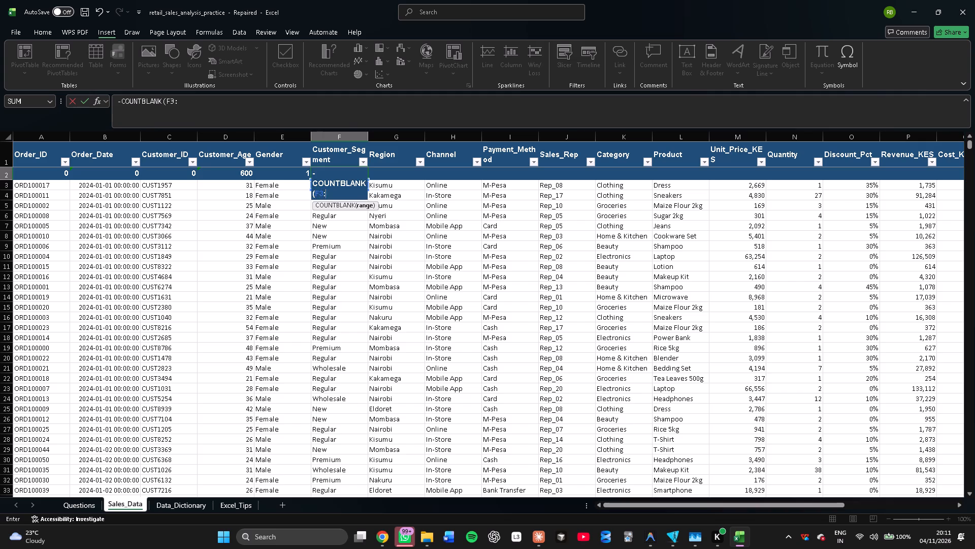
pyautogui.write('F2')
pyautogui.write('5076')
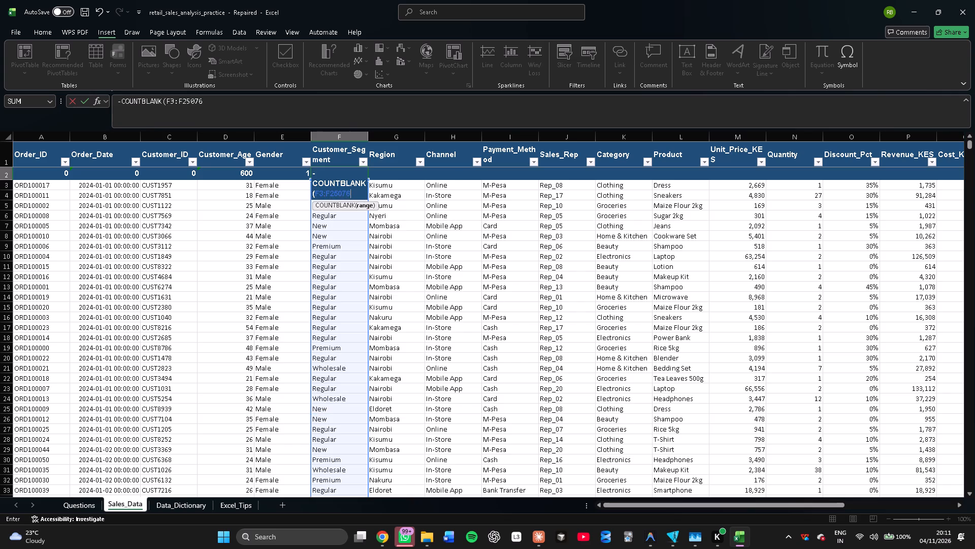
pyautogui.hotkey('shift', ')')
pyautogui.press('Right')
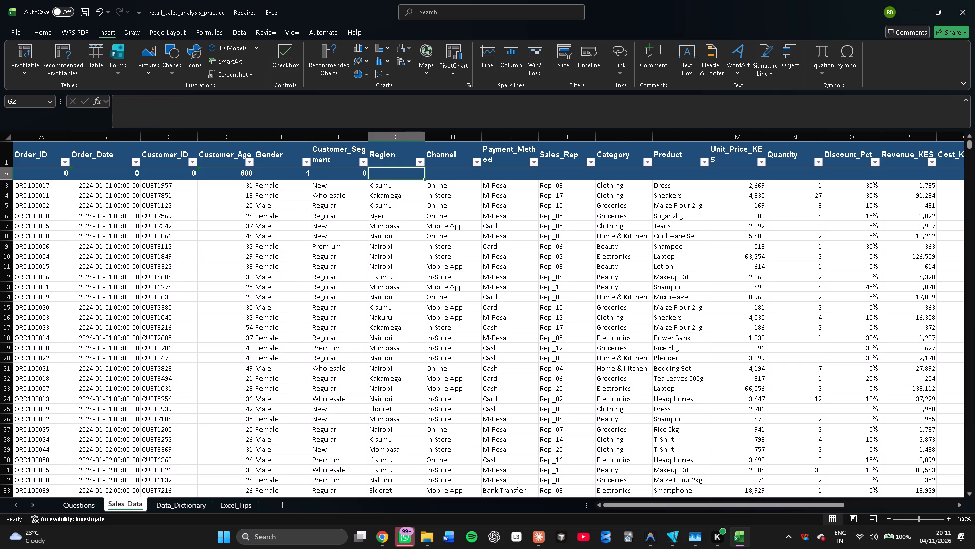
# Remove the minus sign from the formula in cell F2 so it reads =COUNTBLANK(F3:F25076).
pyautogui.click(353, 175)
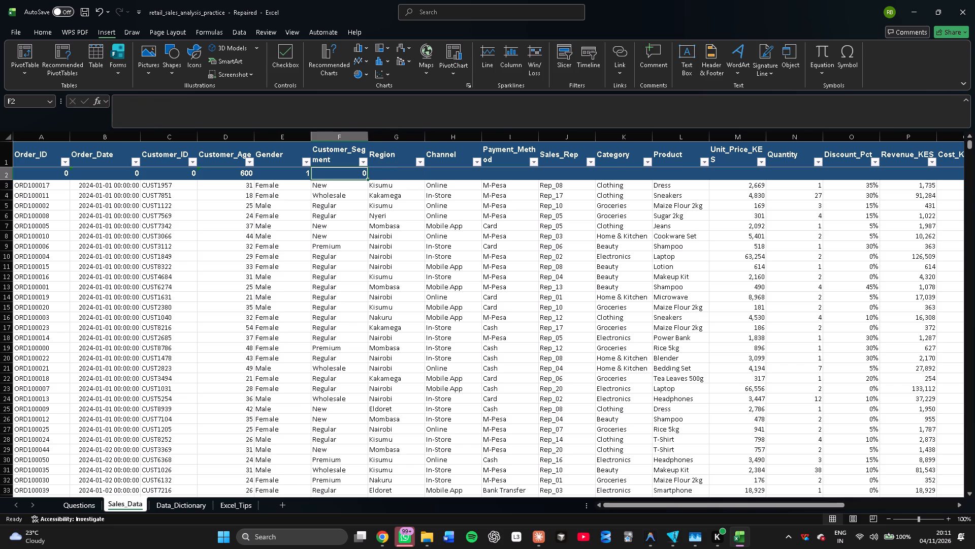
pyautogui.click(125, 101)
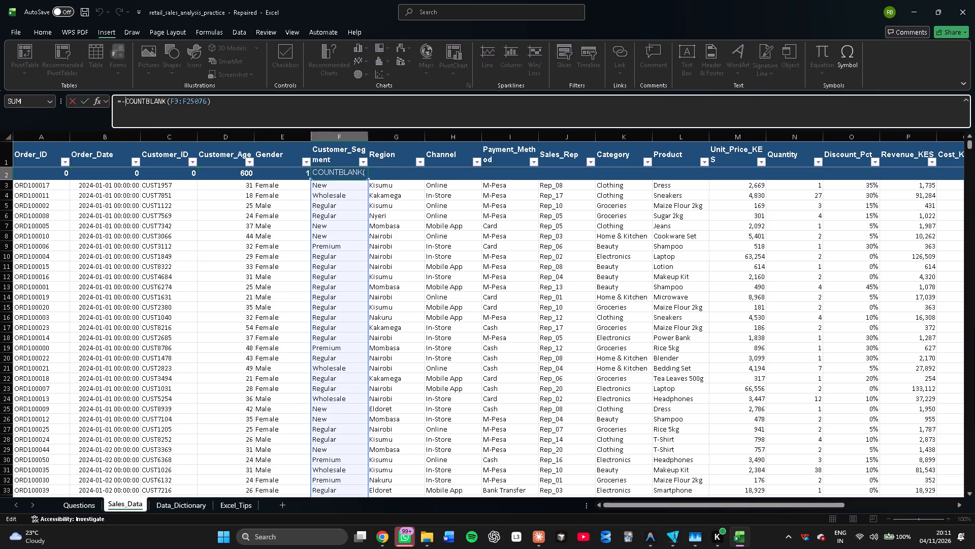
pyautogui.click(125, 101)
pyautogui.press('BackSpace')
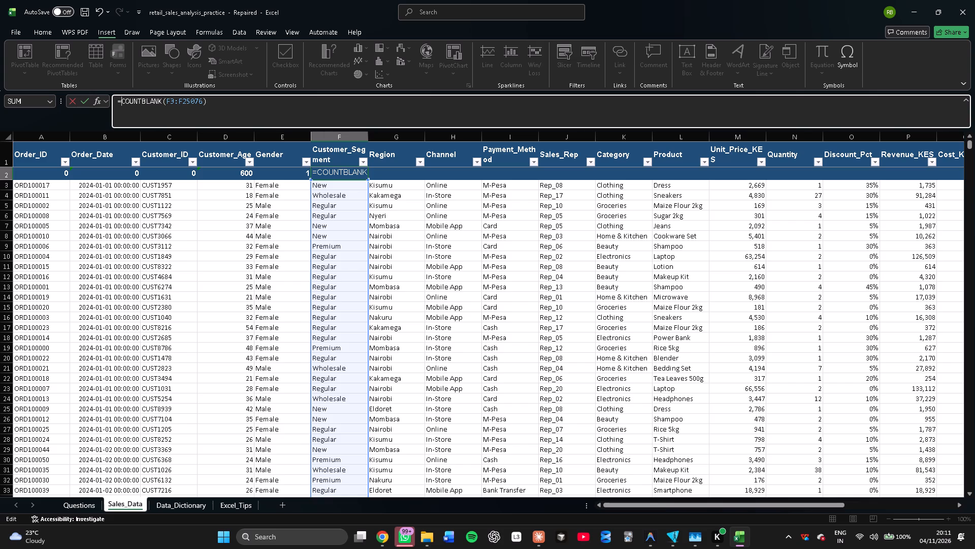
pyautogui.click(379, 172)
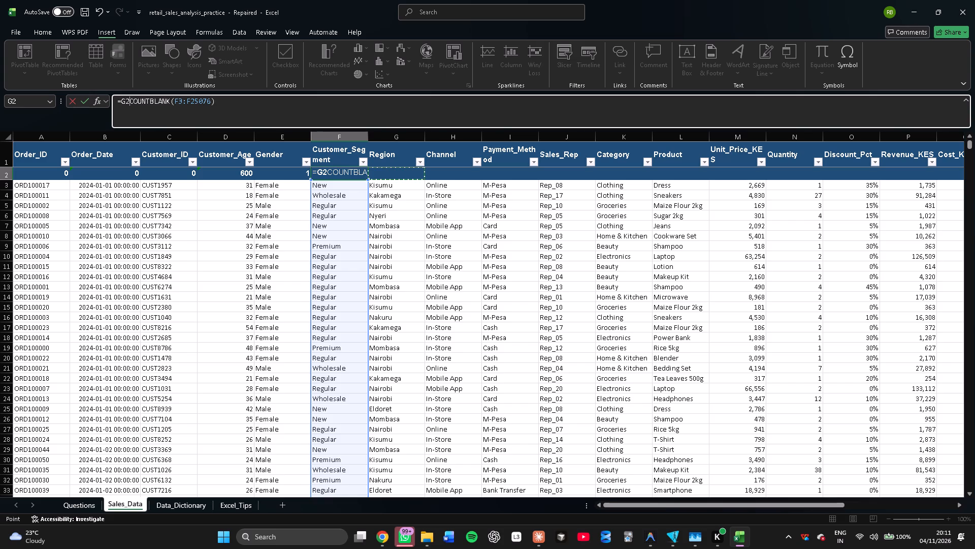
pyautogui.press('BackSpace')
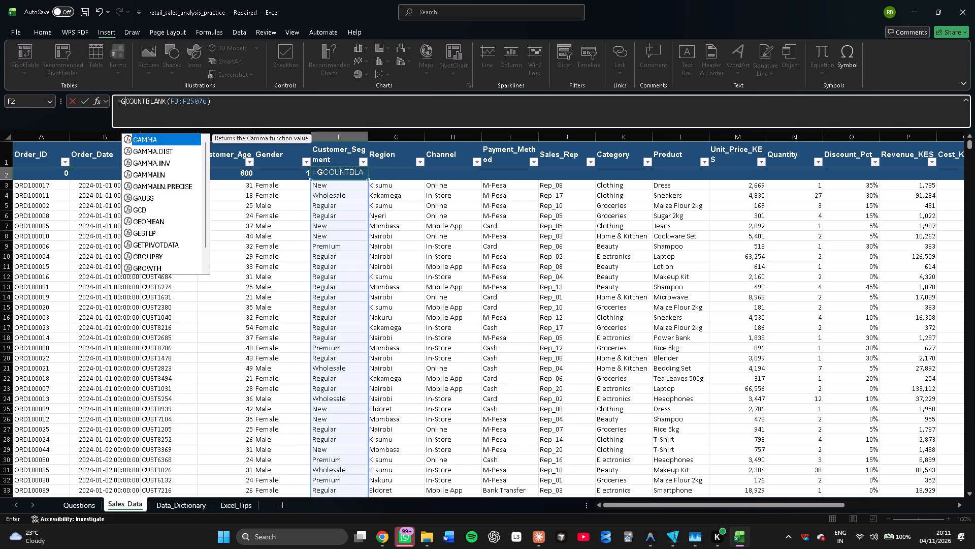
pyautogui.press('BackSpace')
pyautogui.press('Return')
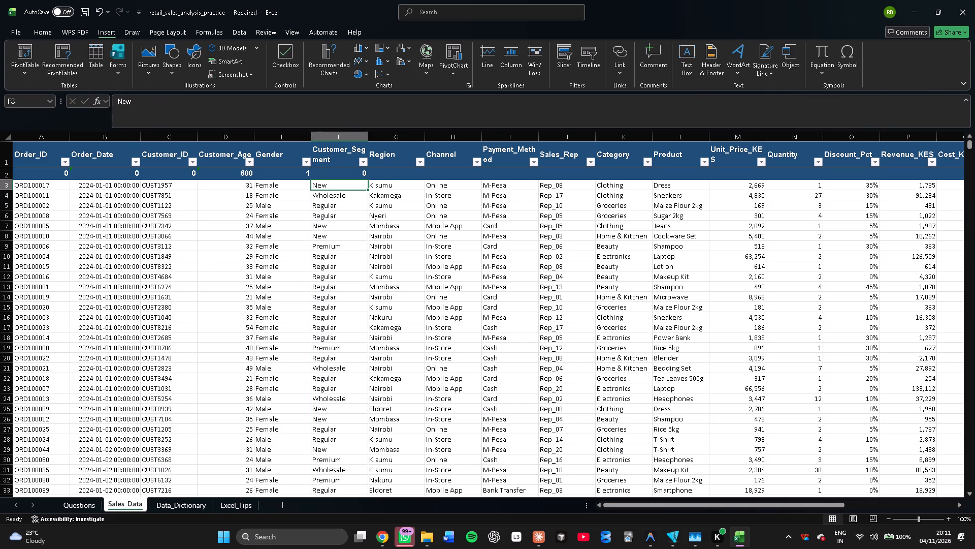
# Enter =COUNTBLANK(G3:G25076) in cell G2 to count the missing values in the Region column.
pyautogui.click(396, 174)
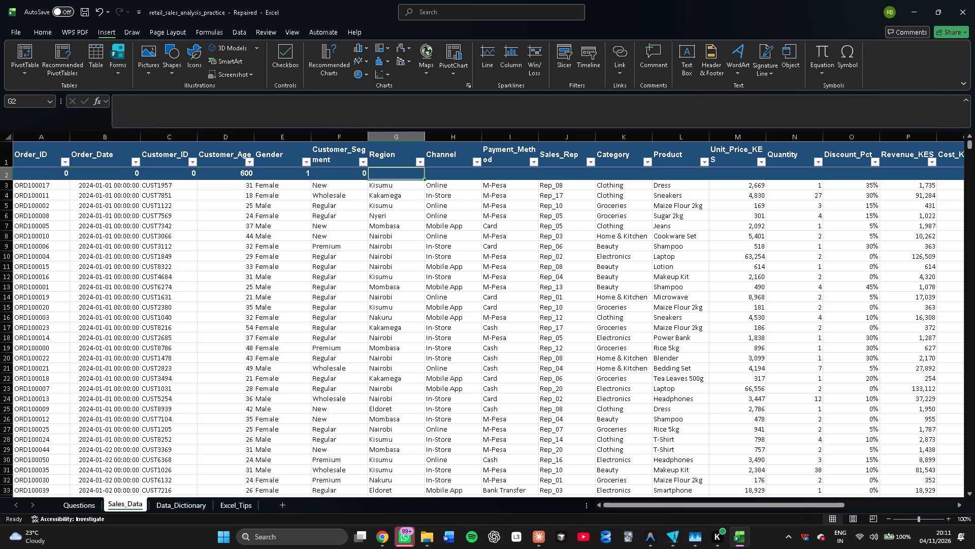
pyautogui.press('=')
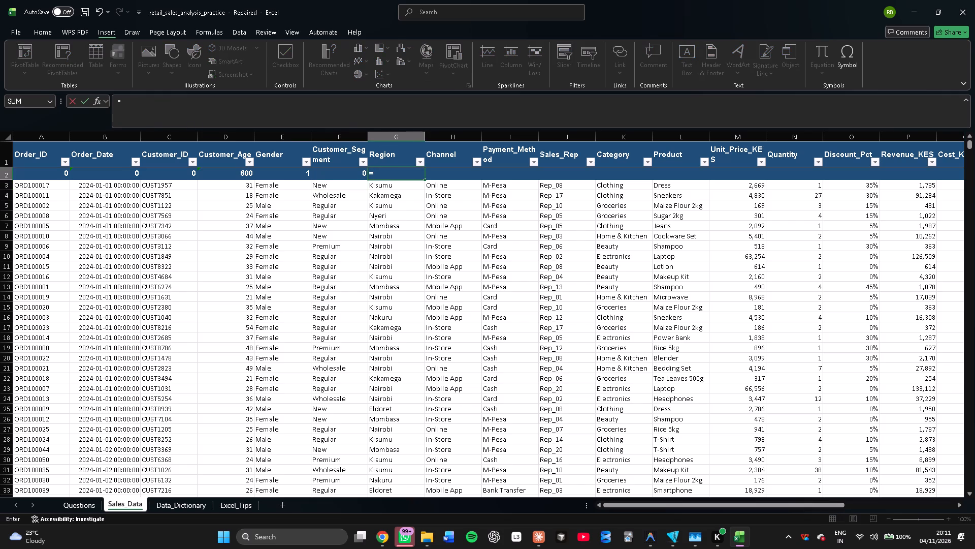
pyautogui.write('CO')
pyautogui.write('UNT')
pyautogui.write('BLANK')
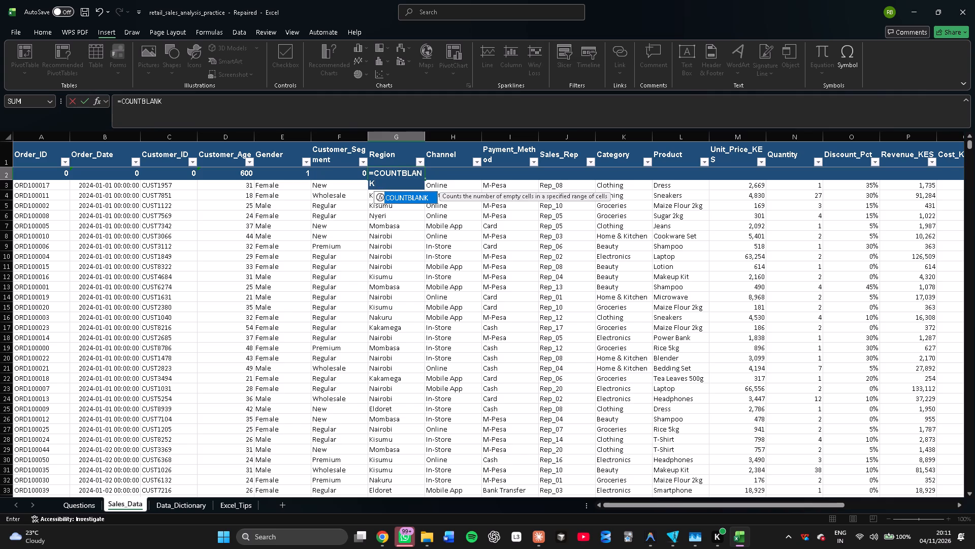
pyautogui.hotkey('shift', '(')
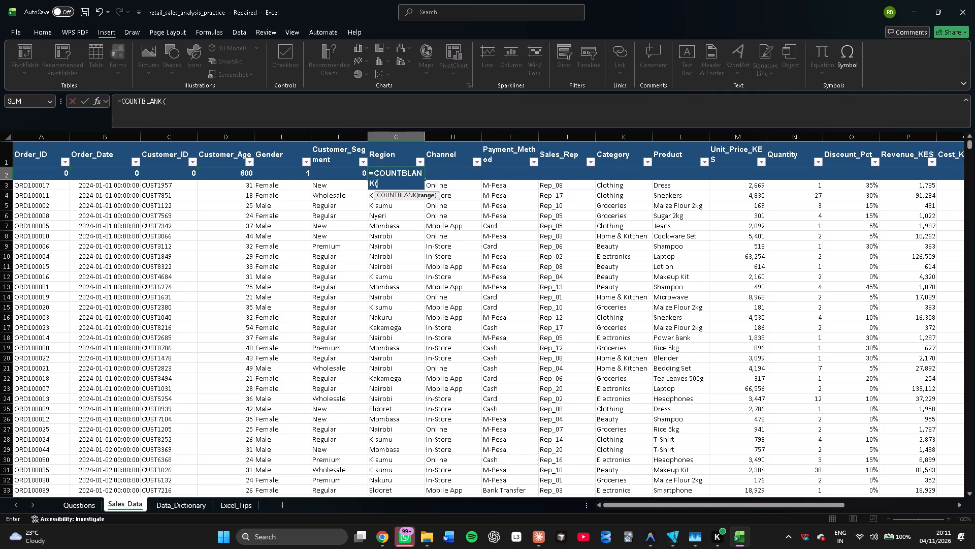
pyautogui.write('G3')
pyautogui.hotkey('shift', ':')
pyautogui.press('g')
pyautogui.press('2')
pyautogui.write('5076')
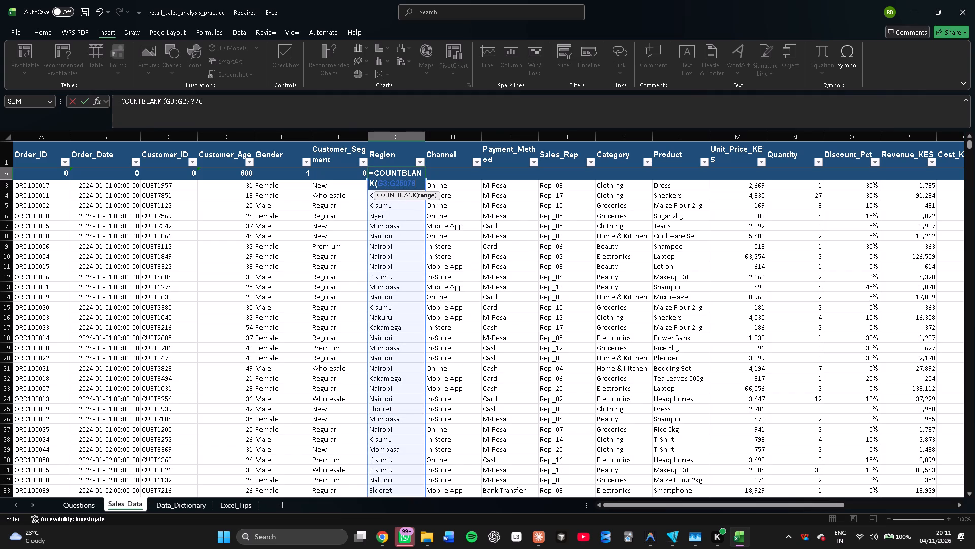
pyautogui.hotkey('shift', ')')
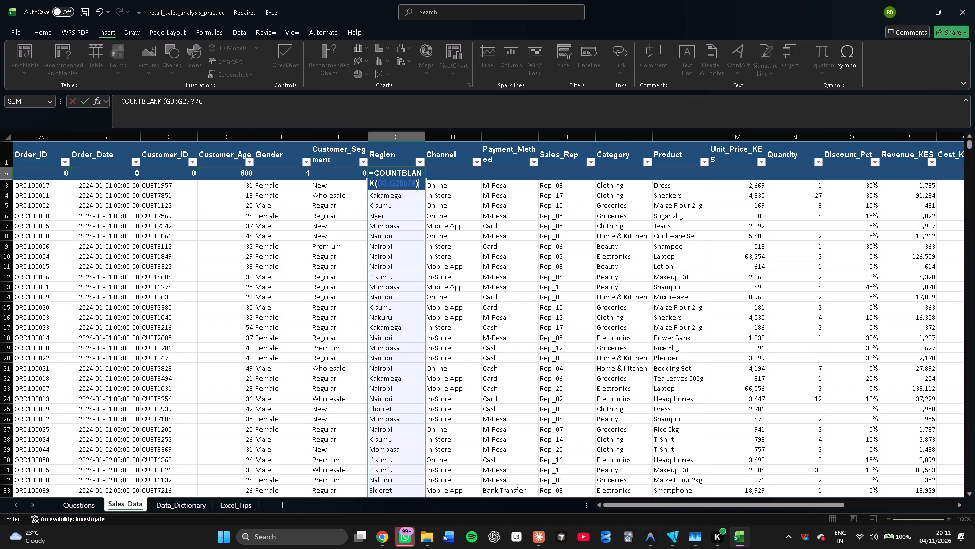
# Enter =COUNTBLANK(H3:H25076) in cell H2 to count the missing values in the Channel column.
pyautogui.click(441, 176)
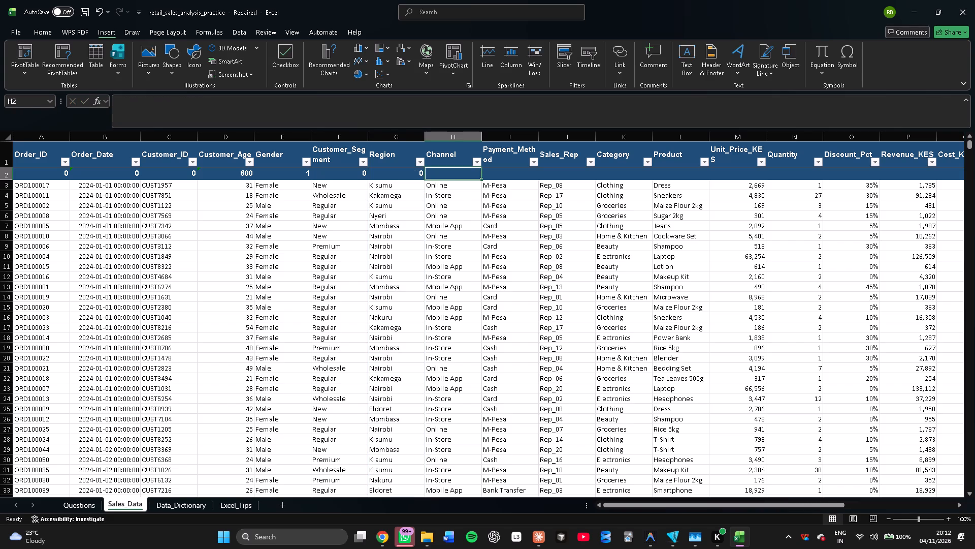
pyautogui.press('=')
pyautogui.write('COUNT')
pyautogui.write('BLANK')
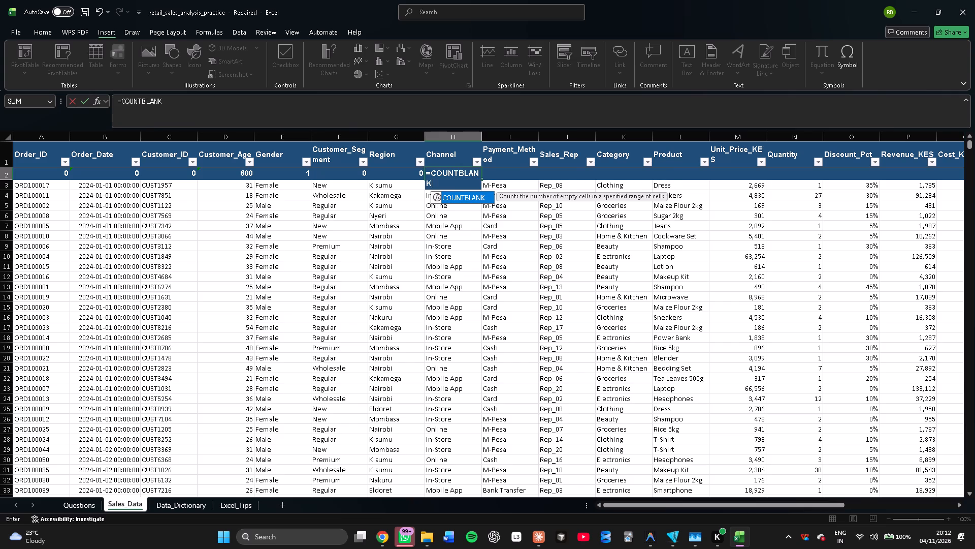
pyautogui.hotkey('shift', '(')
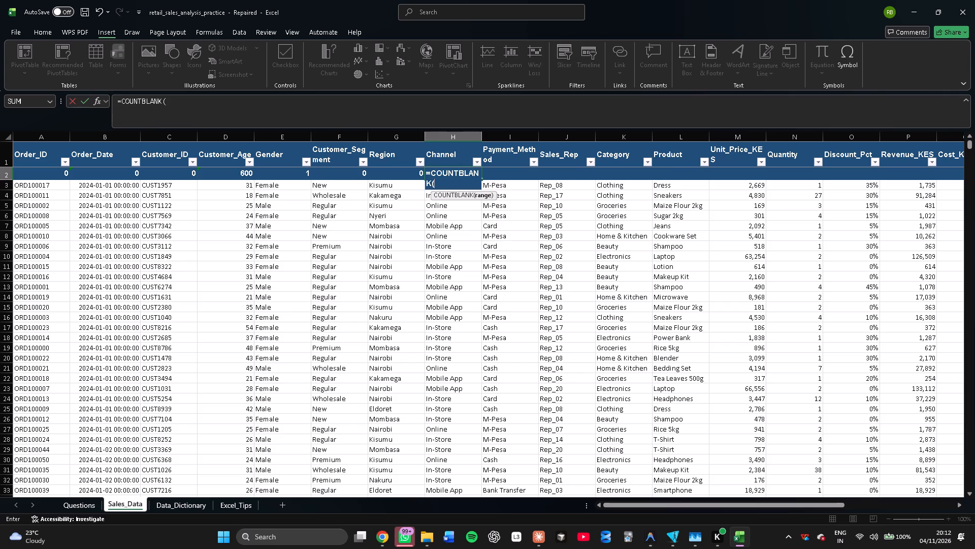
pyautogui.write('H3')
pyautogui.hotkey('shift', ':')
pyautogui.write('H2')
pyautogui.write('5076')
pyautogui.hotkey('shift', ')')
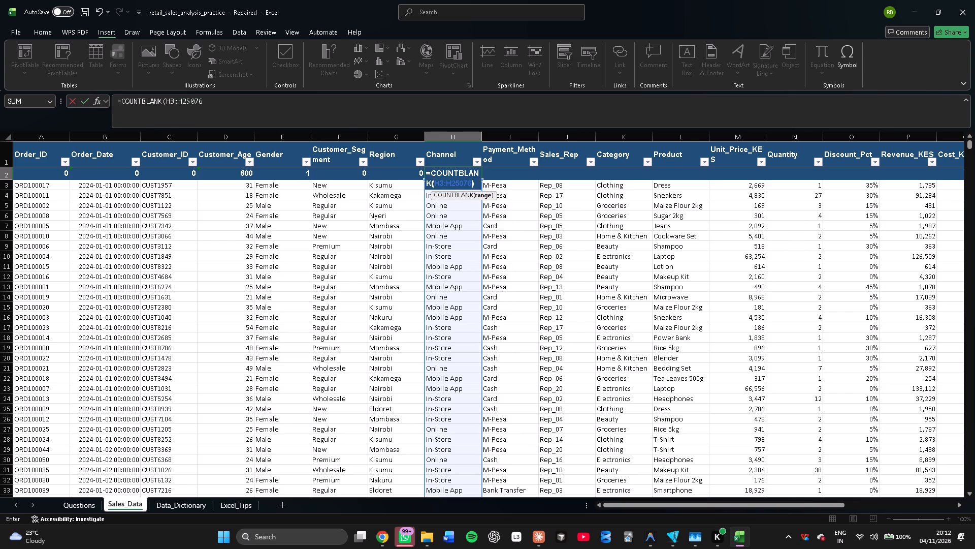
pyautogui.click(512, 174)
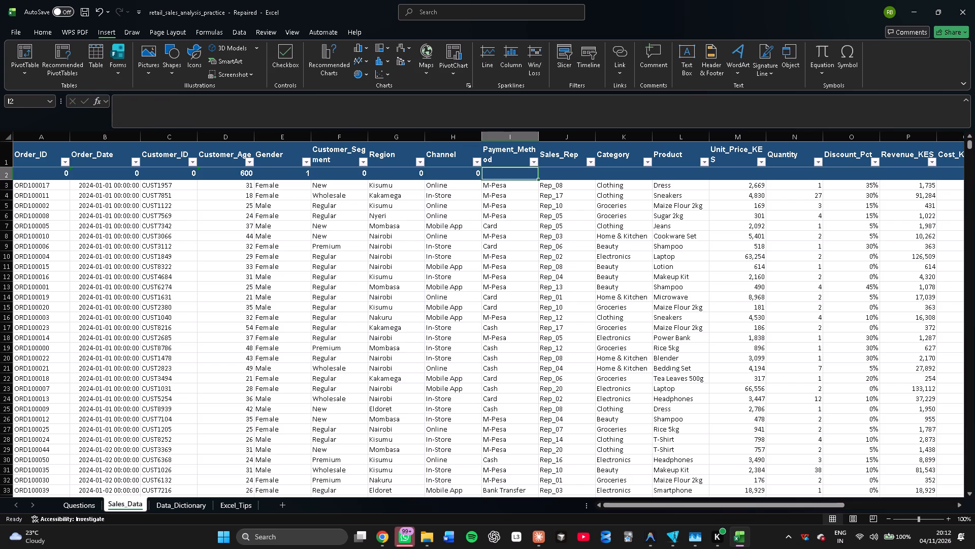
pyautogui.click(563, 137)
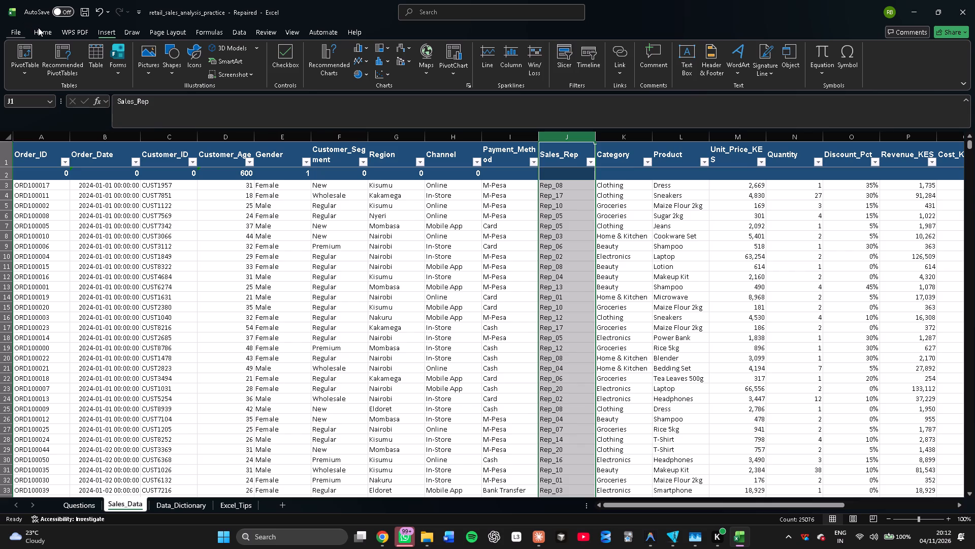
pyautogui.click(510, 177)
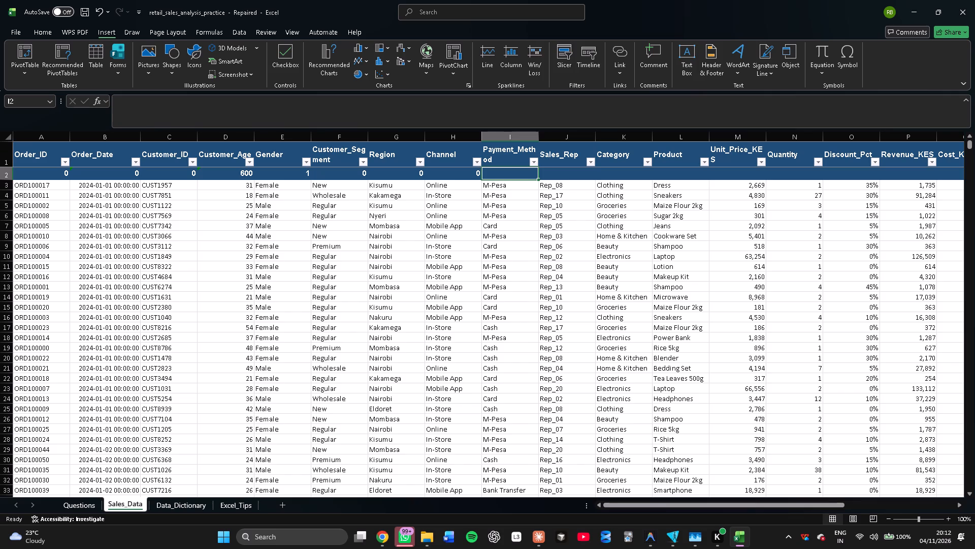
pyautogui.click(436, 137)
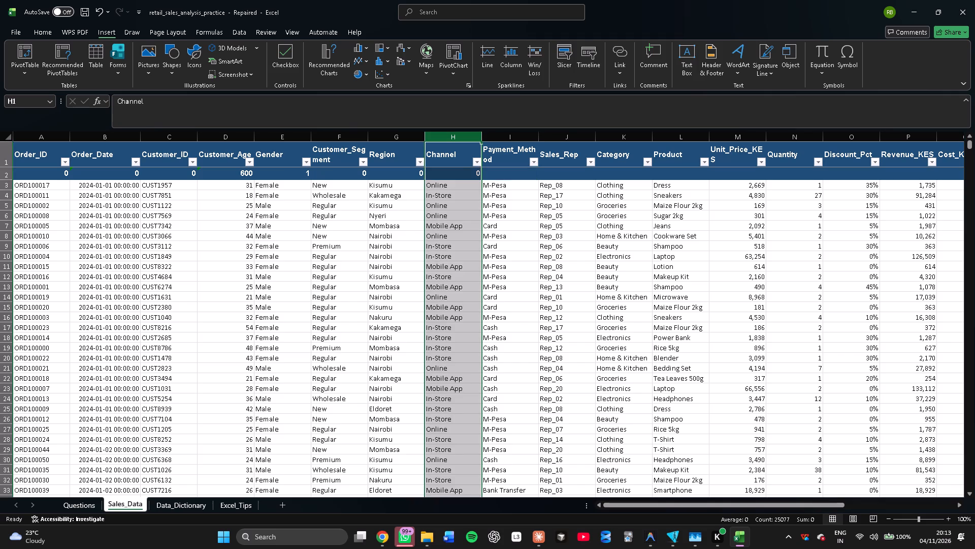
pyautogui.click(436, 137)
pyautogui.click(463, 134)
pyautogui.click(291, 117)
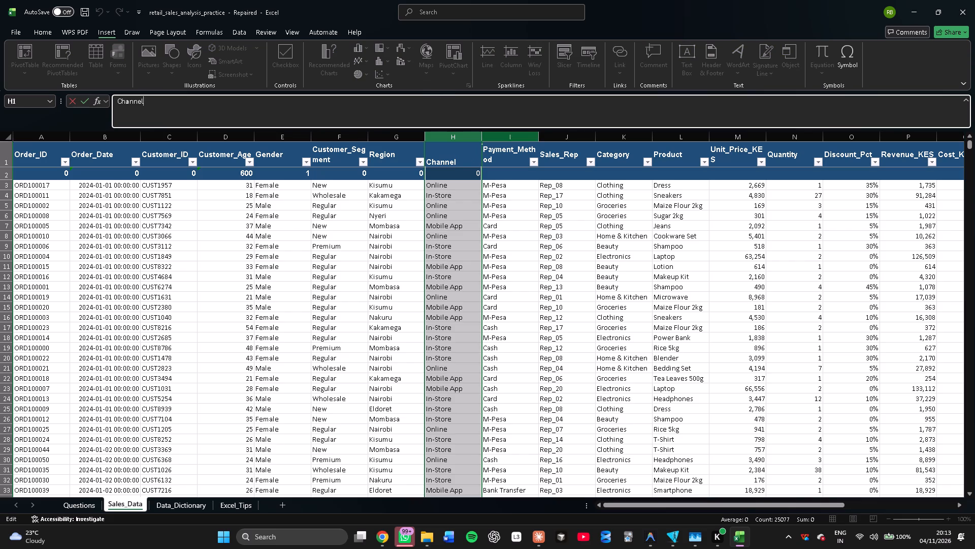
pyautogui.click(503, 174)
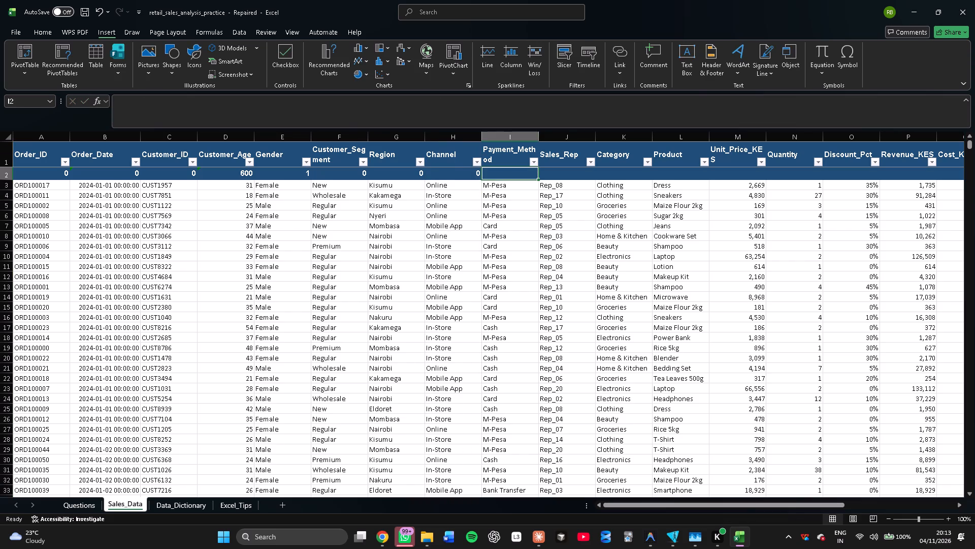
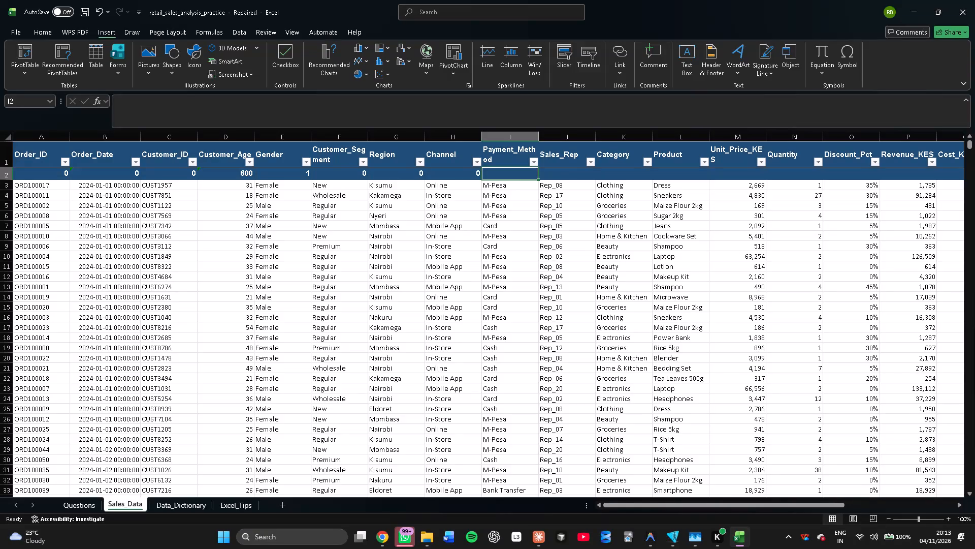
# Try to enter =COUNTBLANK(I3;:I25076 in cell I2 to count the missing values in the Payment_Method column.
pyautogui.press('=')
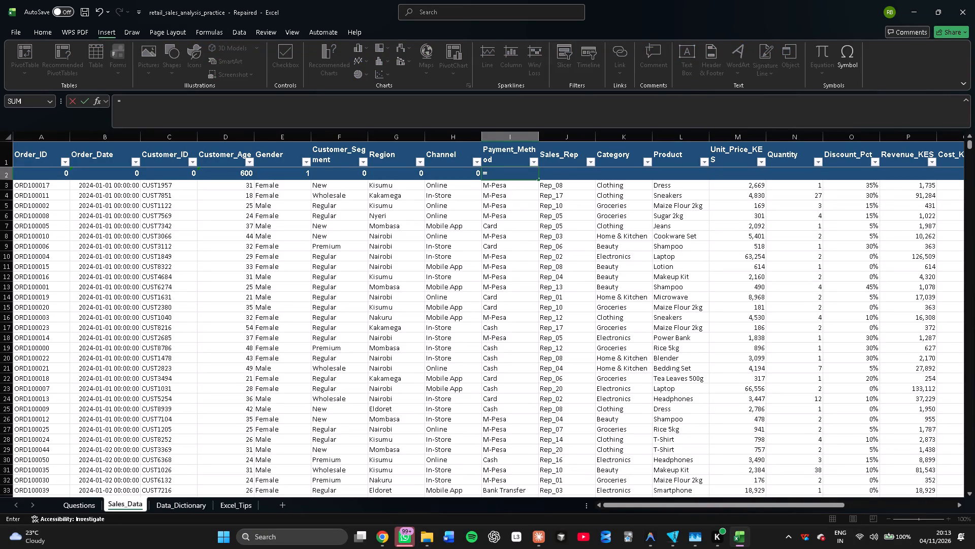
pyautogui.write('COUNT')
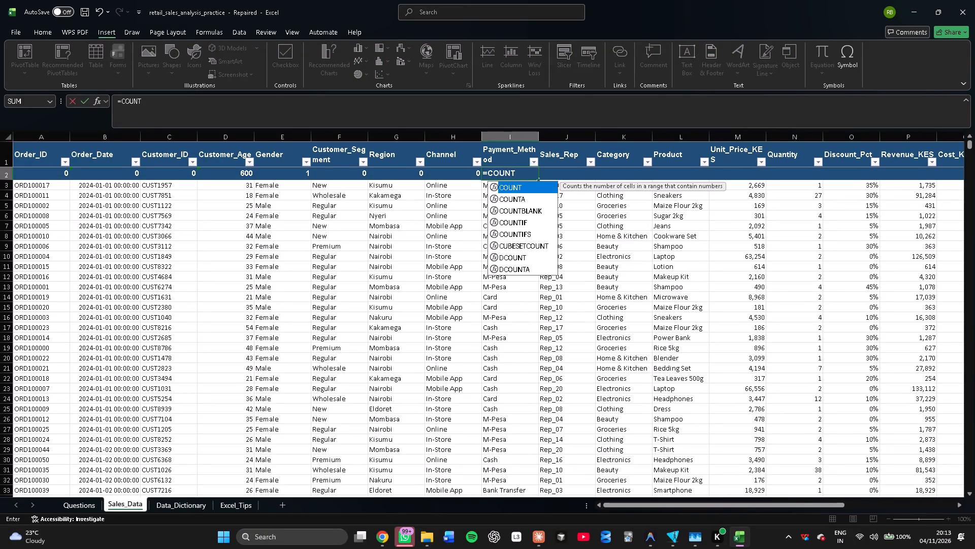
pyautogui.write('BLANK')
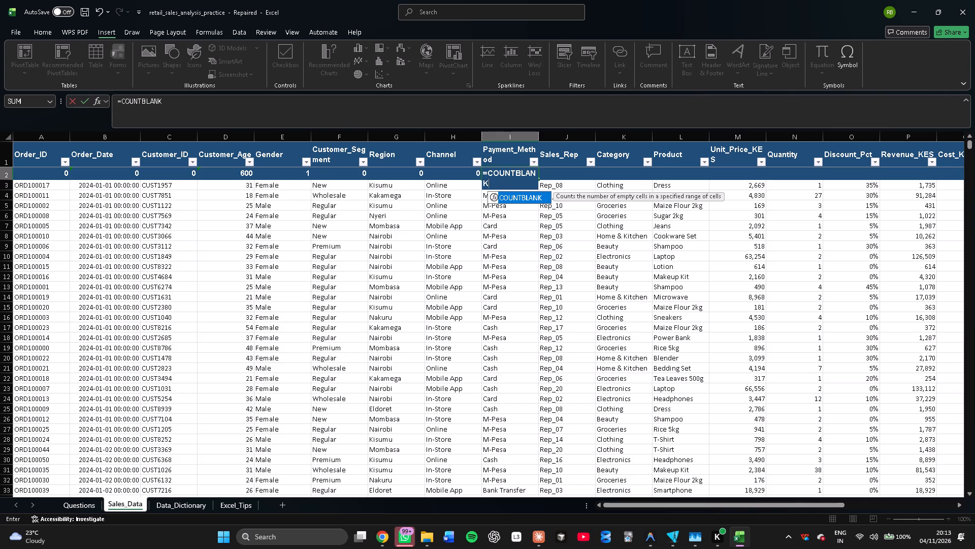
pyautogui.hotkey('shift', '(')
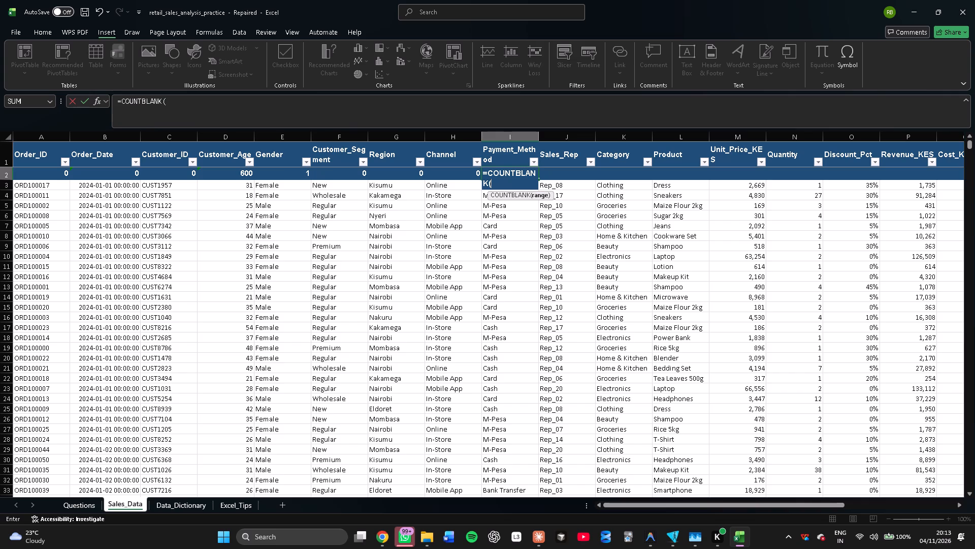
pyautogui.write('I3')
pyautogui.press(';')
pyautogui.hotkey('shift', ':')
pyautogui.write('I25076')
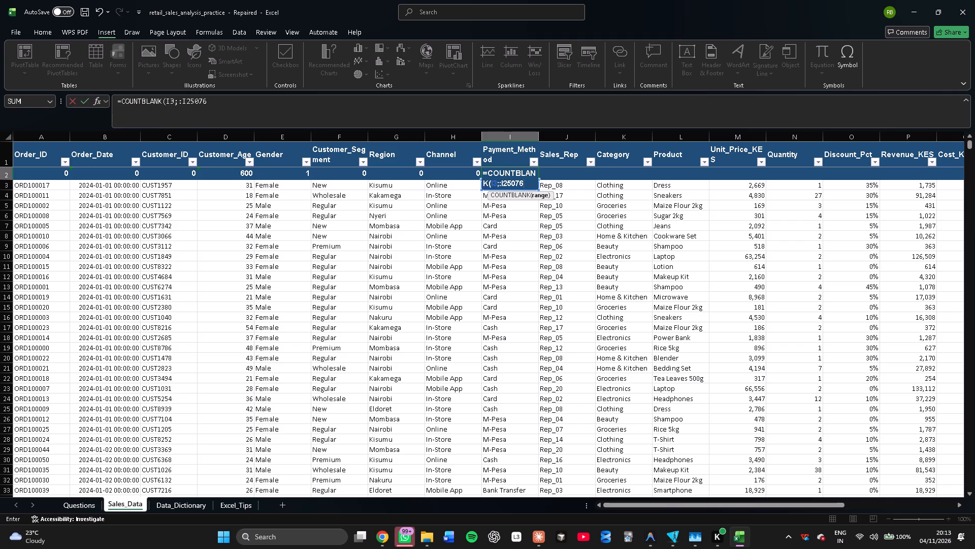
pyautogui.press('Left')
pyautogui.press('Left')
pyautogui.press('Left')
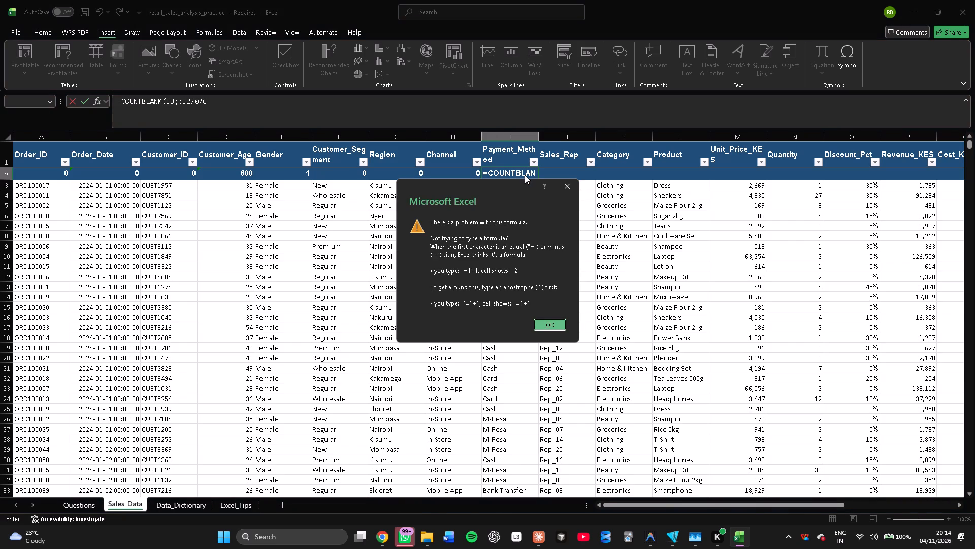
pyautogui.press('Left')
pyautogui.hscroll(1, 525, 175)
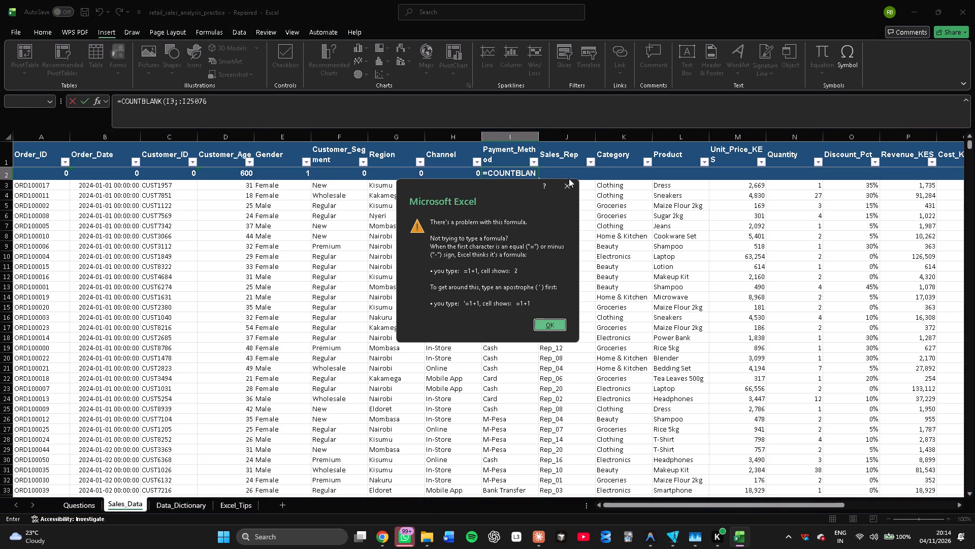
pyautogui.click(569, 181)
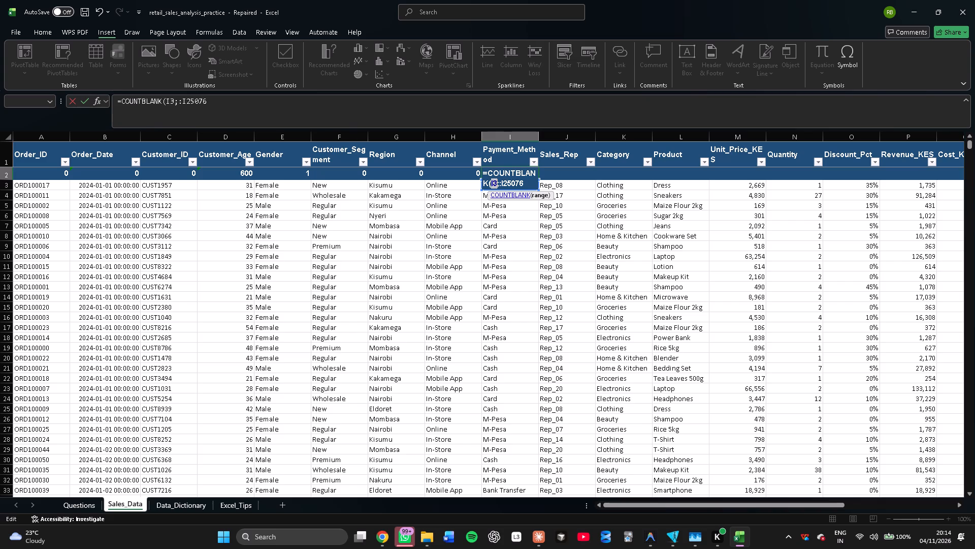
# Correct the formula in cell I2 to read =COUNTBLANK(I3:I25076).
pyautogui.click(504, 181)
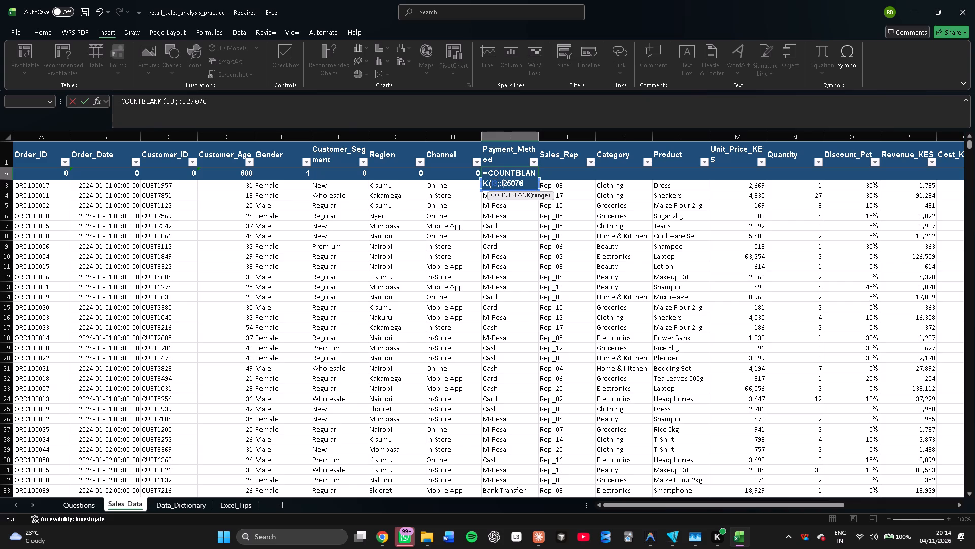
pyautogui.click(502, 181)
pyautogui.press('BackSpace')
pyautogui.press('BackSpace')
pyautogui.hotkey('shift', ':')
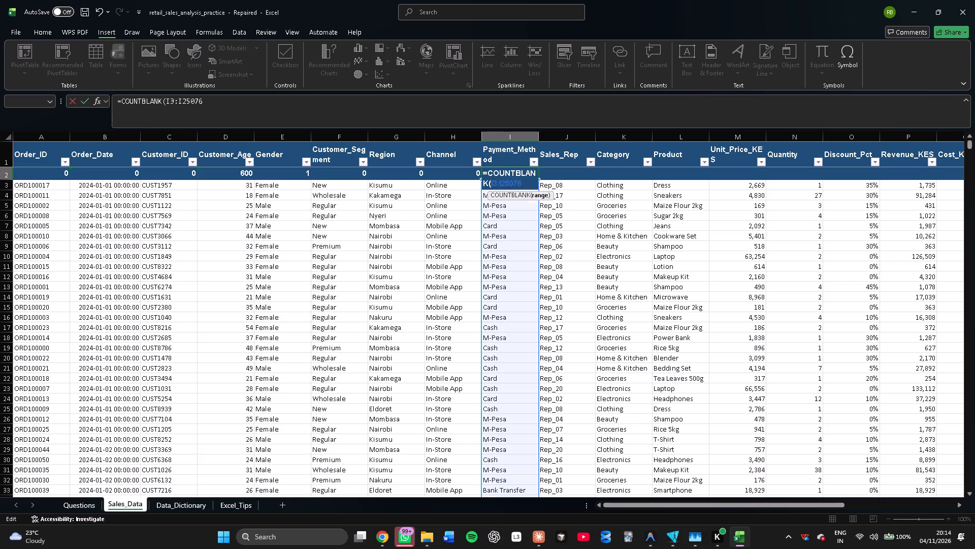
pyautogui.click(530, 181)
pyautogui.hotkey('shift', ')')
pyautogui.press('Right')
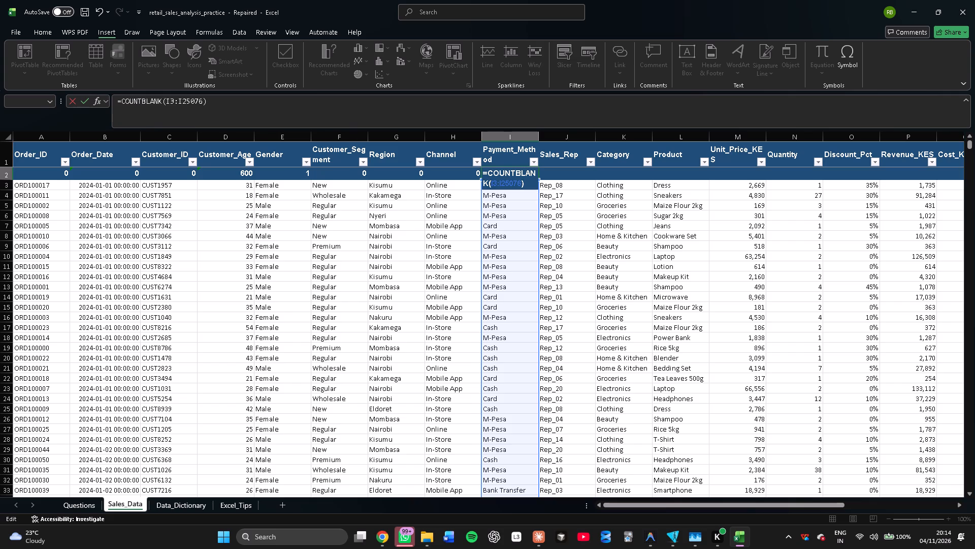
pyautogui.click(560, 171)
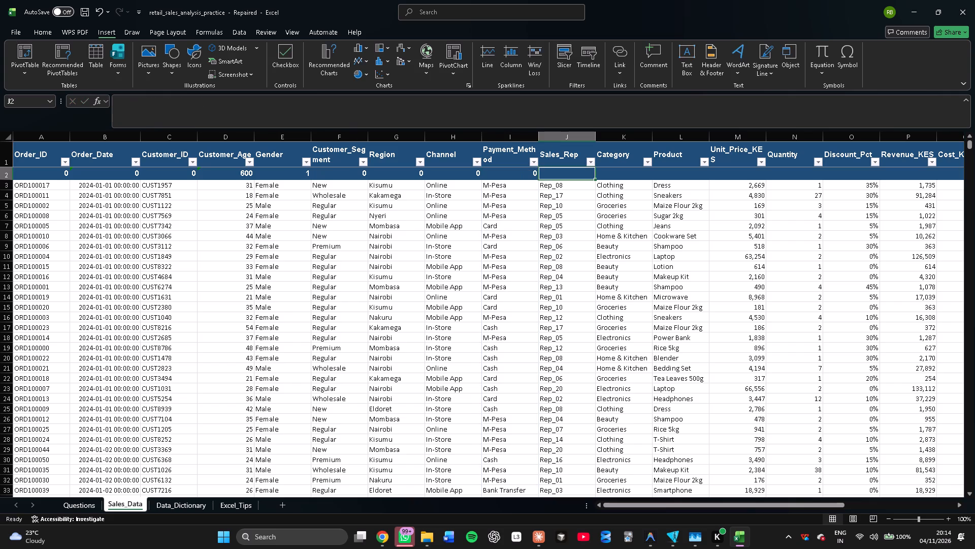
# Enter =COUNTBLANK(J3:J25076) in cell J2 to count the missing values in the Sales_Rep column.
pyautogui.hscroll(-5, 637, 231)
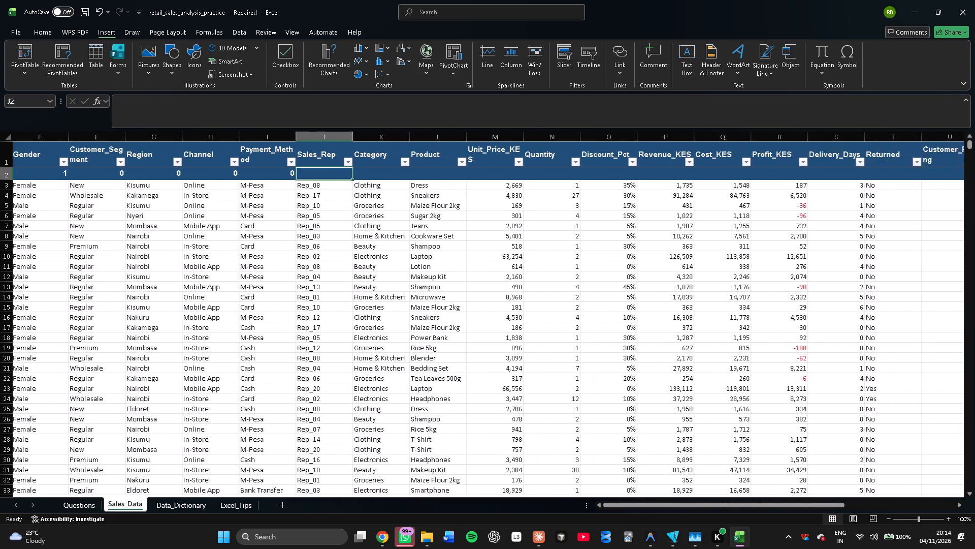
pyautogui.hscroll(-2, 637, 231)
pyautogui.hscroll(2, 637, 231)
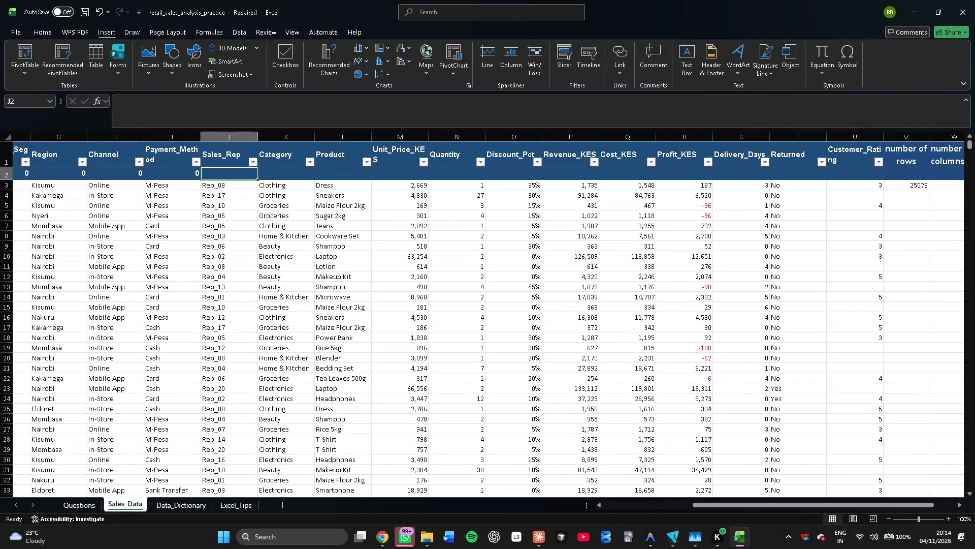
pyautogui.press('=')
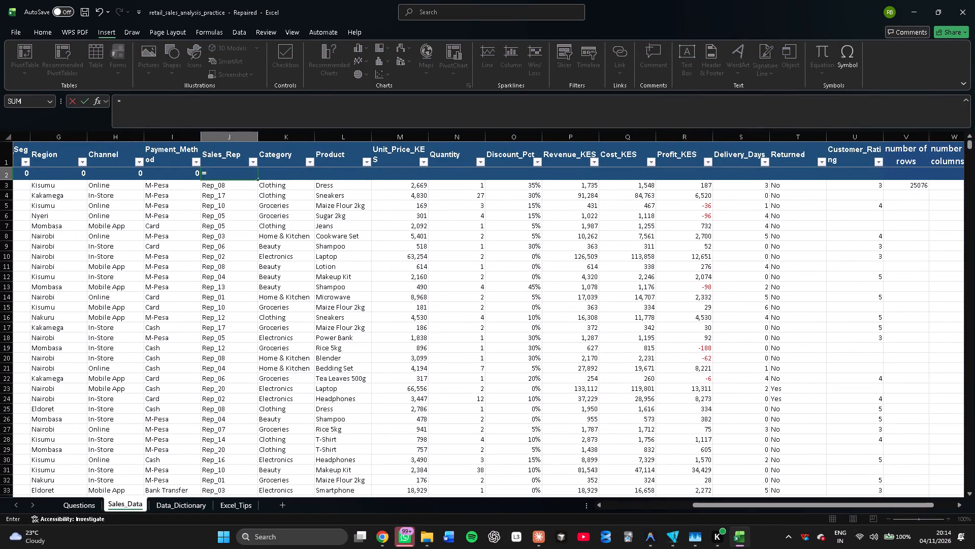
pyautogui.write('COU')
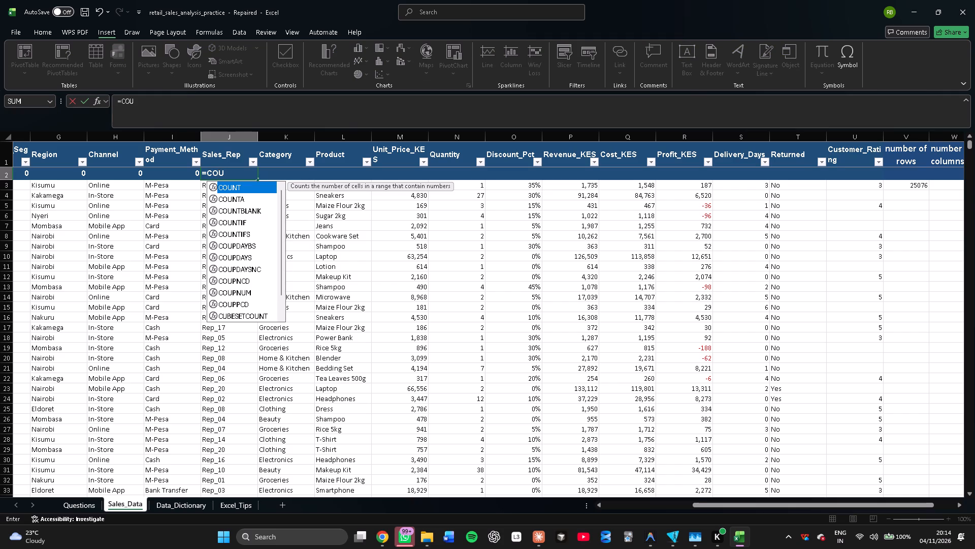
pyautogui.click(214, 211)
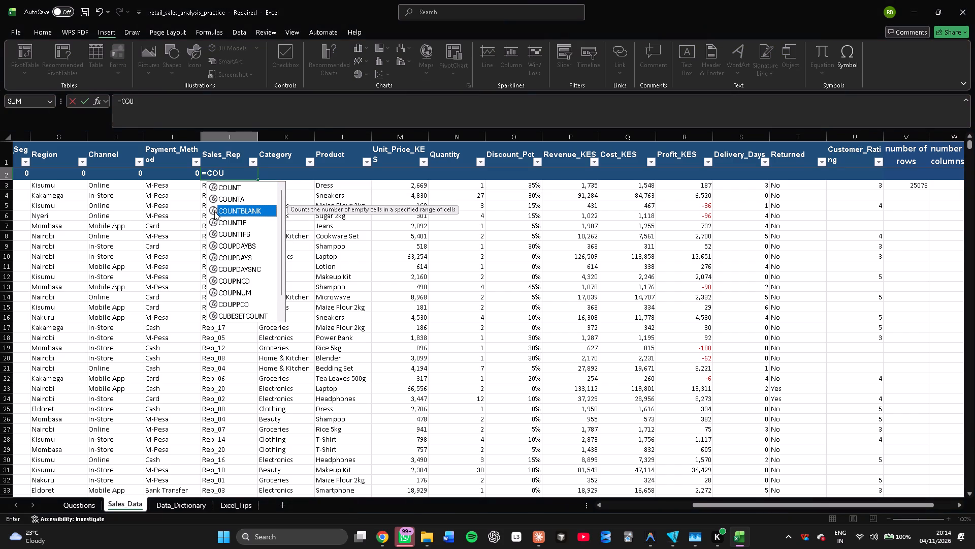
pyautogui.press('Tab')
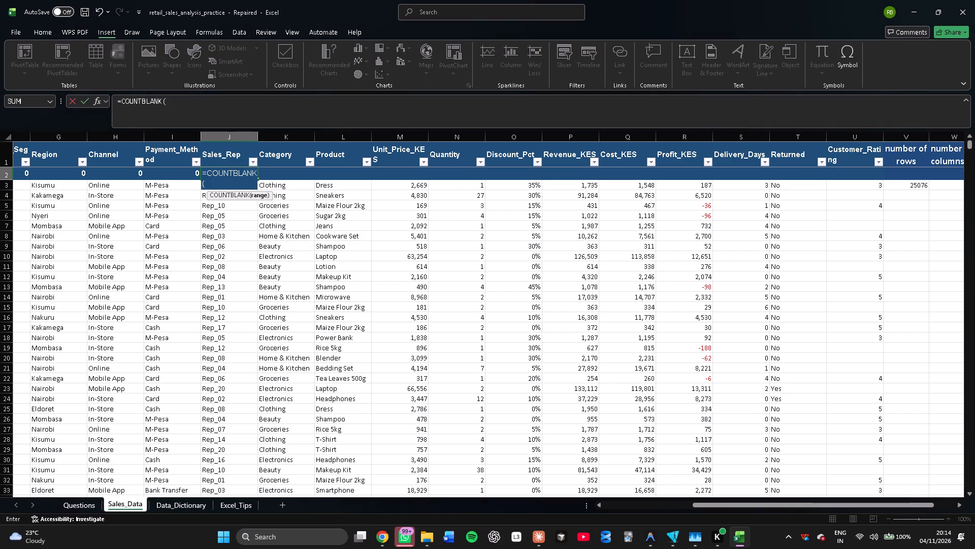
pyautogui.write('J3')
pyautogui.hotkey('shift', ':')
pyautogui.press('j')
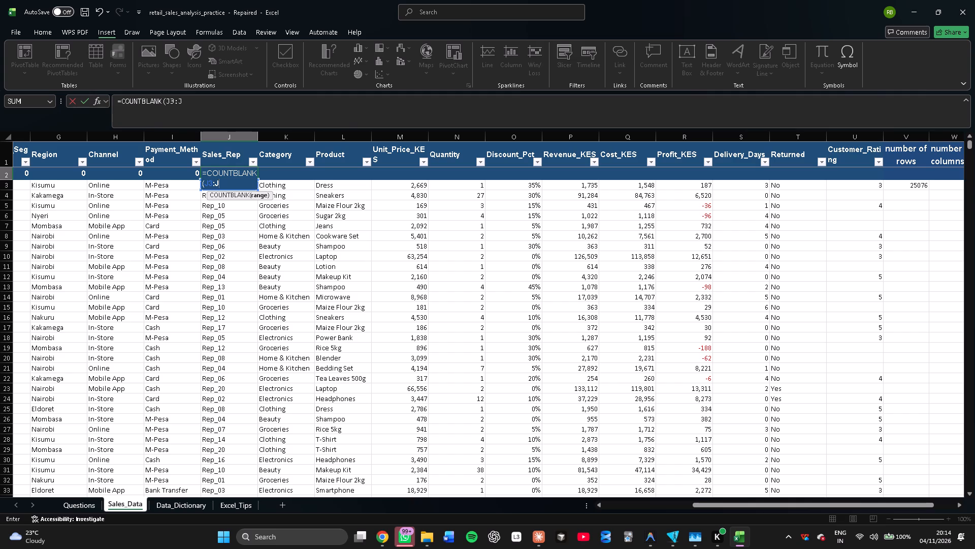
pyautogui.press('2')
pyautogui.write('50')
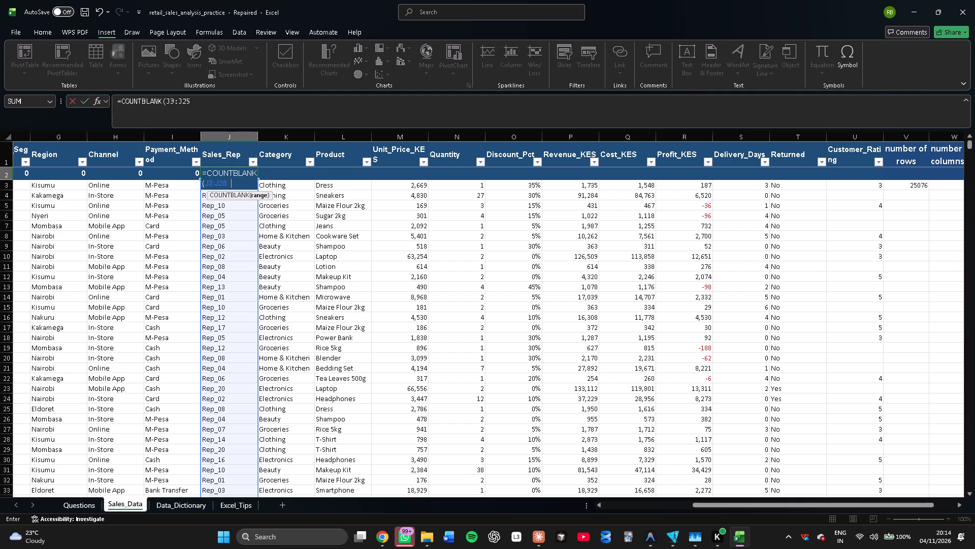
pyautogui.write('76')
pyautogui.hotkey('shift', ')')
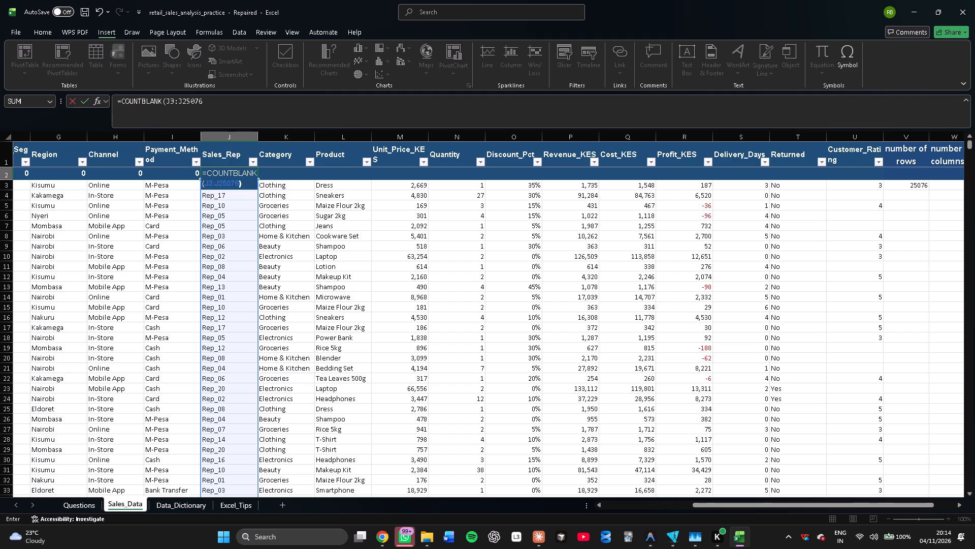
pyautogui.click(276, 175)
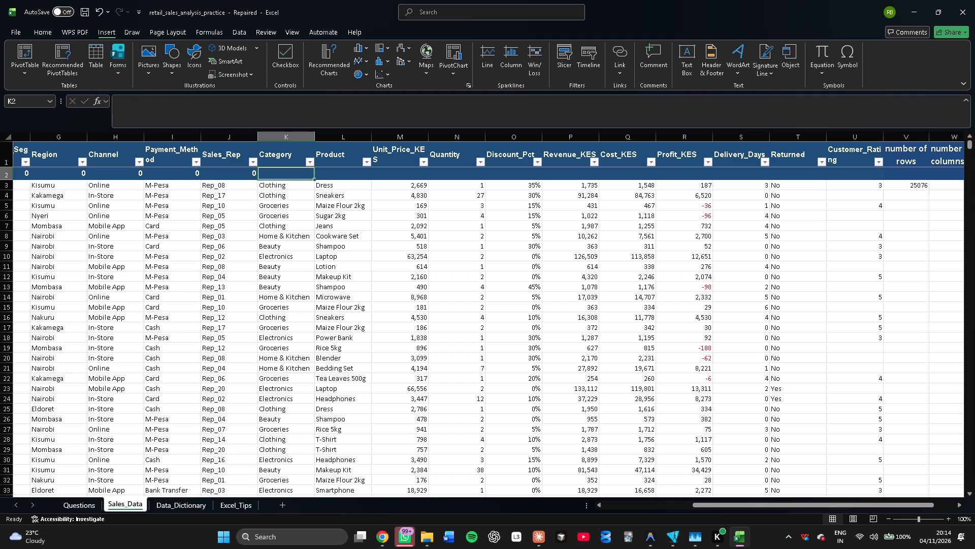
# Enter =COUNTBLANK(K3:K25076) in cell K2 to count the missing values in the Category column.
pyautogui.press('=')
pyautogui.write('CO')
pyautogui.write('UNTBLANK')
pyautogui.hotkey('shift', '(')
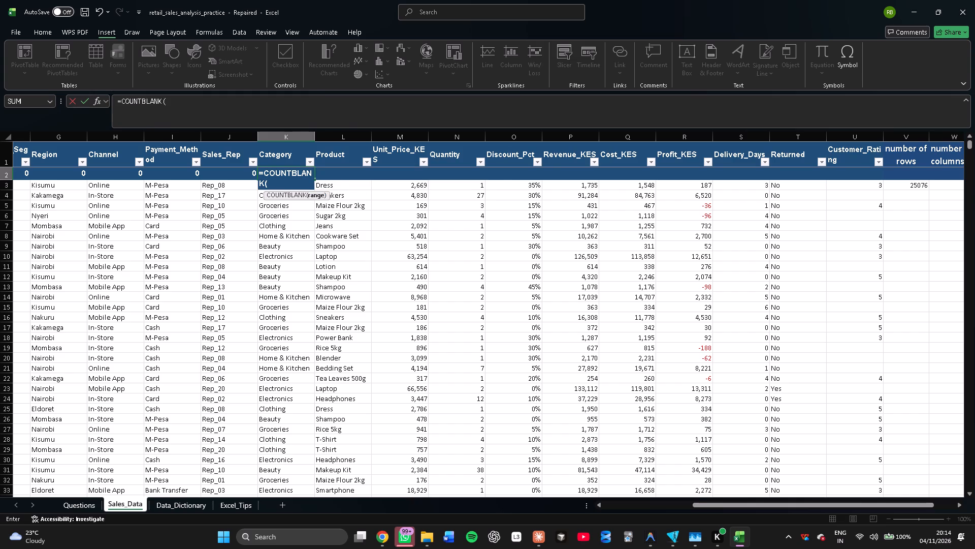
pyautogui.press('k')
pyautogui.press('3')
pyautogui.hotkey('shift', ':')
pyautogui.write('K2')
pyautogui.write('50')
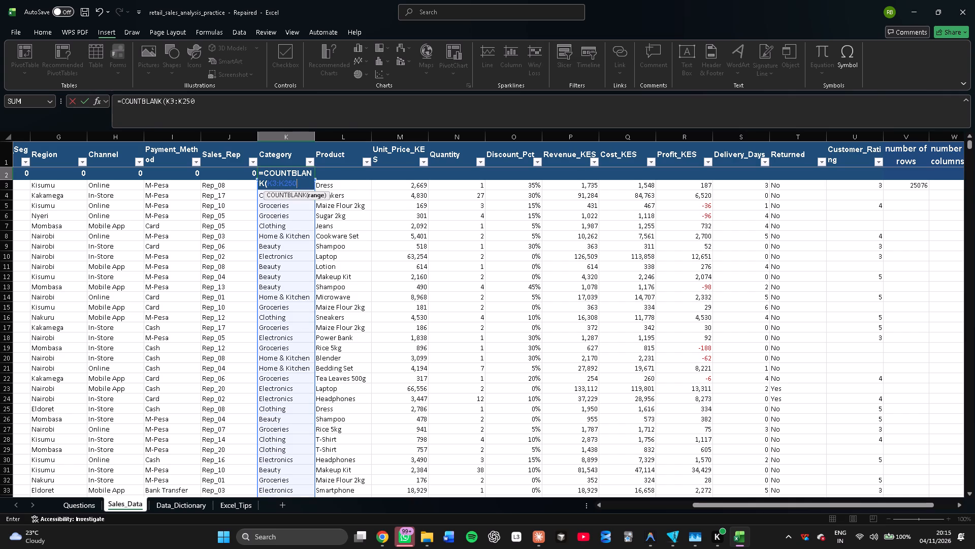
pyautogui.write('76')
pyautogui.hotkey('shift', ')')
pyautogui.click(339, 171)
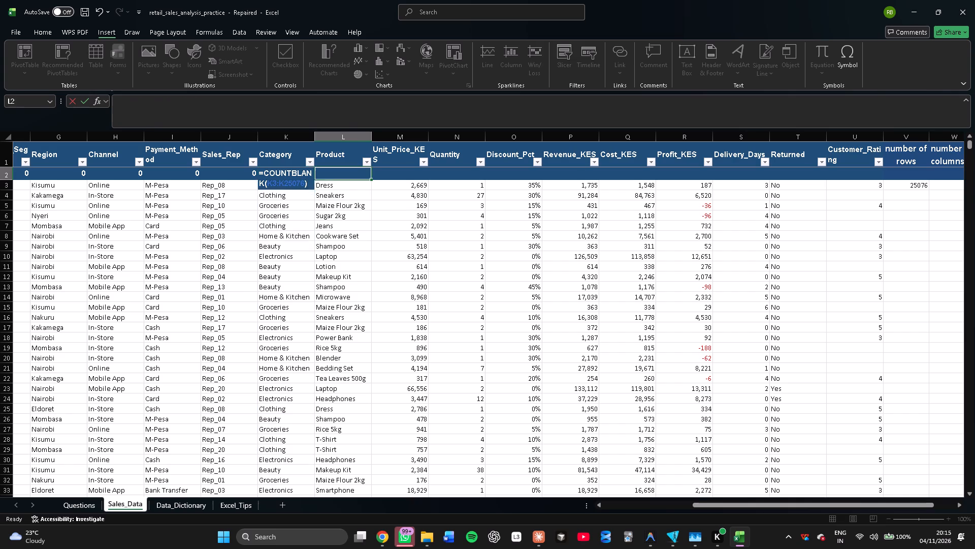
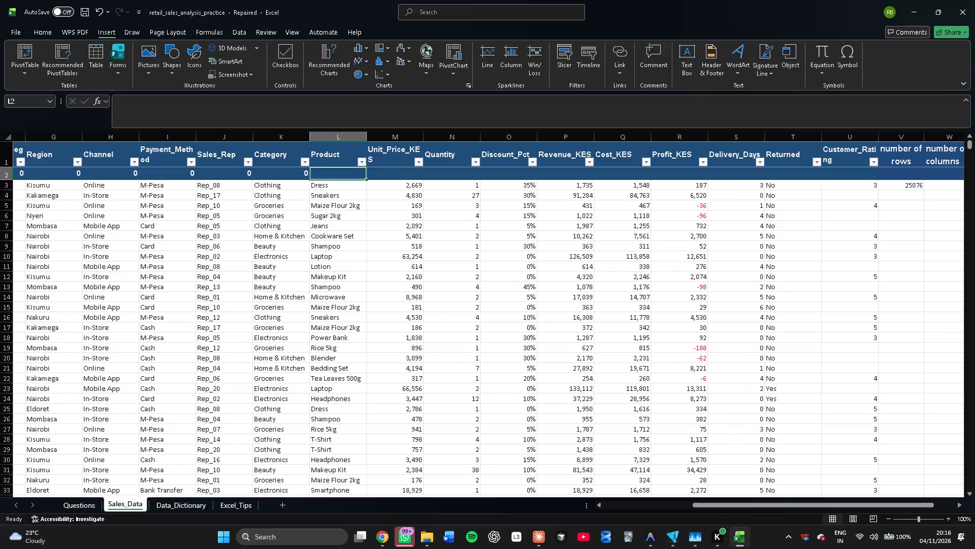
# Start a FILTER formula in empty cell Y2 with the header range A1:U1 as its array argument.
pyautogui.hscroll(-8, 506, 202)
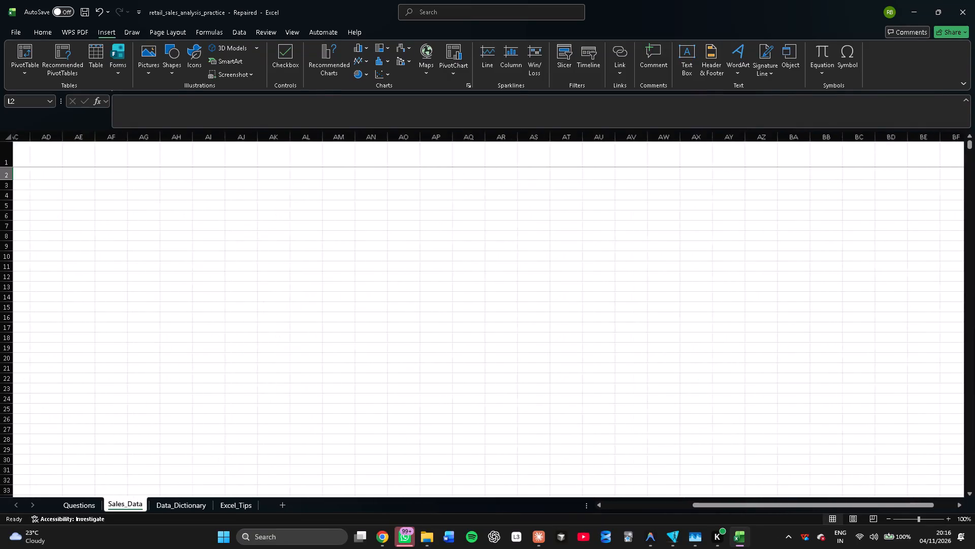
pyautogui.hscroll(7, 563, 209)
pyautogui.hscroll(-1, 563, 209)
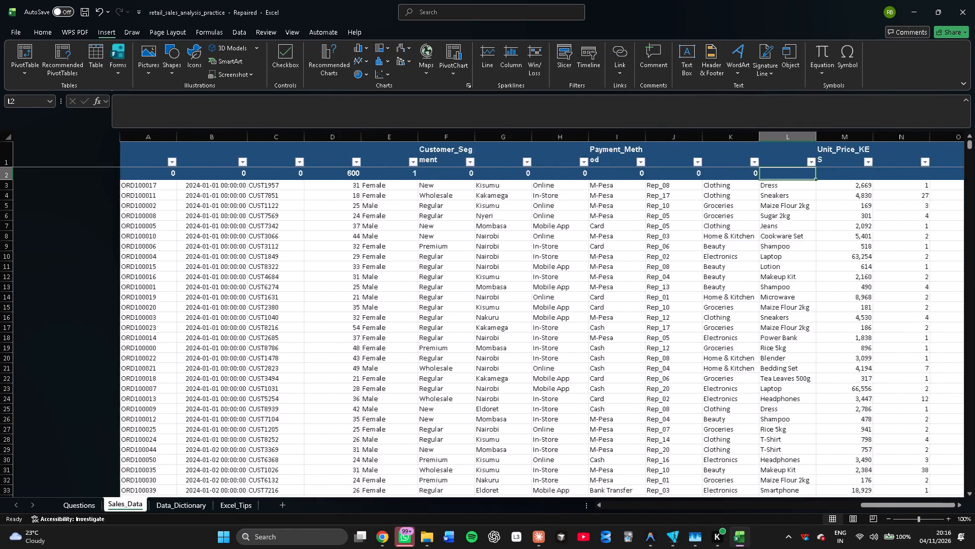
pyautogui.hscroll(-5, 563, 209)
pyautogui.hscroll(5, 563, 209)
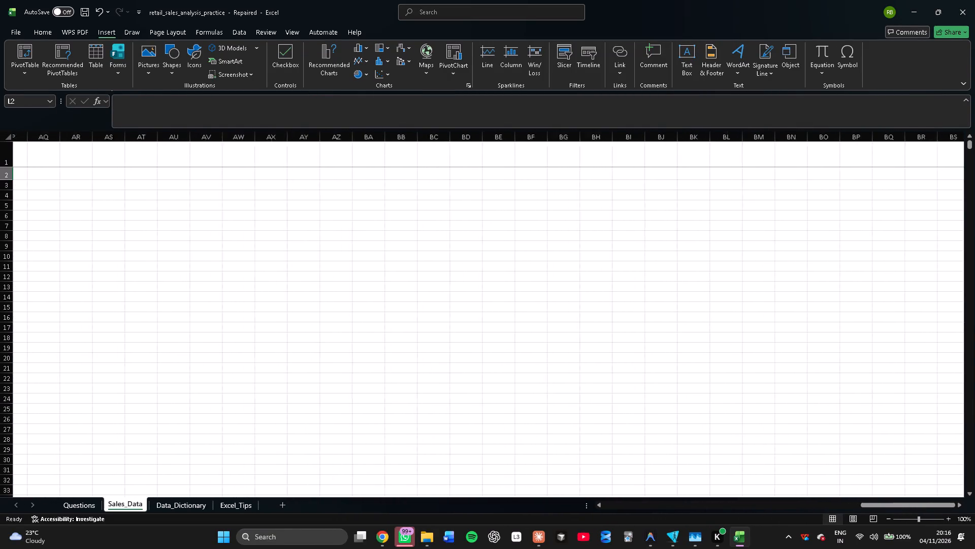
pyautogui.hscroll(5, 563, 209)
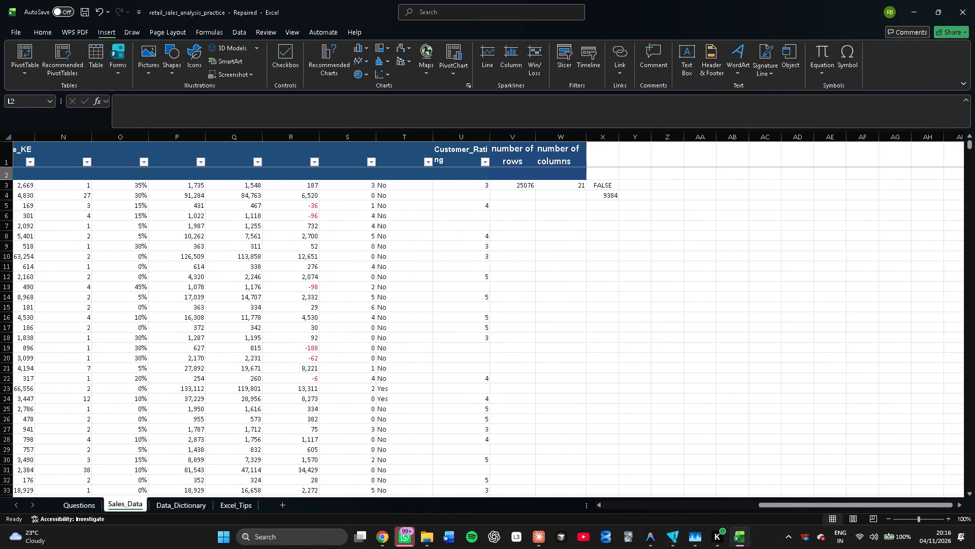
pyautogui.click(639, 174)
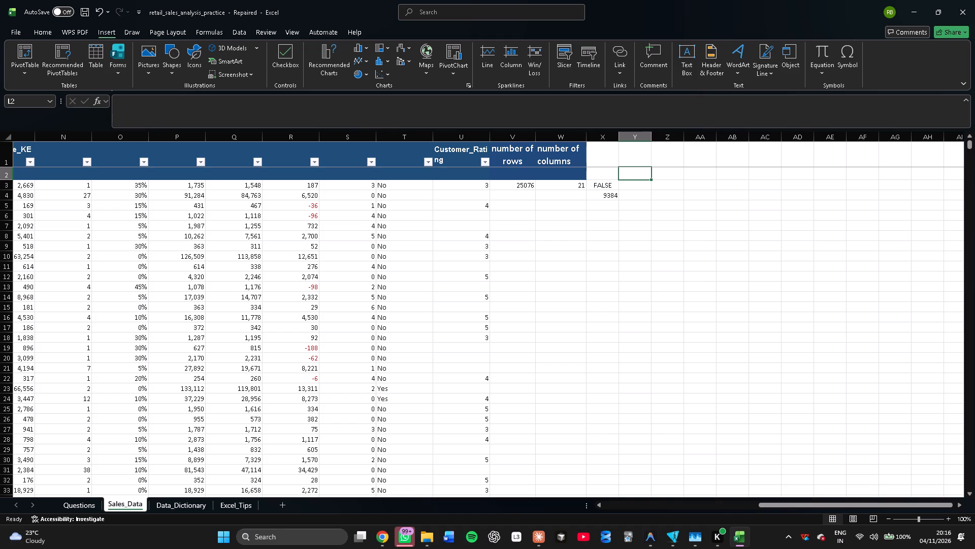
pyautogui.hscroll(3, 514, 165)
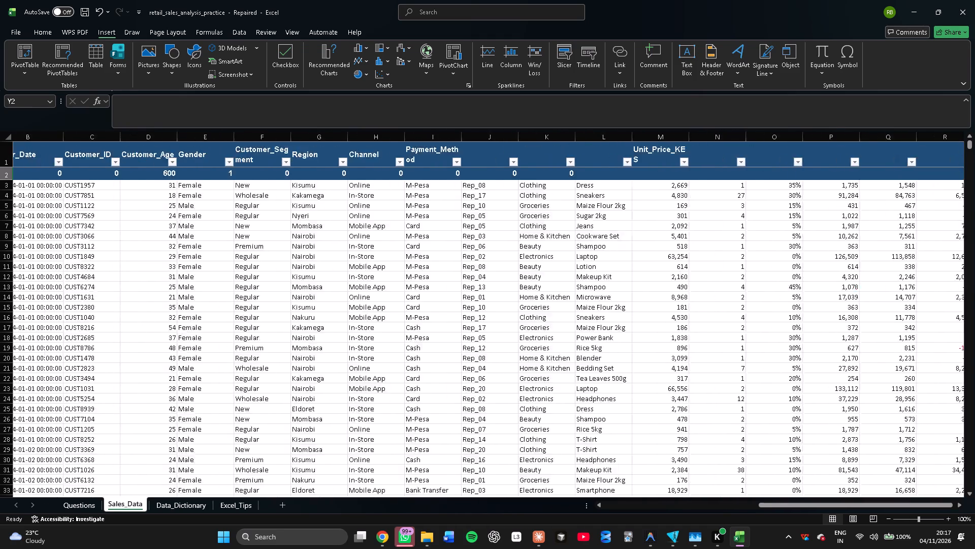
pyautogui.hscroll(4, 514, 165)
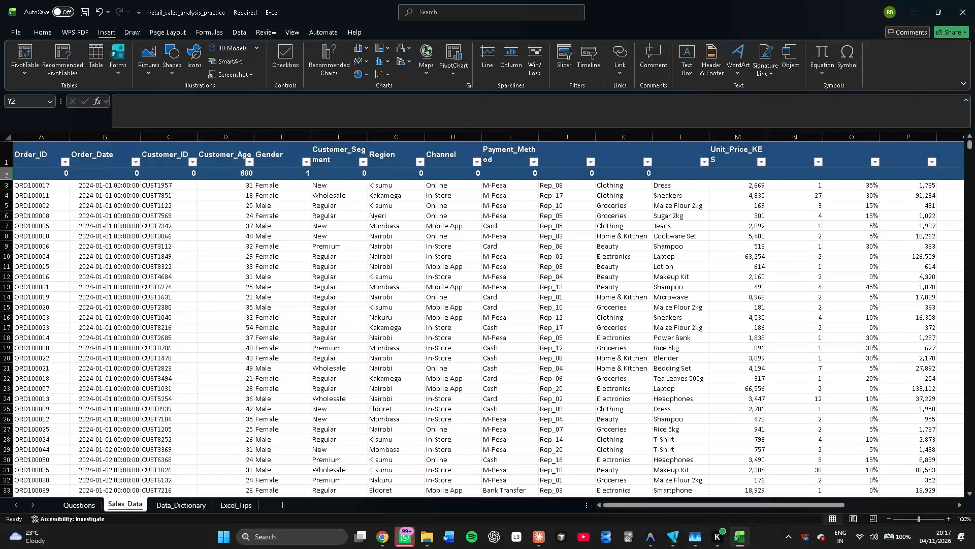
pyautogui.hscroll(-13, 514, 165)
pyautogui.hscroll(5, 514, 165)
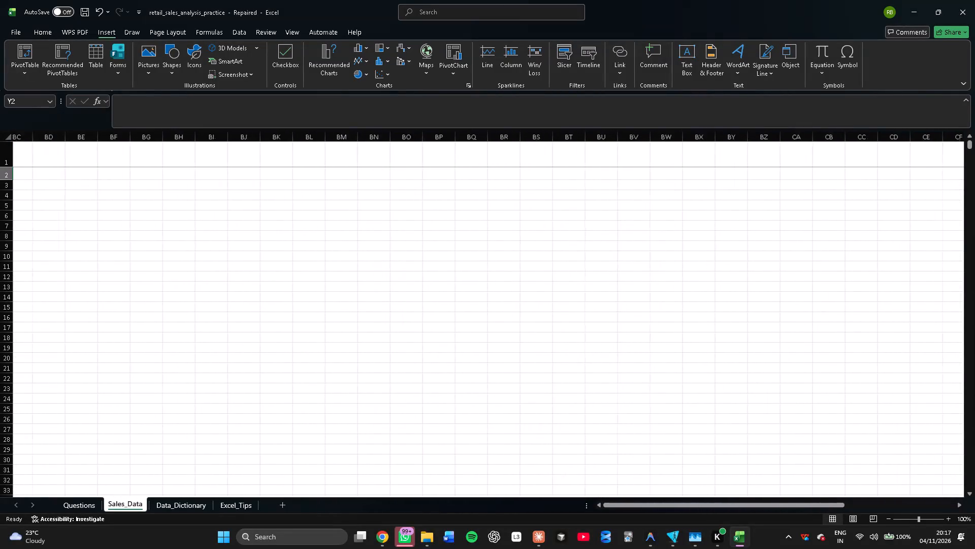
pyautogui.hscroll(3, 514, 165)
pyautogui.scroll(1, 514, 165)
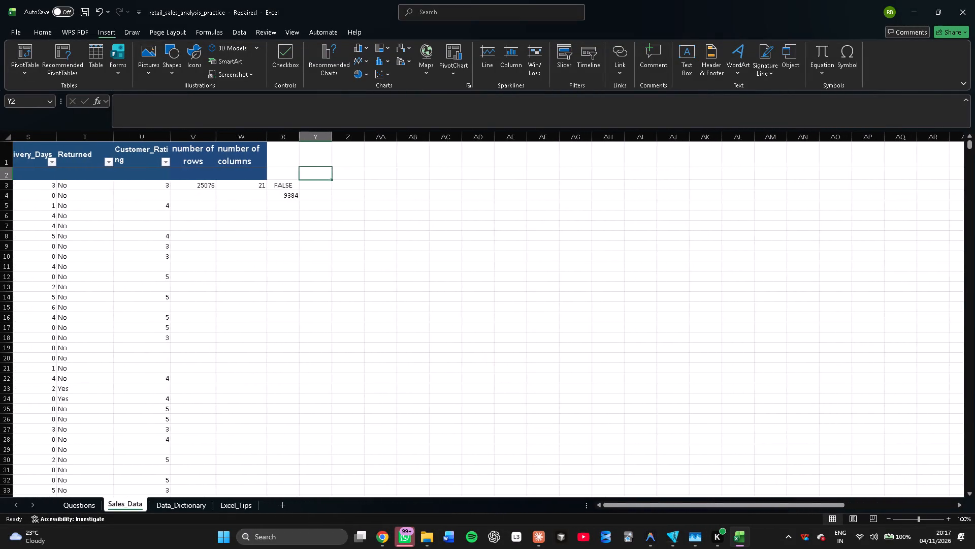
pyautogui.click(277, 109)
pyautogui.press('=')
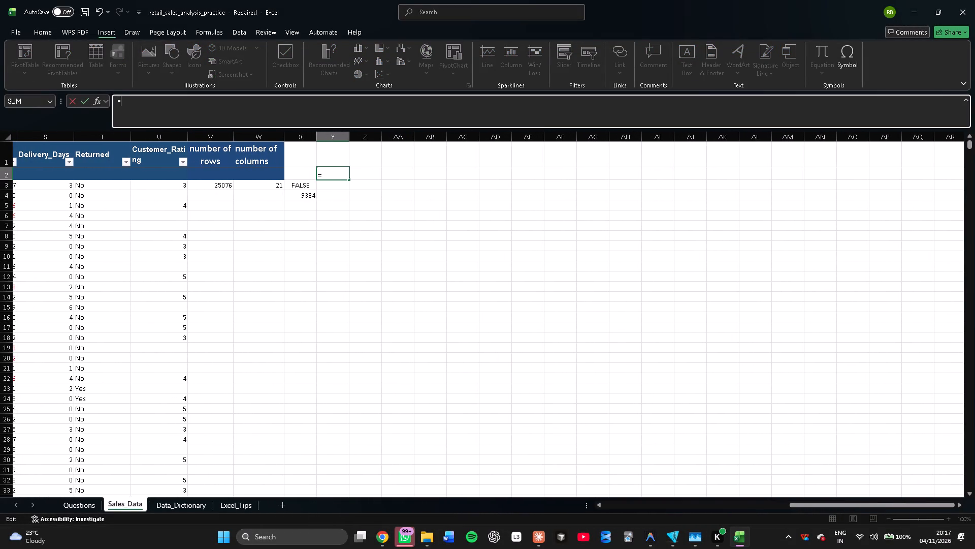
pyautogui.write('FILTER')
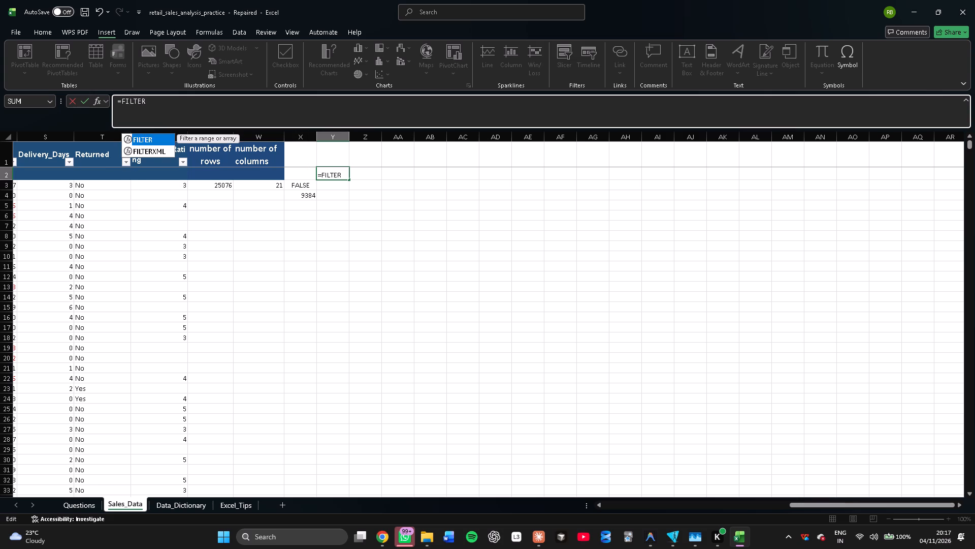
pyautogui.hotkey('shift', '(')
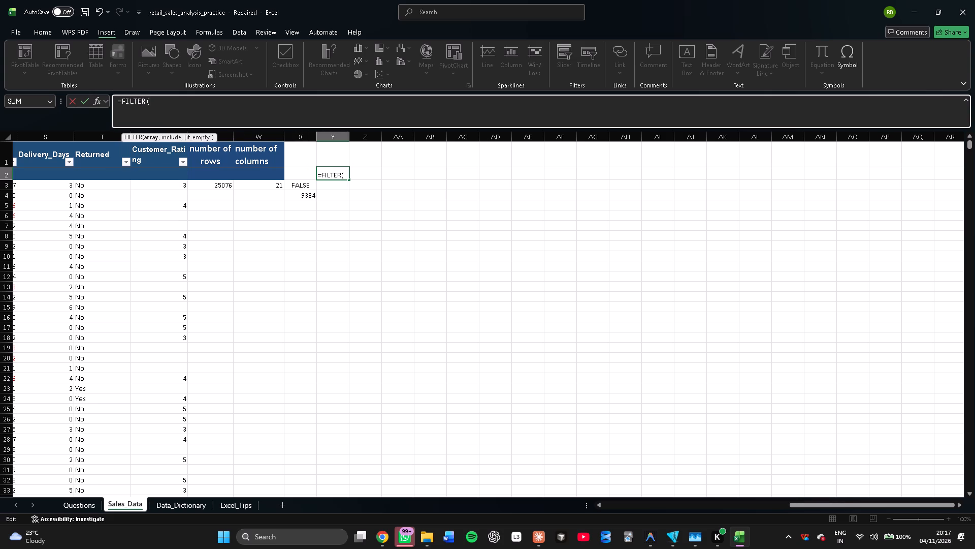
pyautogui.hotkey('shift', ')')
pyautogui.press('Left')
pyautogui.write('A1')
pyautogui.hotkey('shift', ':')
pyautogui.hscroll(2, 258, 131)
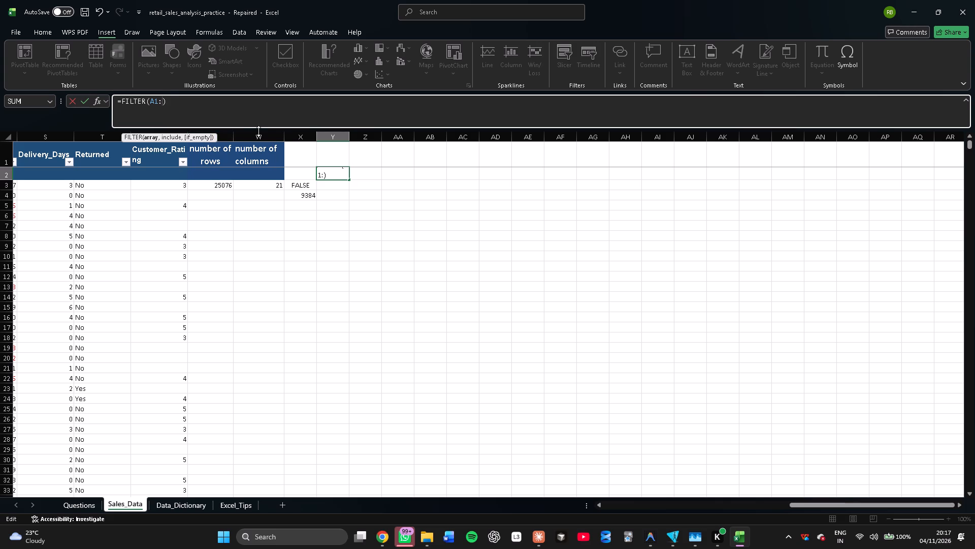
pyautogui.hscroll(2, 258, 131)
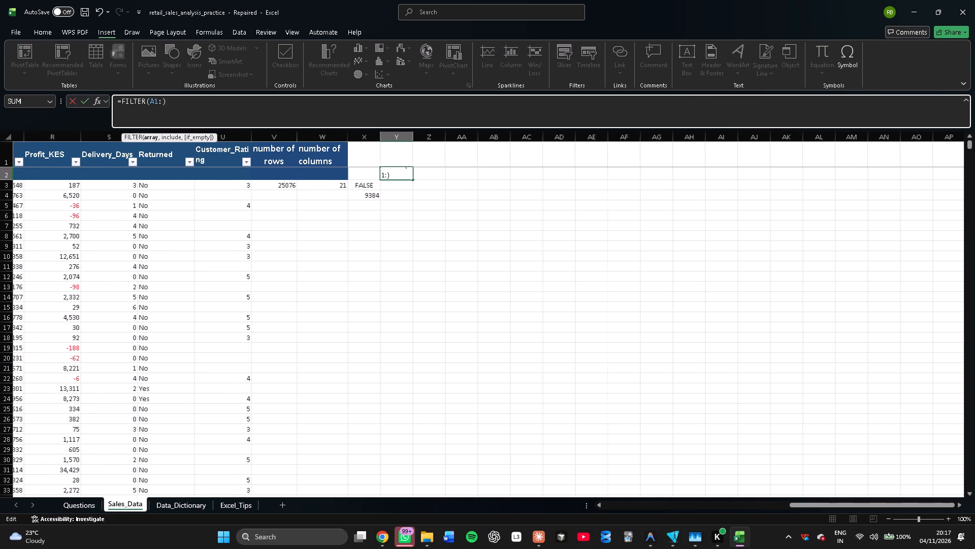
pyautogui.hscroll(1, 245, 161)
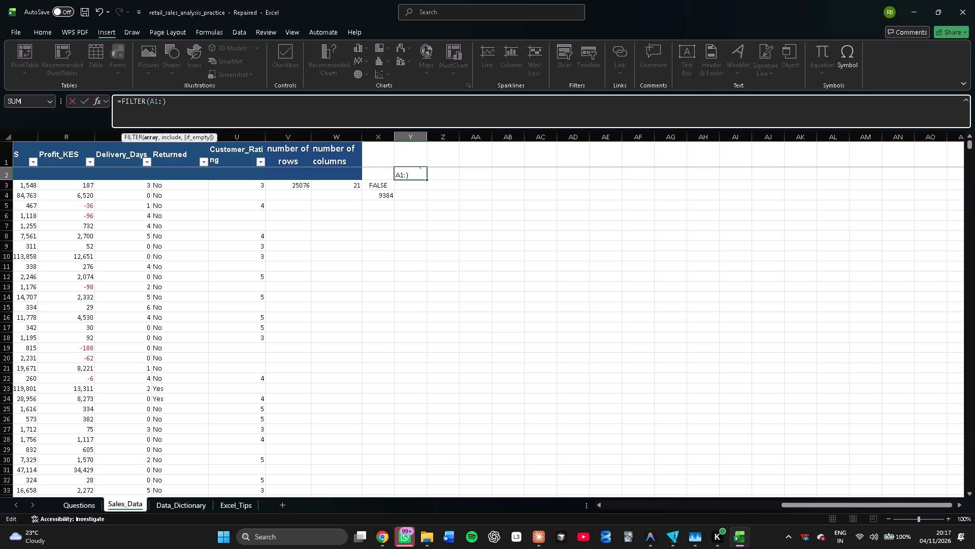
pyautogui.write('UI')
pyautogui.press('1')
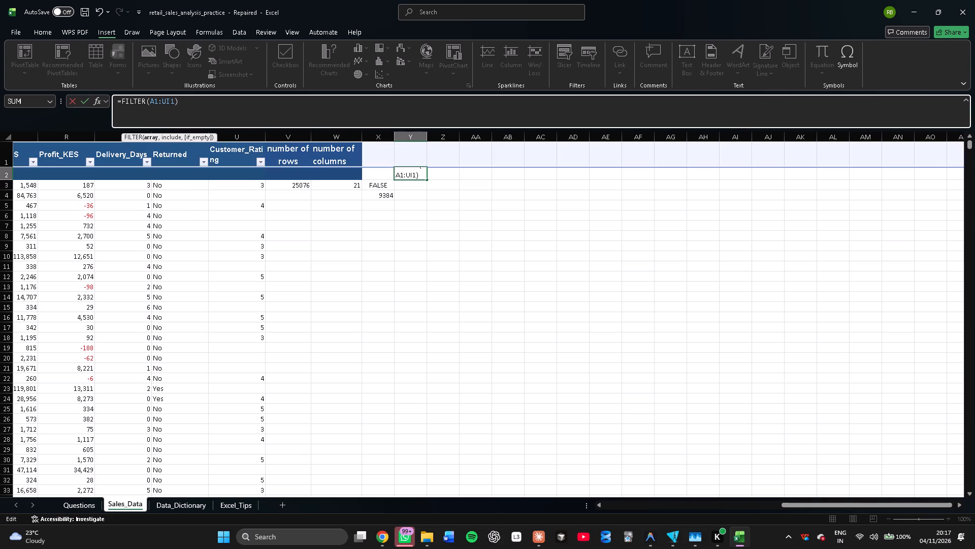
pyautogui.press('BackSpace')
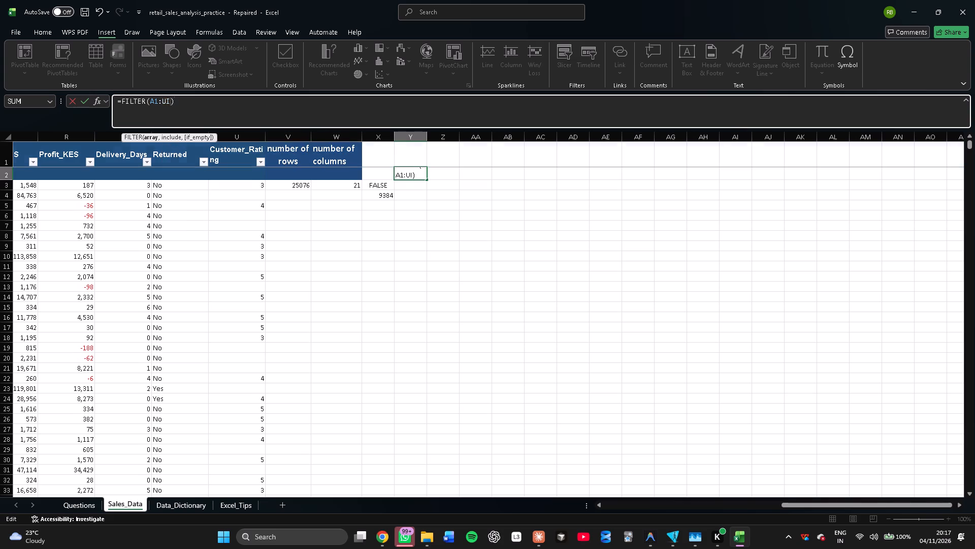
pyautogui.press('BackSpace')
pyautogui.press('1')
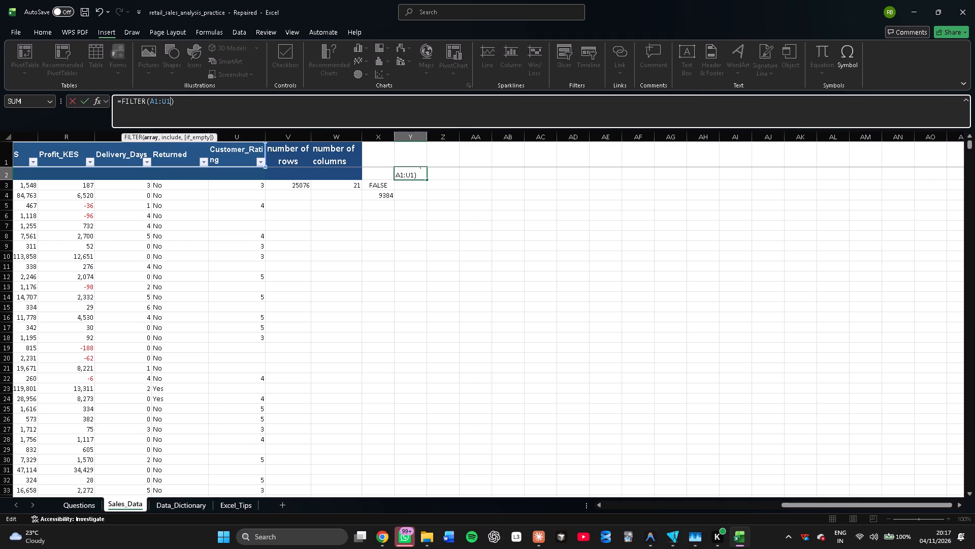
pyautogui.press(',')
# Insert the BYCOL function as the include argument of the FILTER formula in Y2.
pyautogui.write('BY')
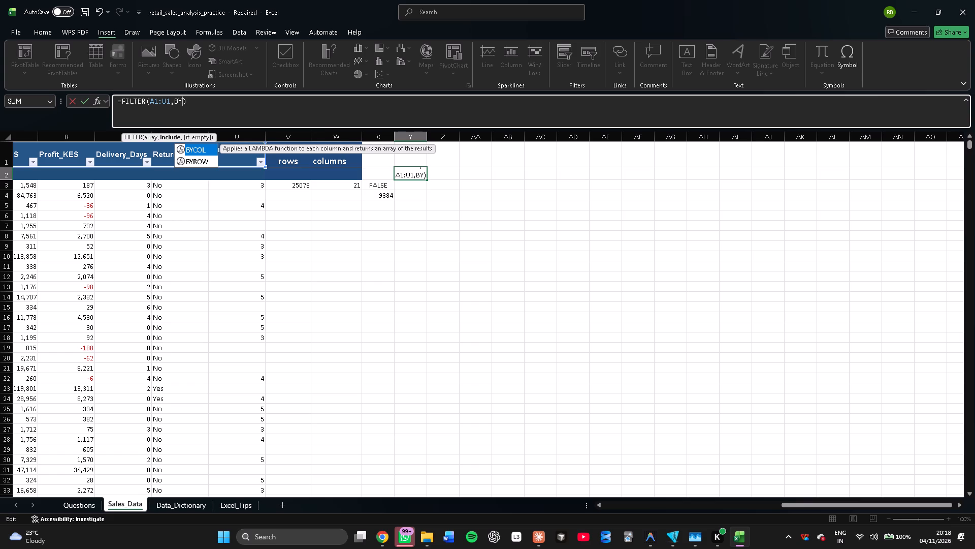
pyautogui.press('Tab')
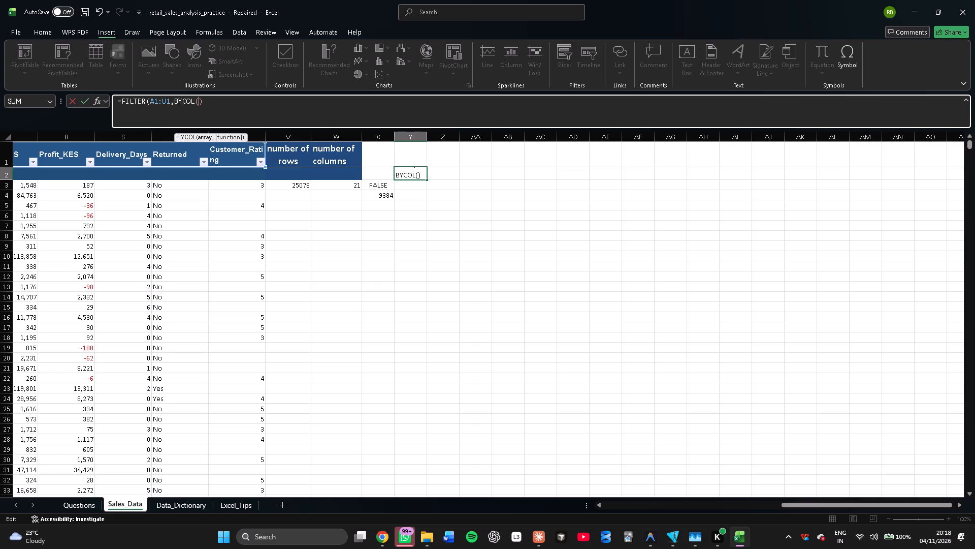
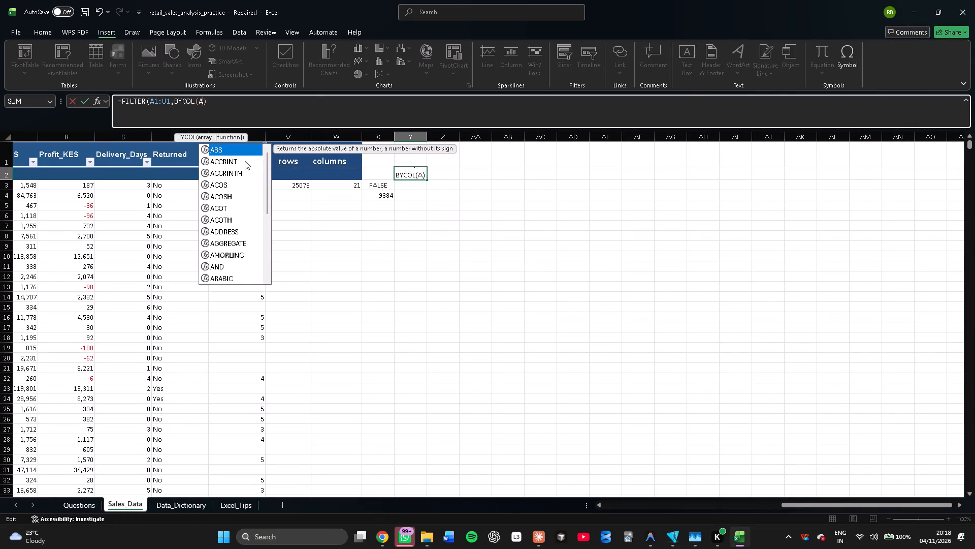
# Enter A3 as the starting cell of the BYCOL array range in the Y2 formula.
pyautogui.press('3')
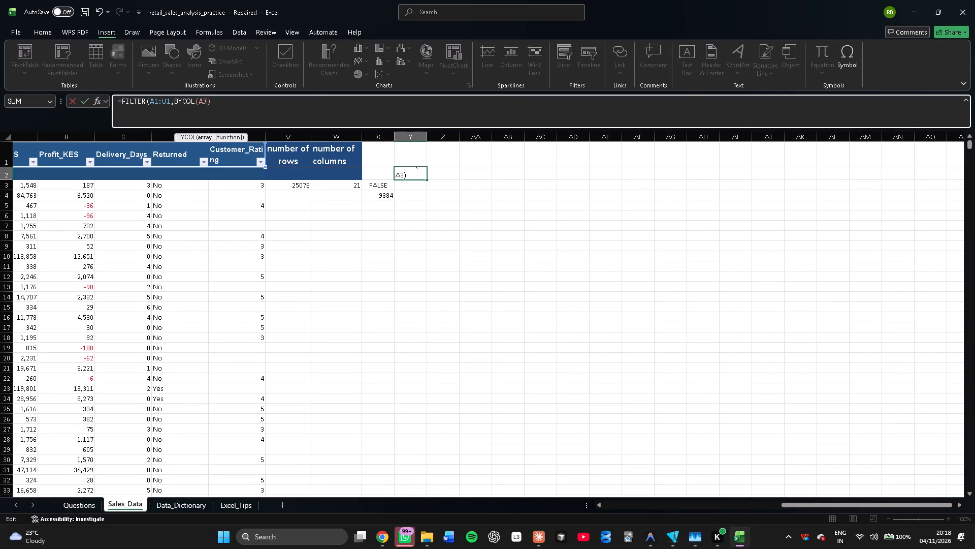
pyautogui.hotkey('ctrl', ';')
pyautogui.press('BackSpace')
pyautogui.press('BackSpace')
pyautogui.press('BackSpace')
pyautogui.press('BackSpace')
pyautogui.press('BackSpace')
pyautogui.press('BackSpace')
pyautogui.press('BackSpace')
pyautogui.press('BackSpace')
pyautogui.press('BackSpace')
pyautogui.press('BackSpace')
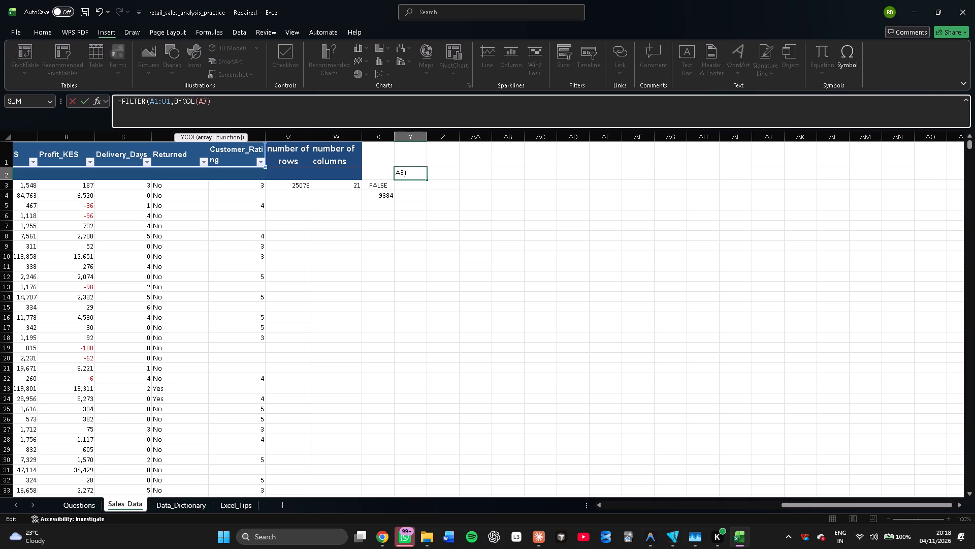
# Complete the BYCOL array range through U25076 in the Y2 formula.
pyautogui.hotkey('shift', ':')
pyautogui.press('u')
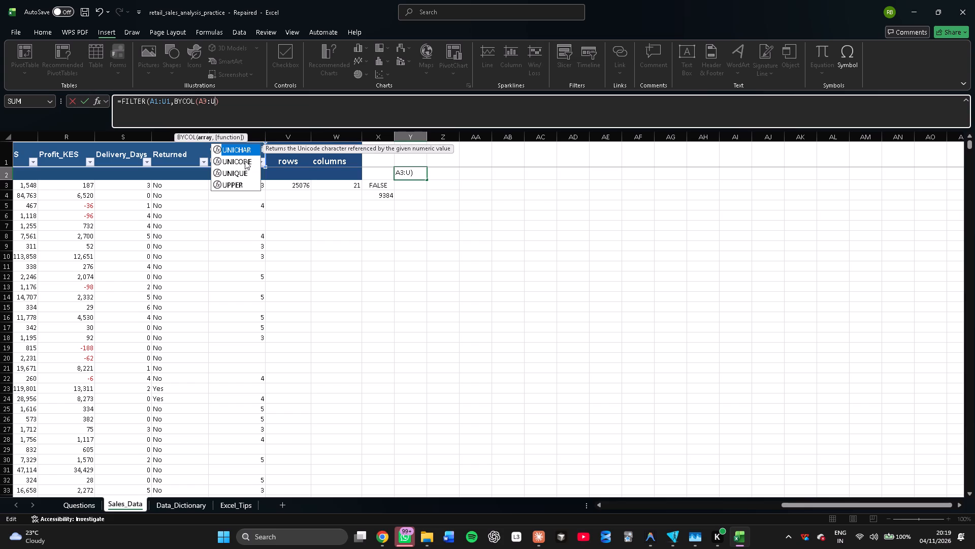
pyautogui.write('25076')
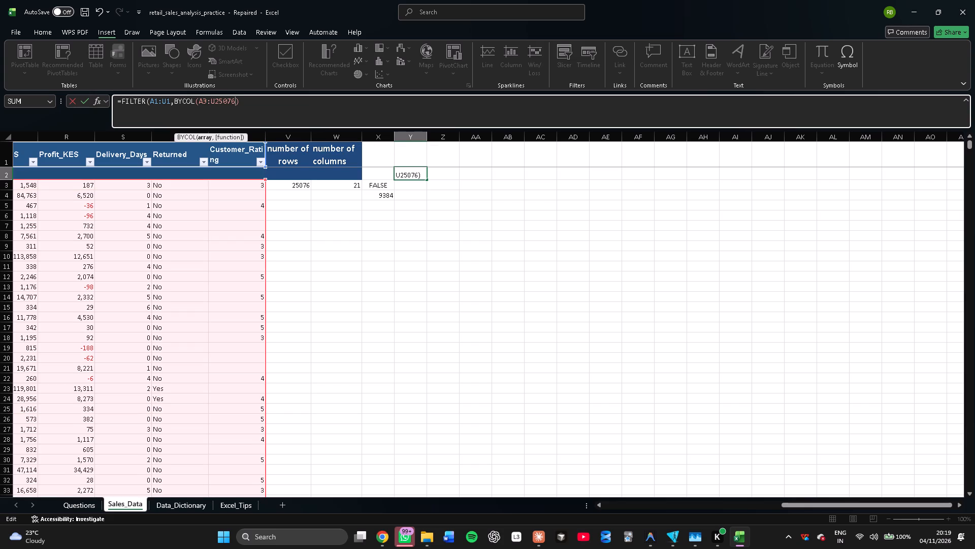
# Insert a LAMBDA as the function argument of BYCOL, with COL as its parameter.
pyautogui.press(',')
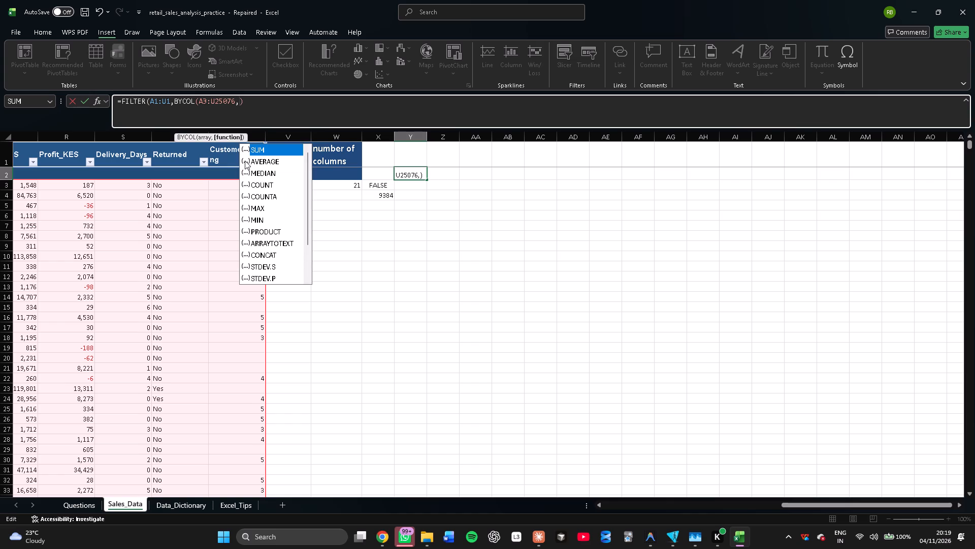
pyautogui.press('l')
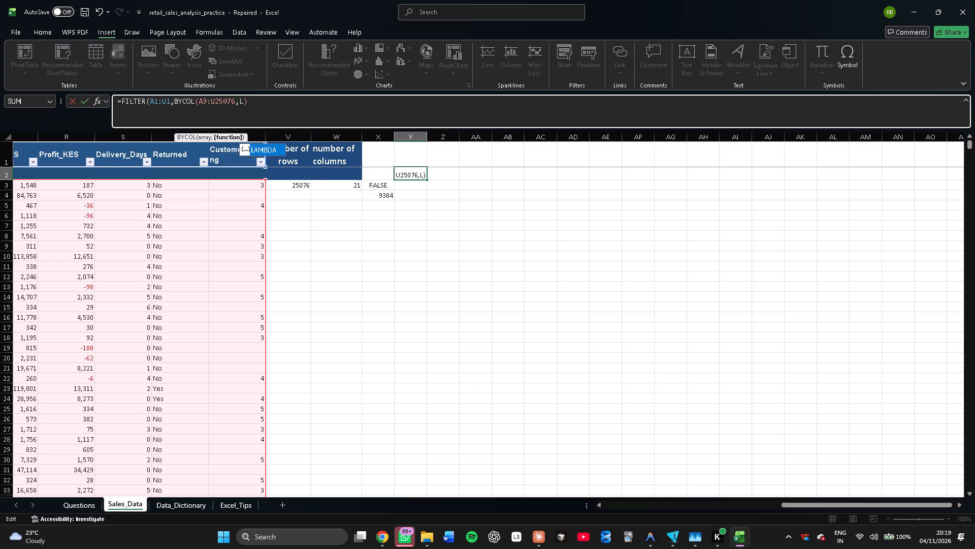
pyautogui.press('Tab')
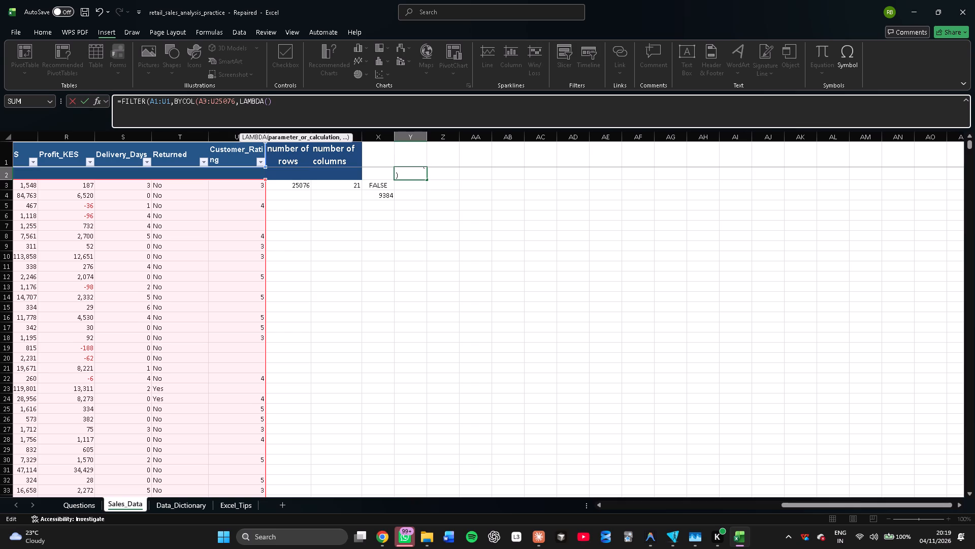
pyautogui.write('COL')
pyautogui.press(',')
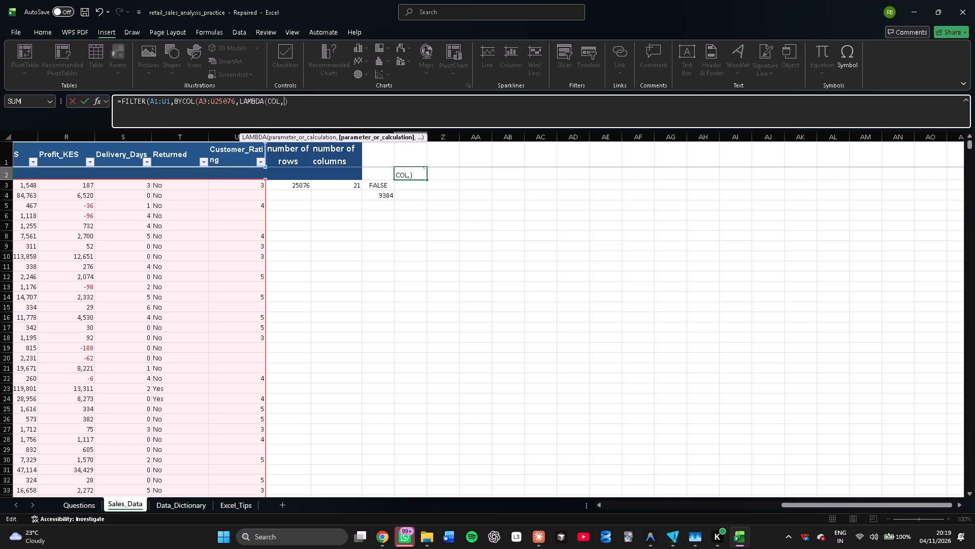
# Set the LAMBDA calculation to COUNTBLANK(COL)>0 and close the LAMBDA and BYCOL functions.
pyautogui.press('c')
pyautogui.write('OU')
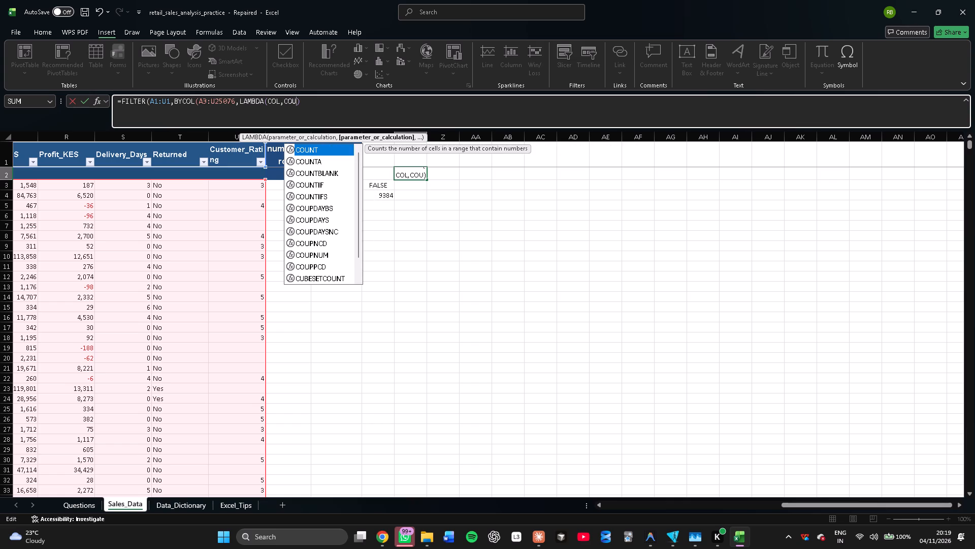
pyautogui.click(306, 171)
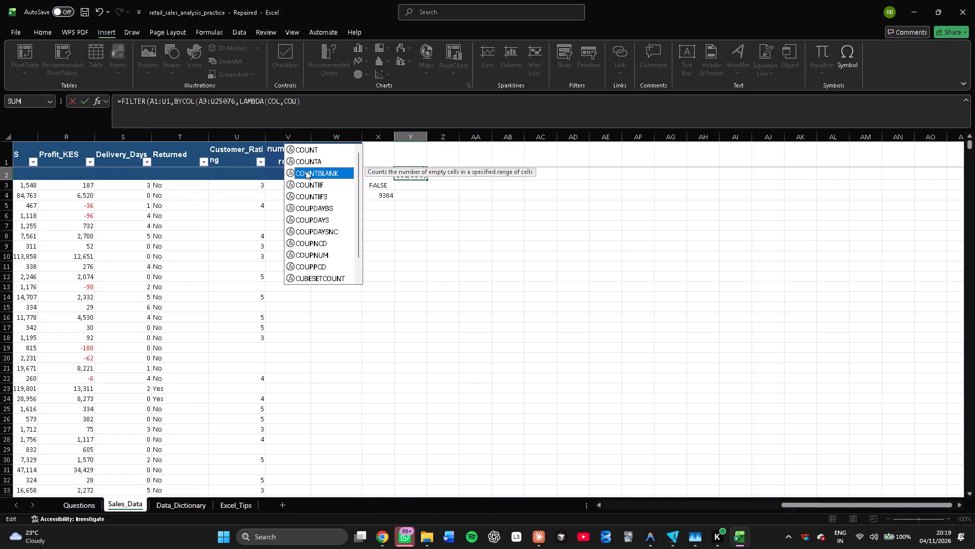
pyautogui.press('Tab')
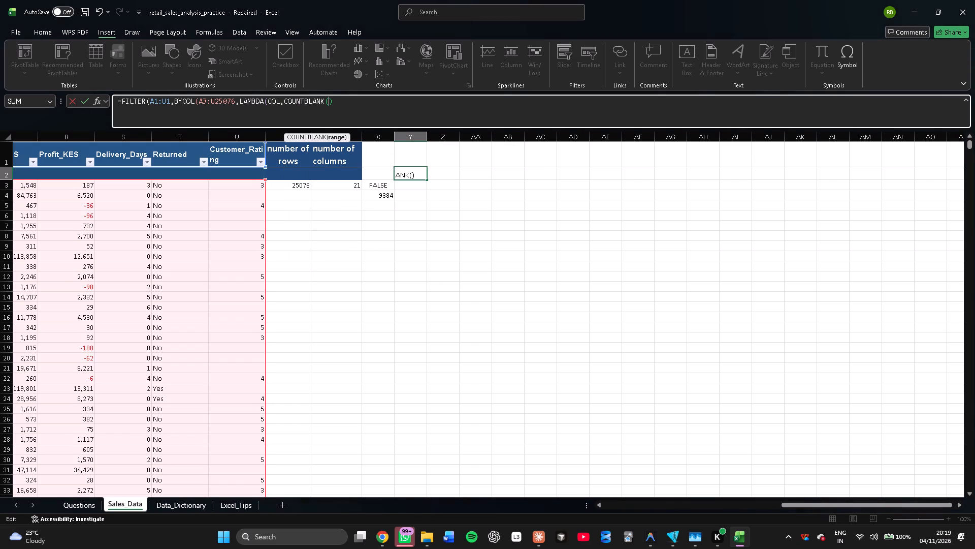
pyautogui.write('COL')
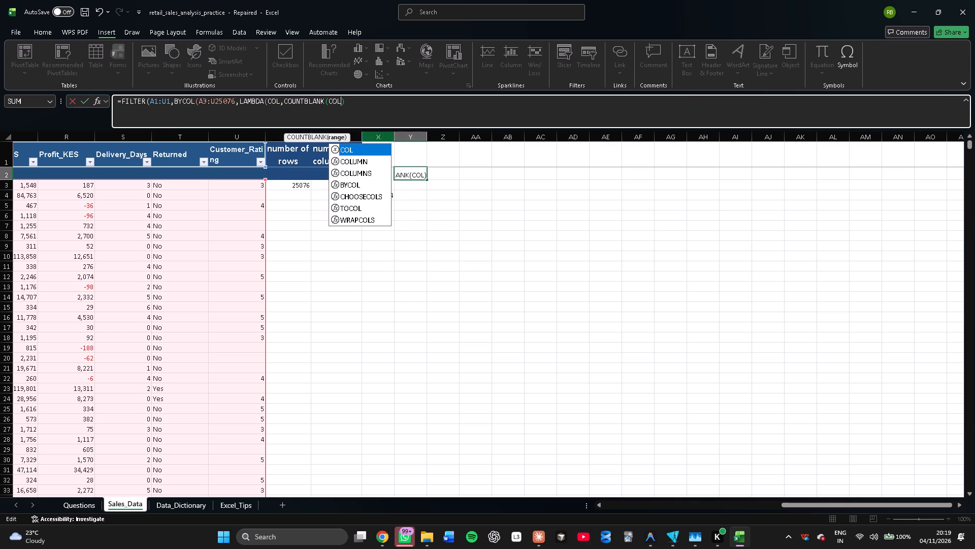
pyautogui.click(374, 111)
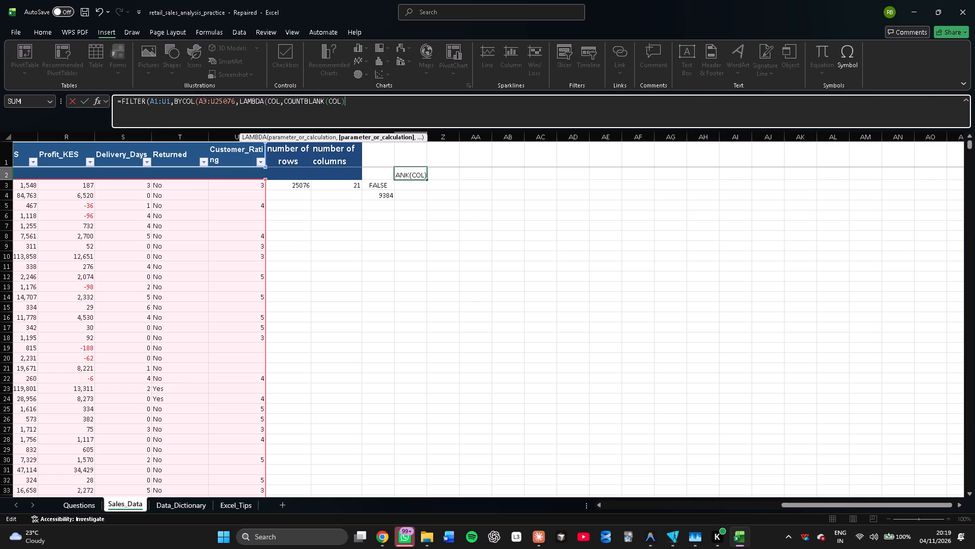
pyautogui.press('Left')
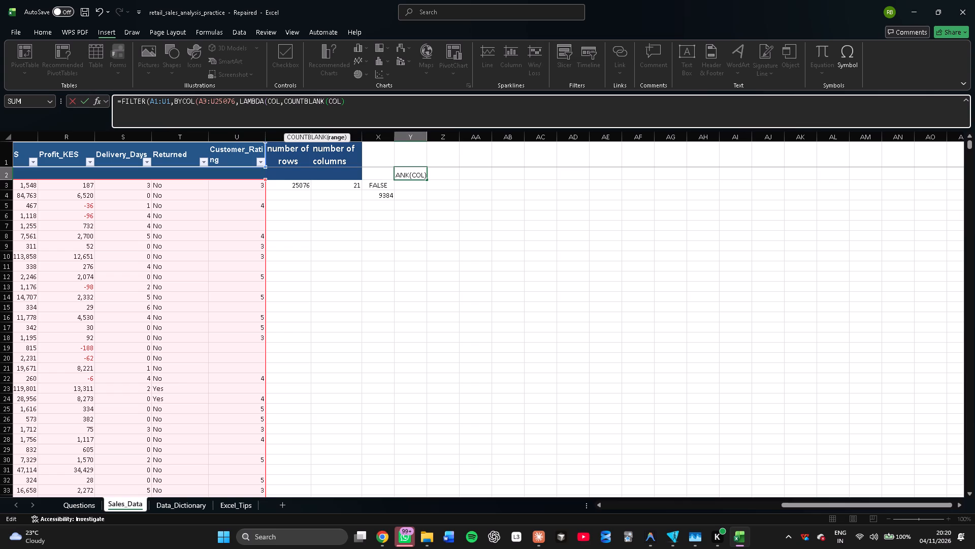
pyautogui.press('Right')
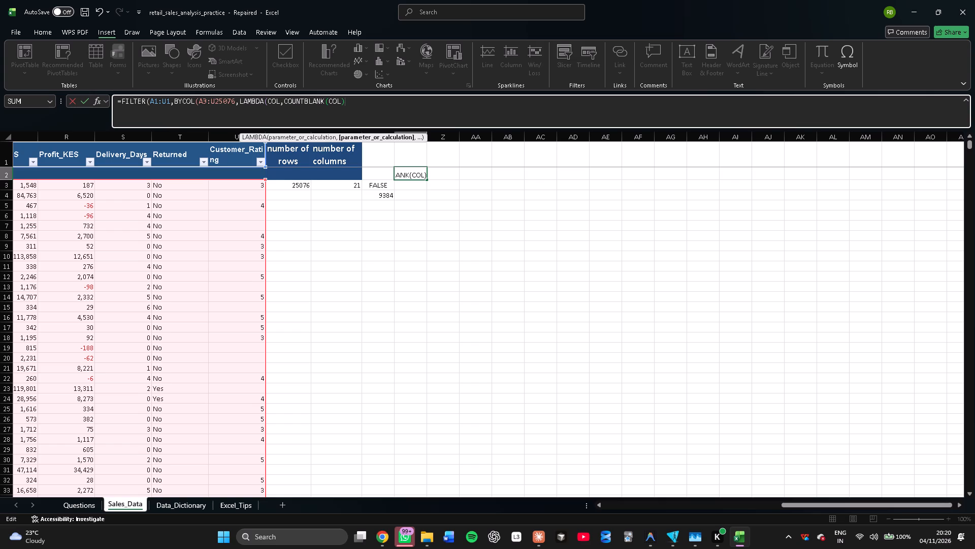
pyautogui.hotkey('shift', '>')
pyautogui.press('0')
pyautogui.press('BackSpace')
pyautogui.press('0')
pyautogui.write('))')
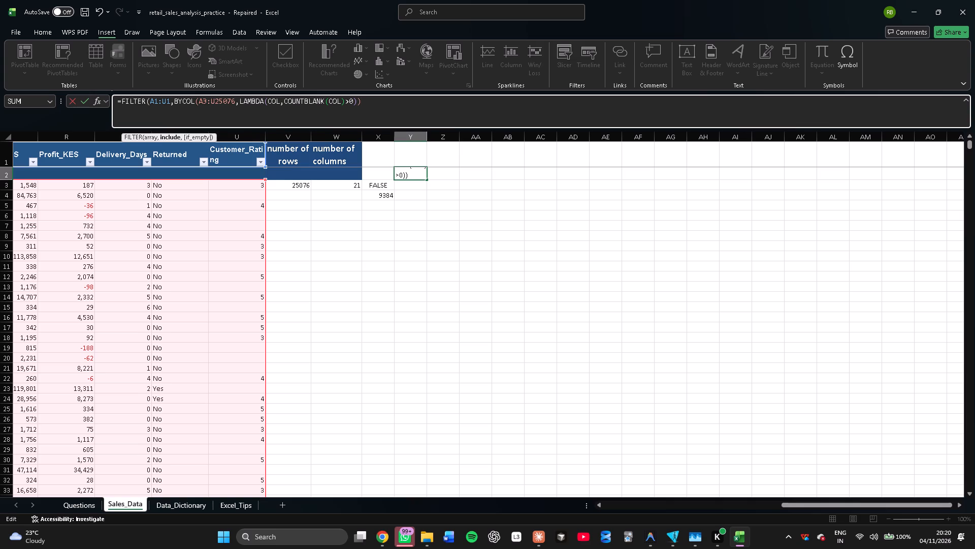
# Add "NO MISSING VALUES" as the FILTER formula's if-empty argument, commit the formula in Y2 and dismiss the spill notice.
pyautogui.press(',')
pyautogui.press('n')
pyautogui.press('BackSpace')
pyautogui.hotkey('shift', '"')
pyautogui.write('NO M')
pyautogui.write('ISSING VALUES')
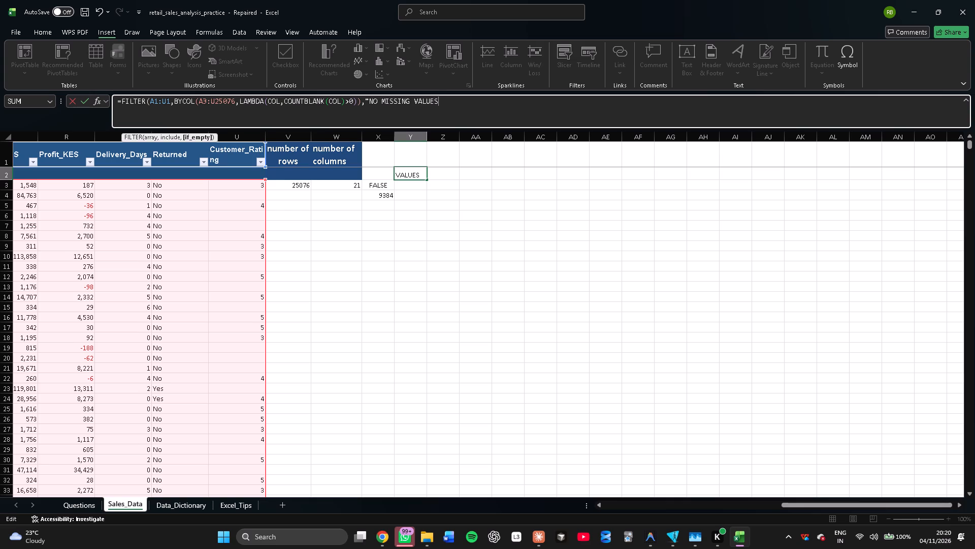
pyautogui.hotkey('shift', ':')
pyautogui.press('BackSpace')
pyautogui.hotkey('shift', '"')
pyautogui.hotkey('shift', '_')
pyautogui.press('BackSpace')
pyautogui.hotkey('shift', ')')
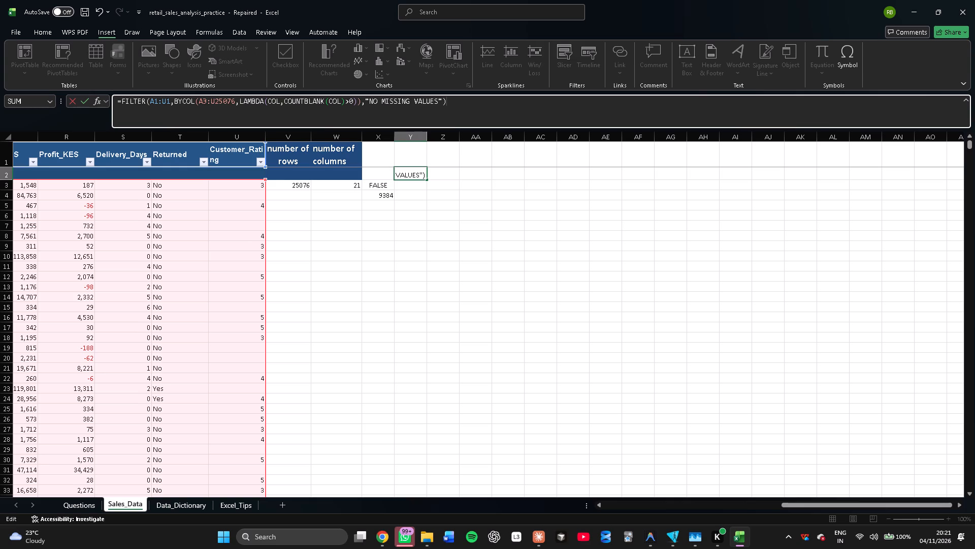
pyautogui.press('Return')
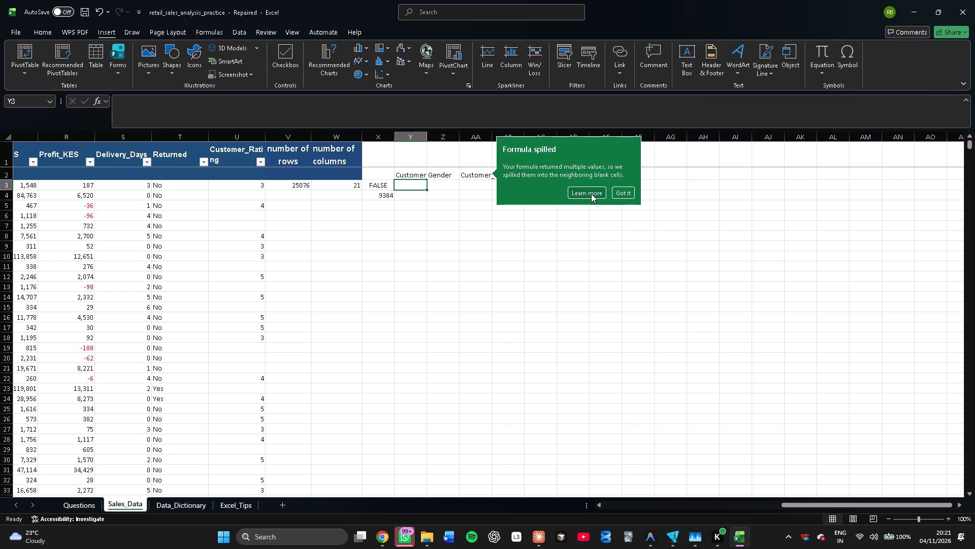
pyautogui.click(627, 197)
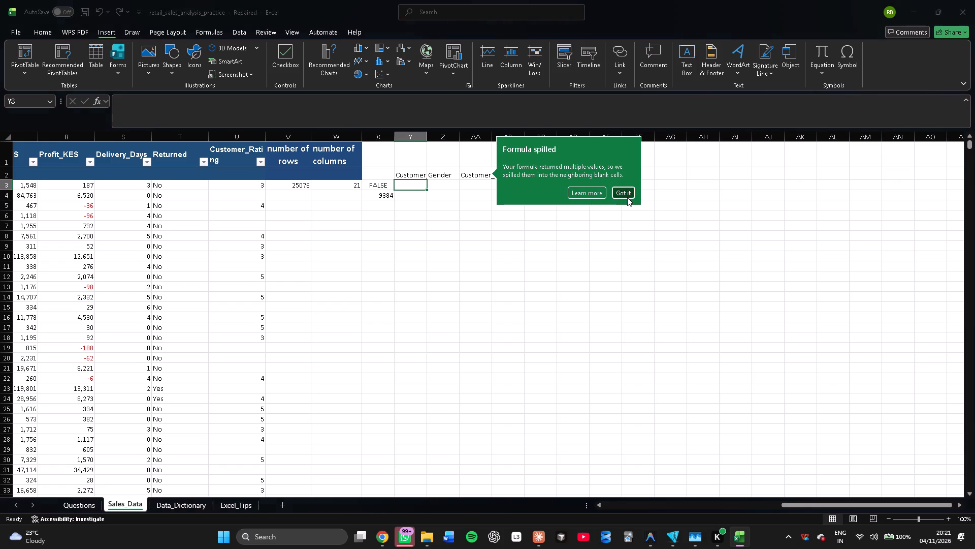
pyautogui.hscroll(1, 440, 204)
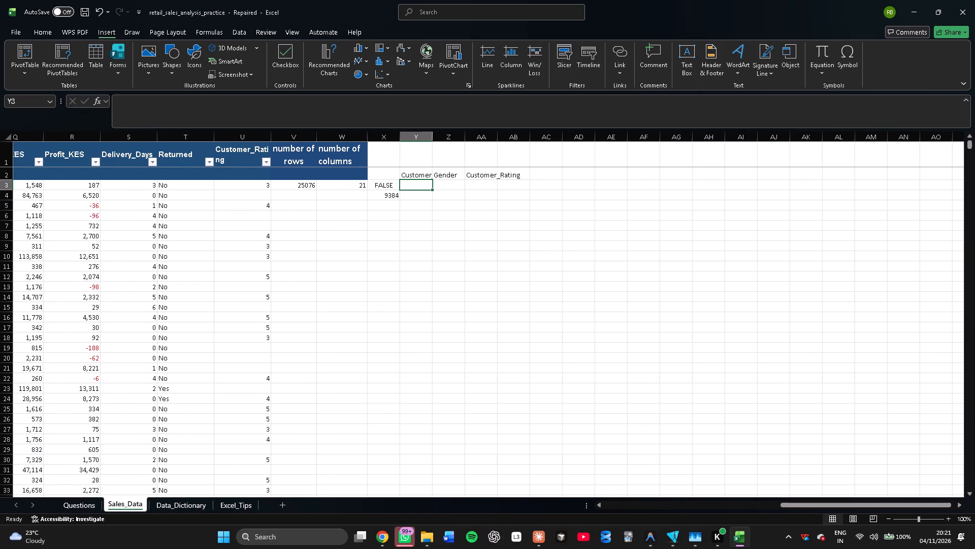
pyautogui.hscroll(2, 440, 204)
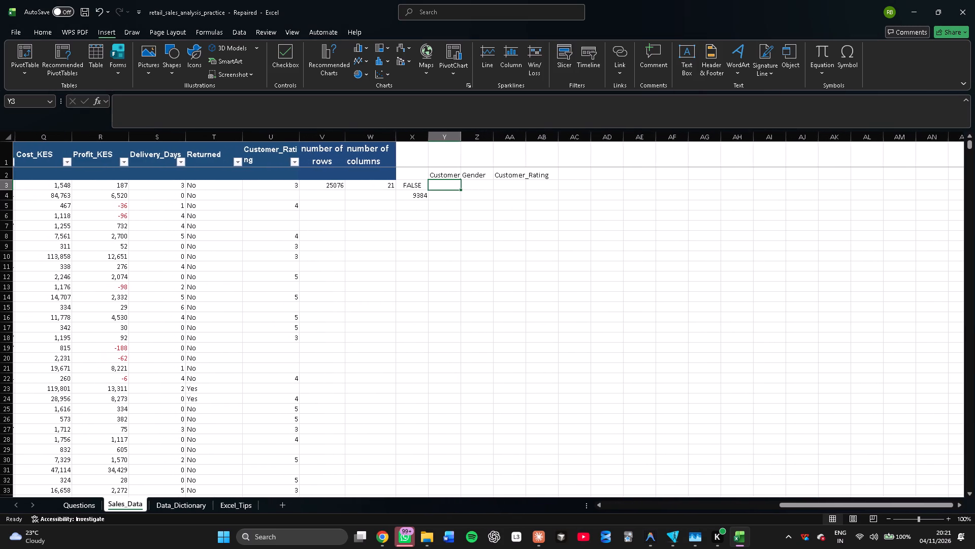
# Review the counts in row 2 across the Sales_Data columns against the column names listed from Y2.
pyautogui.hscroll(3, 440, 204)
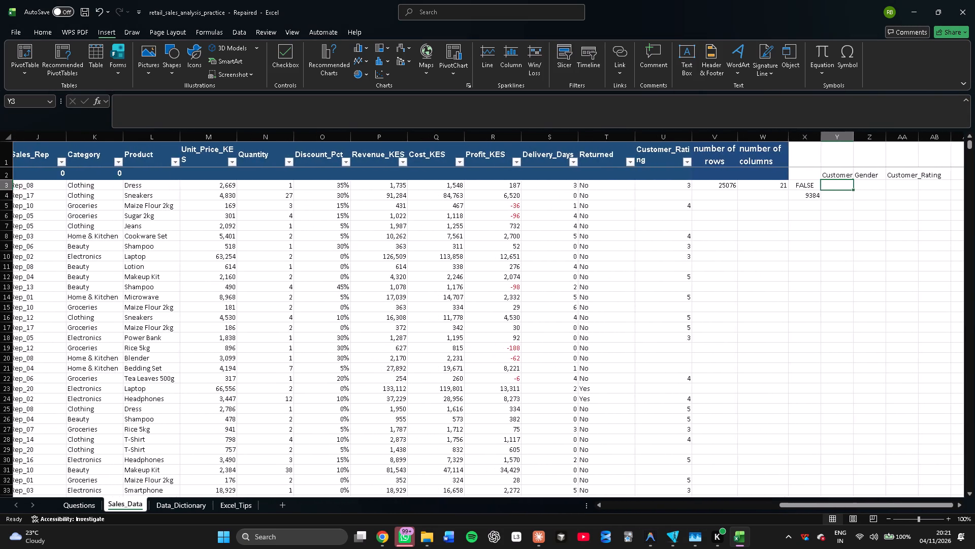
pyautogui.hscroll(5, 440, 204)
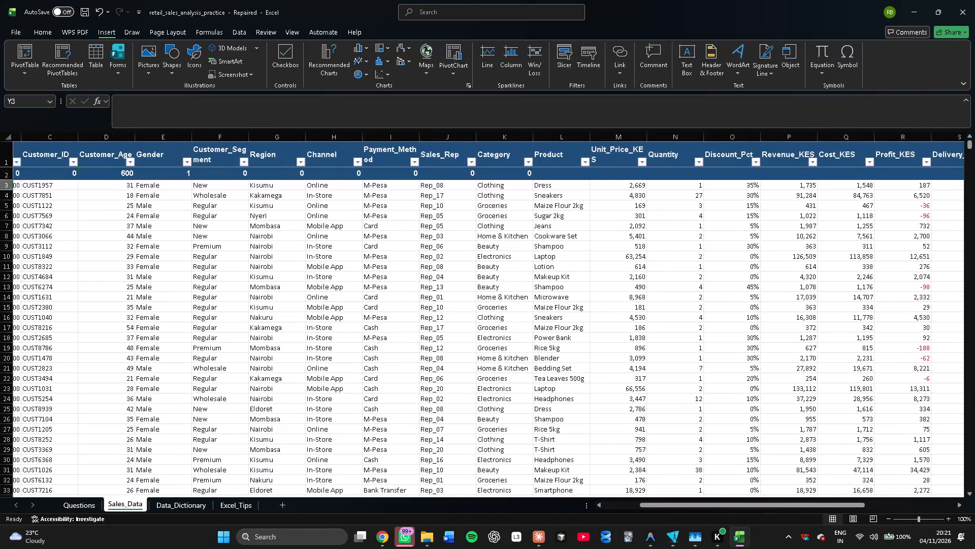
pyautogui.hscroll(1, 440, 204)
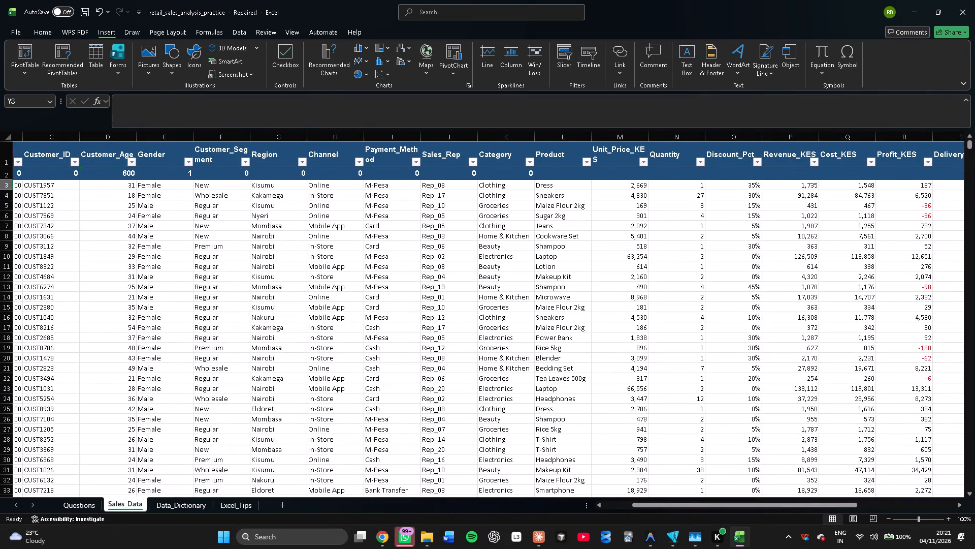
pyautogui.hscroll(-3, 217, 169)
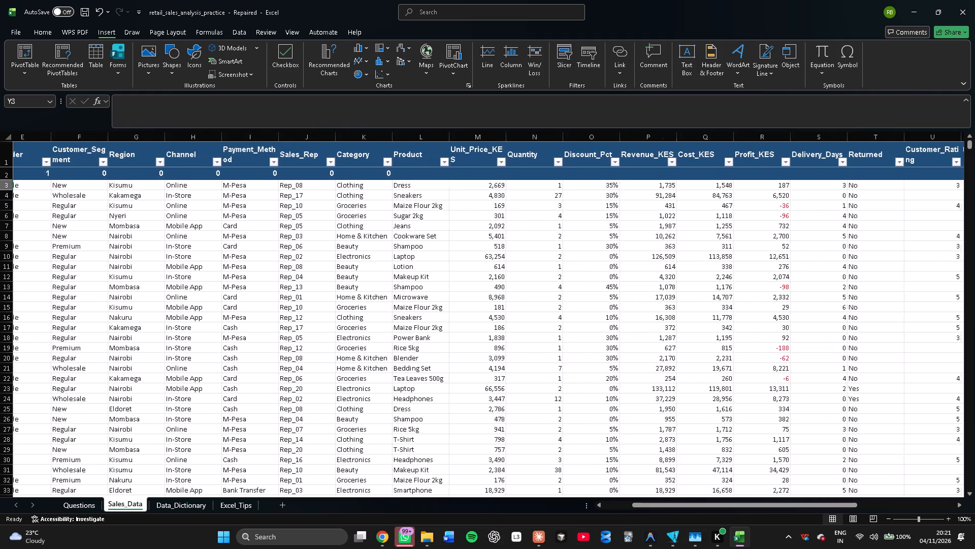
pyautogui.hscroll(-2, 217, 169)
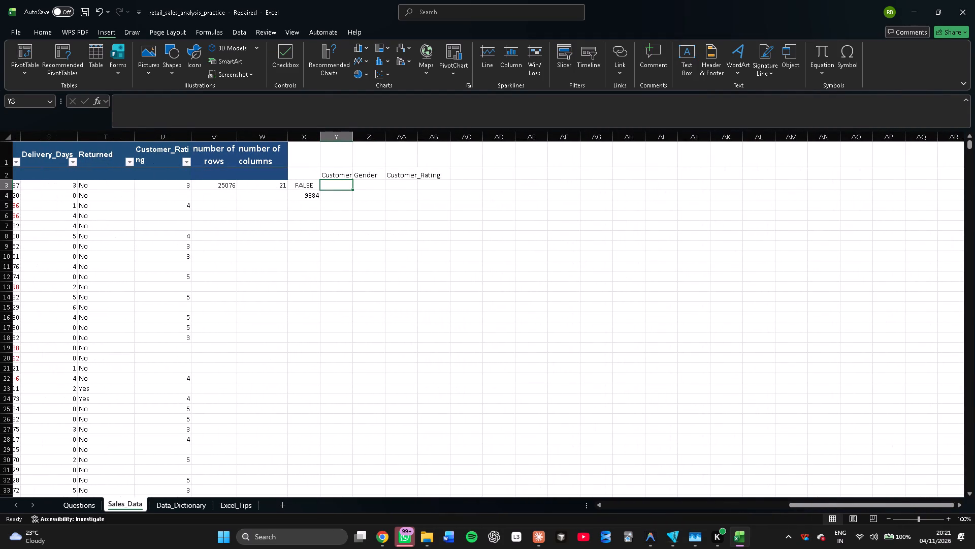
# Widen column Y to fit the full Customer_Age name in Y2.
pyautogui.moveTo(354, 134); pyautogui.dragTo(388, 137)
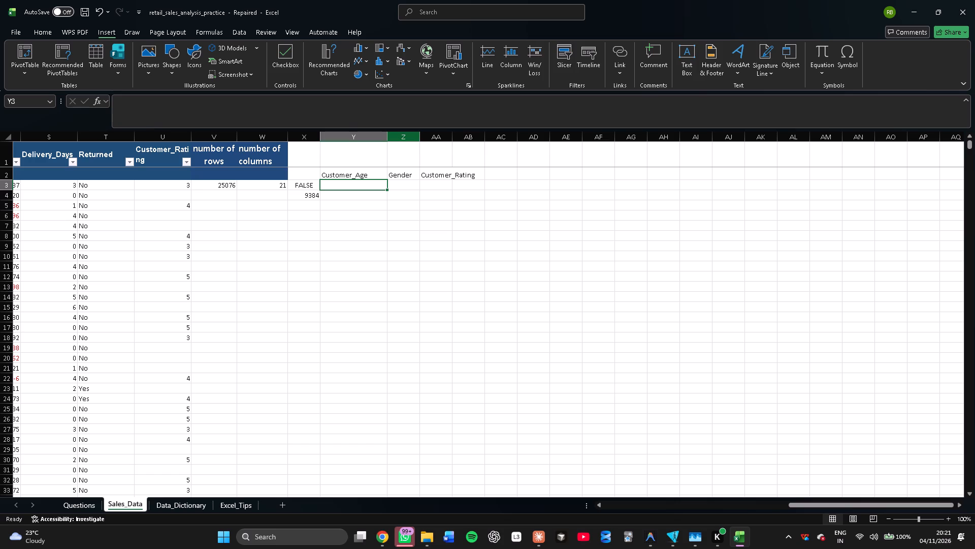
# Enter =COUNTBLANK(U3:U25076) in U2 under the Customer_Rating header and commit it.
pyautogui.click(166, 174)
pyautogui.press('=')
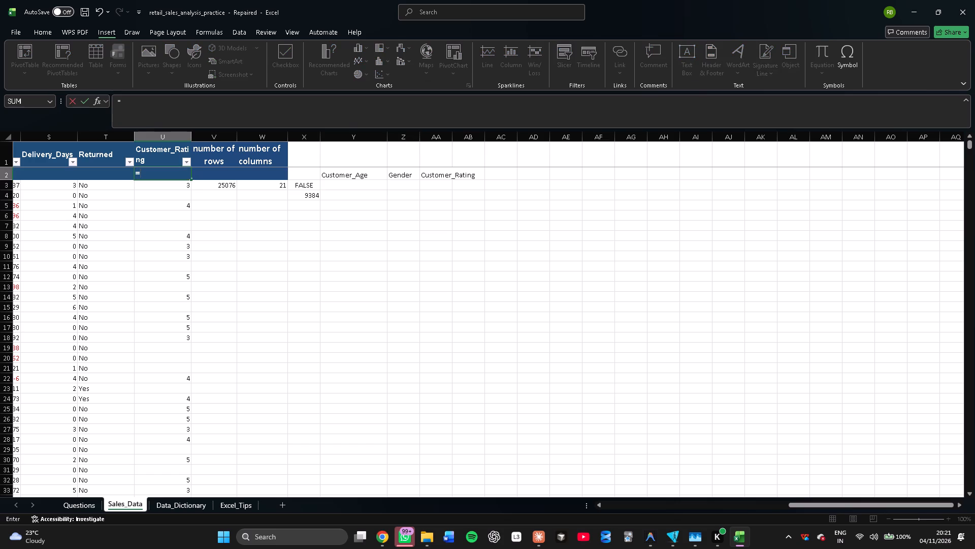
pyautogui.write('COUN')
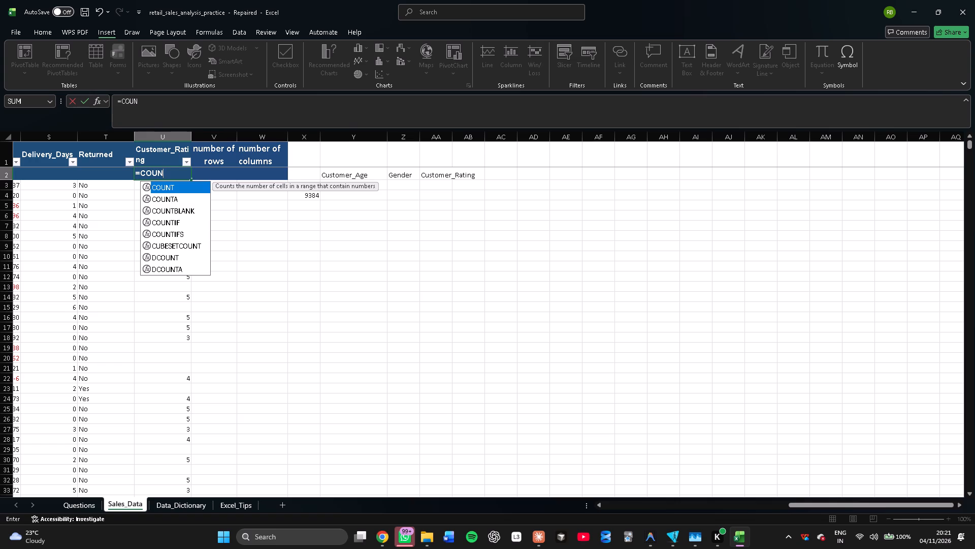
pyautogui.click(159, 210)
pyautogui.press('Tab')
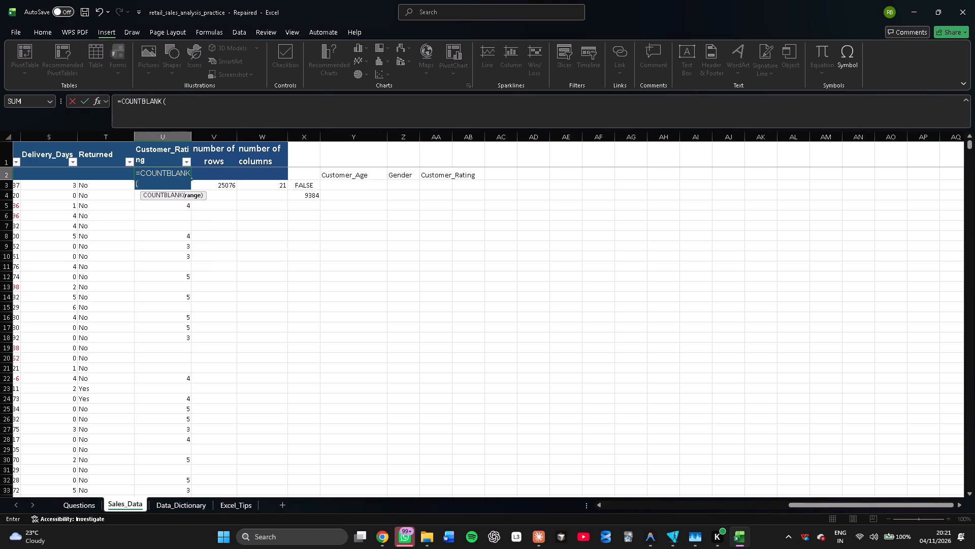
pyautogui.press('u')
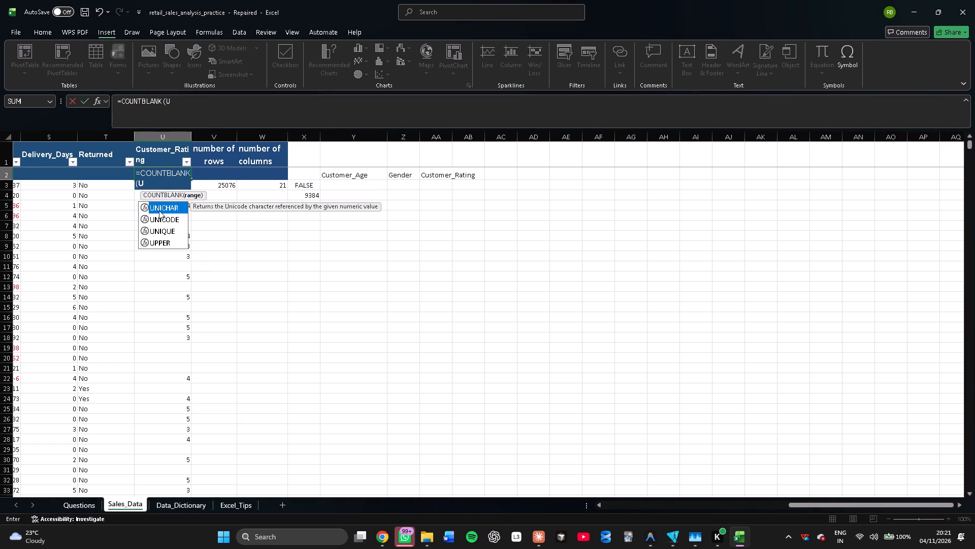
pyautogui.press('3')
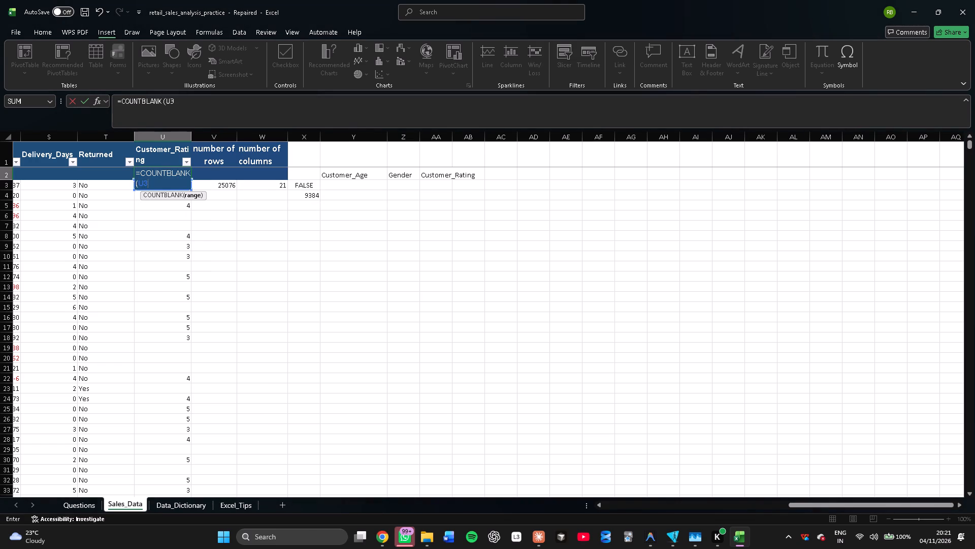
pyautogui.hotkey('shift', ':')
pyautogui.press('u')
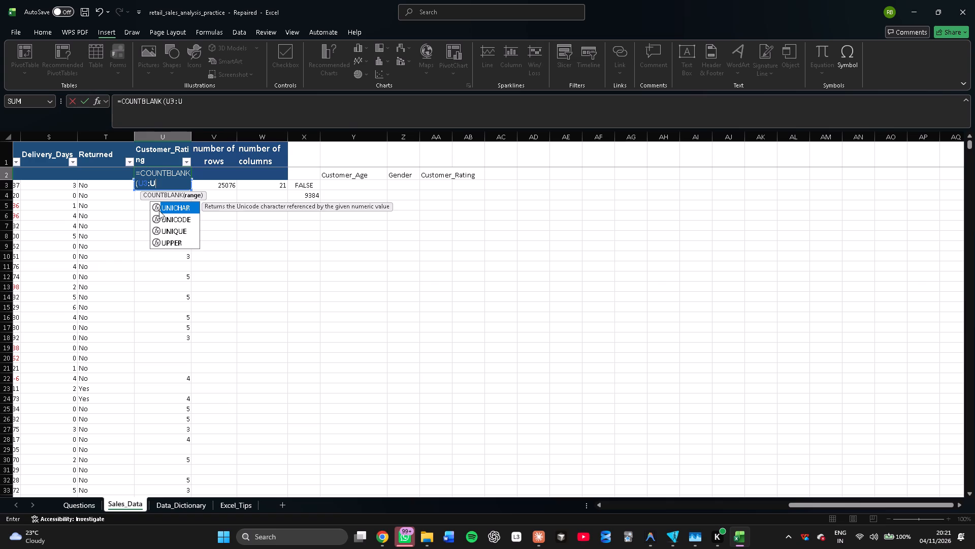
pyautogui.press('2')
pyautogui.write('50')
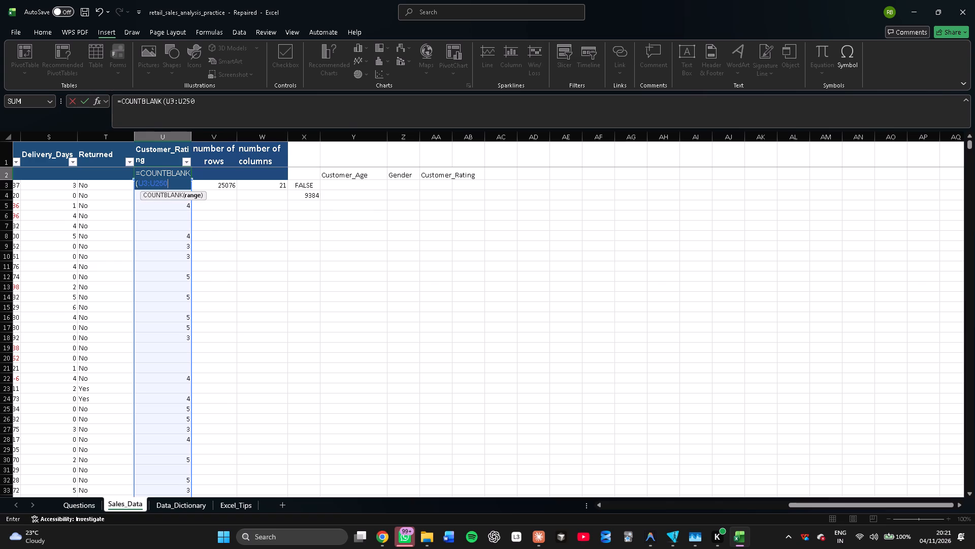
pyautogui.write('76')
pyautogui.hotkey('shift', ')')
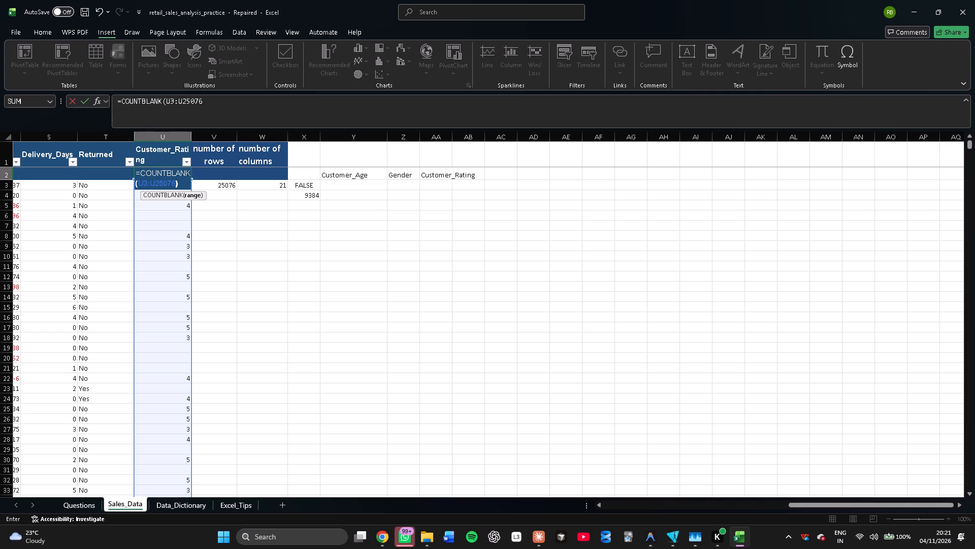
pyautogui.click(406, 184)
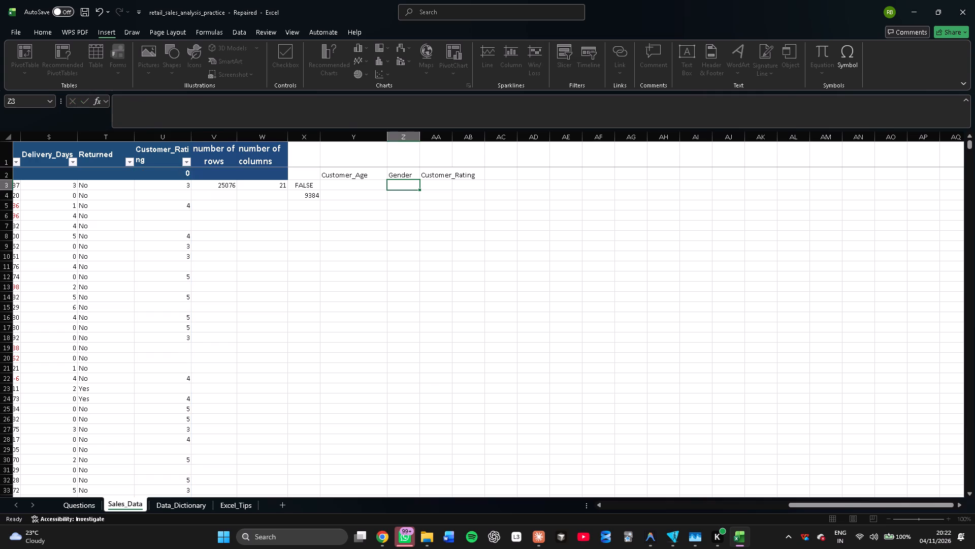
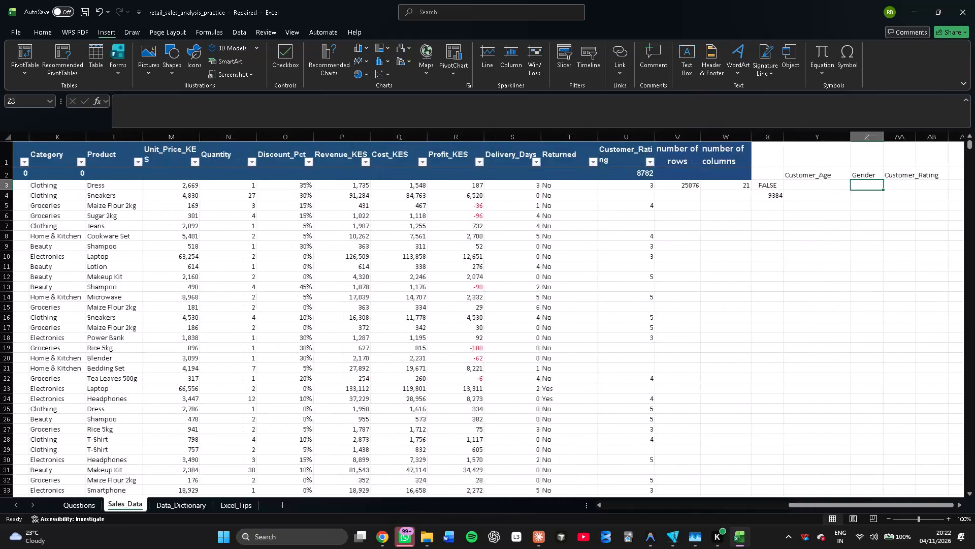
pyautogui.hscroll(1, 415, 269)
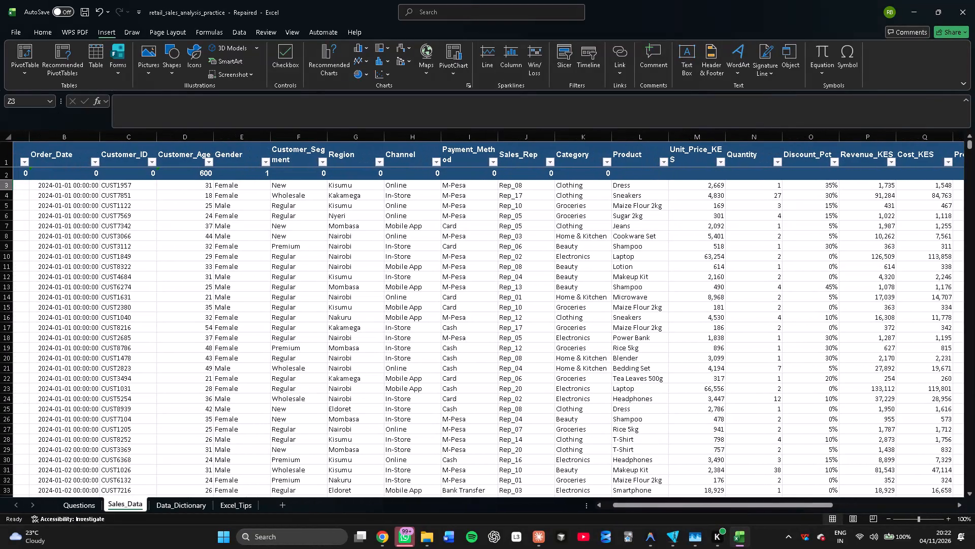
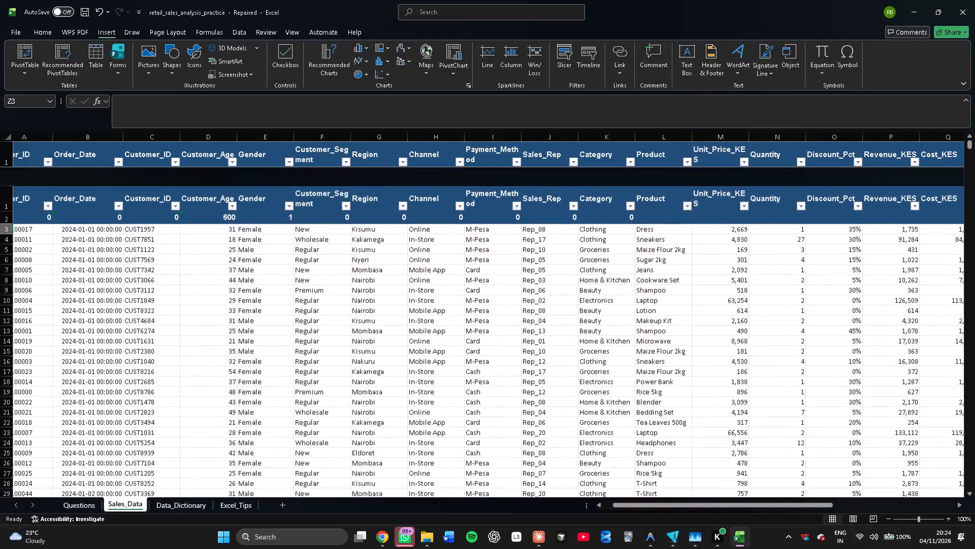
# Begin a FILTER formula in cell Z3, beneath the Gender entry of the missing-values column list.
pyautogui.hscroll(1, 415, 269)
pyautogui.click(172, 98)
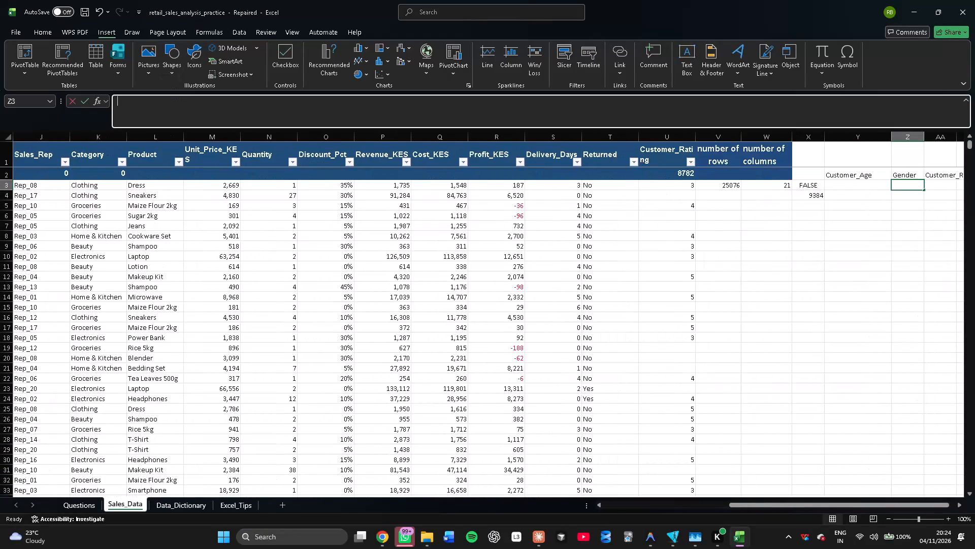
pyautogui.press('=')
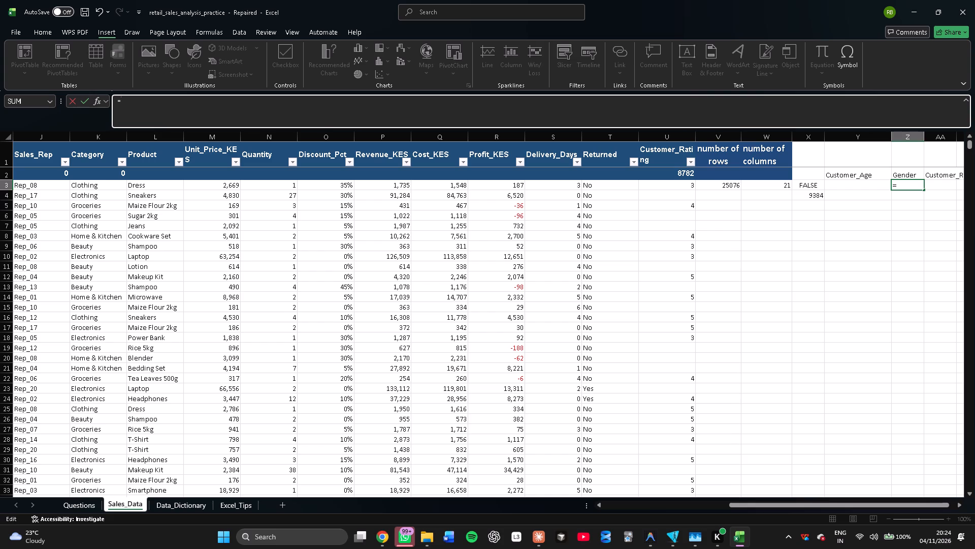
pyautogui.write('FIL')
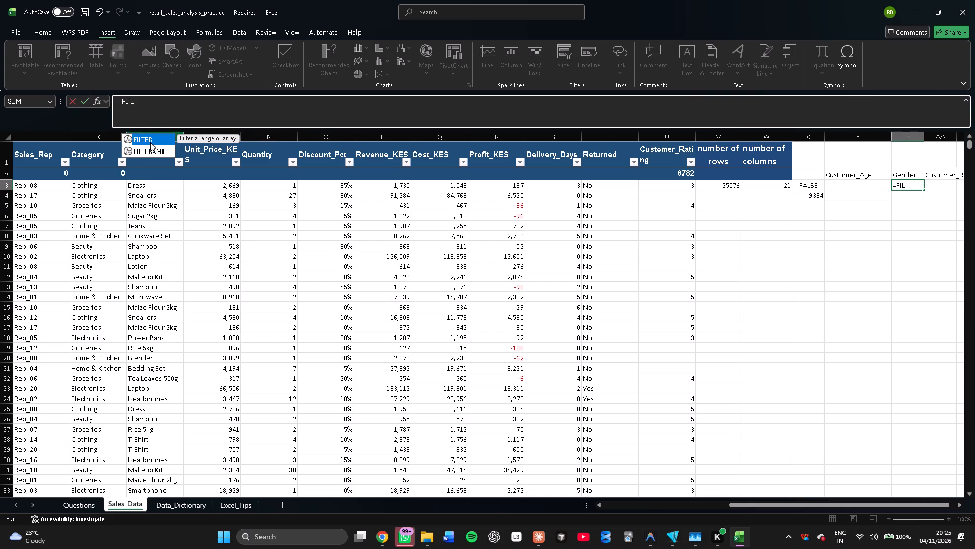
pyautogui.press('Tab')
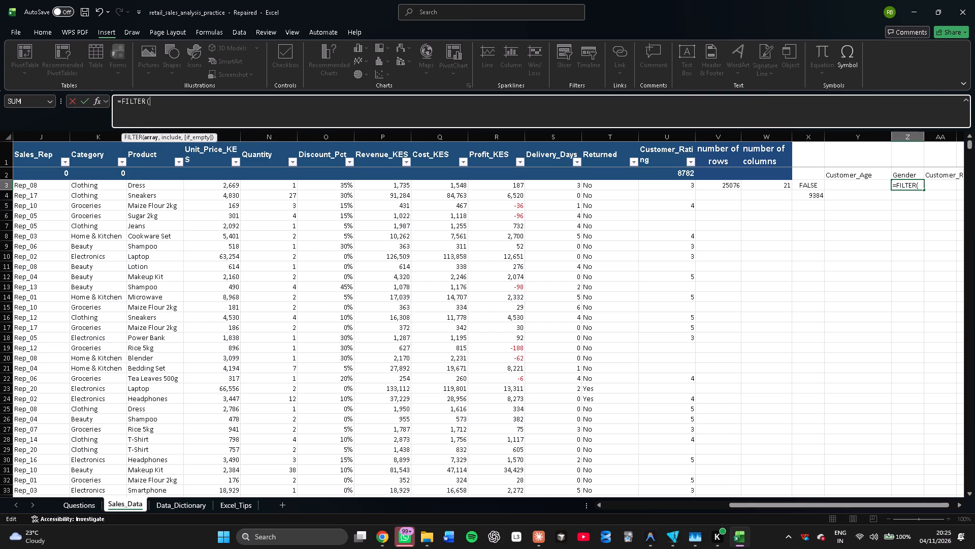
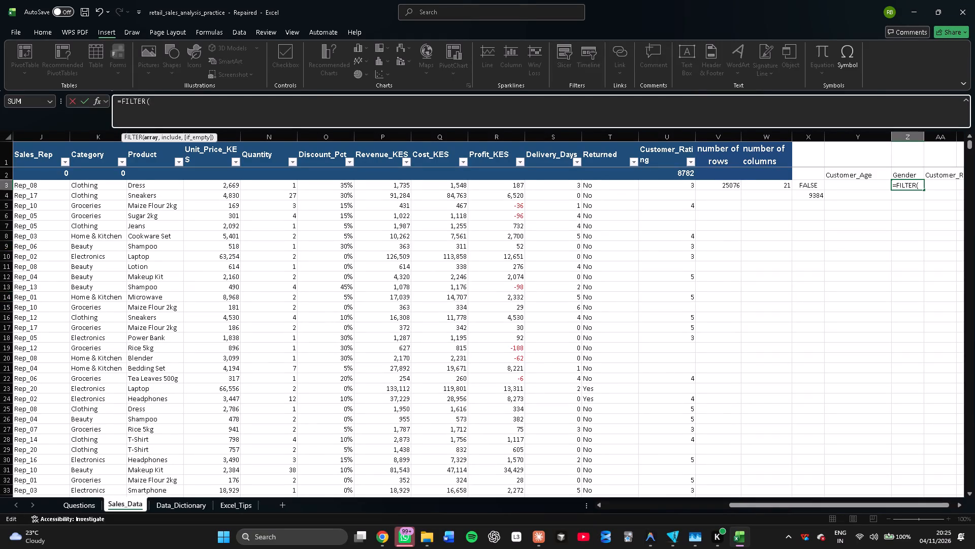
# Erase the unfinished FILTER formula from cell Z3 on the Sales_Data sheet.
pyautogui.hscroll(-3, 444, 428)
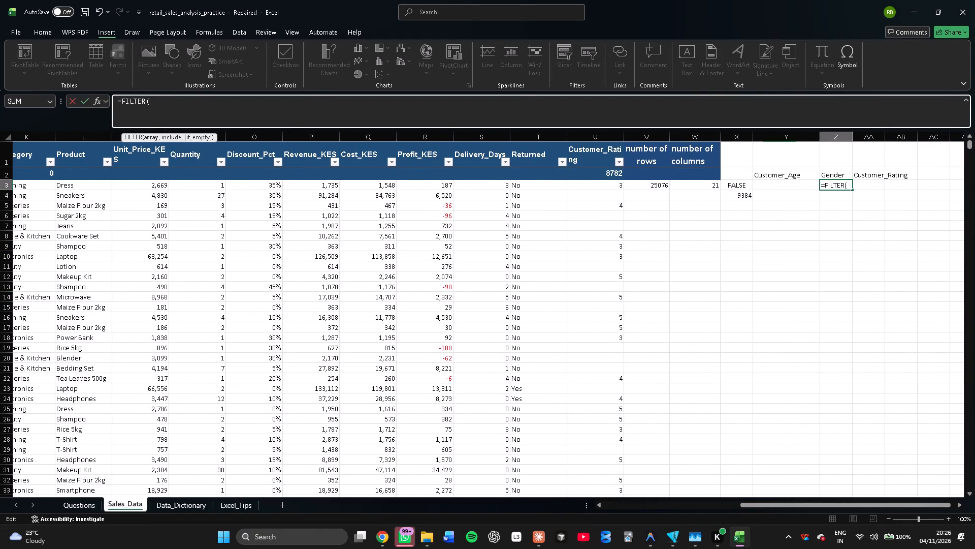
pyautogui.click(84, 508)
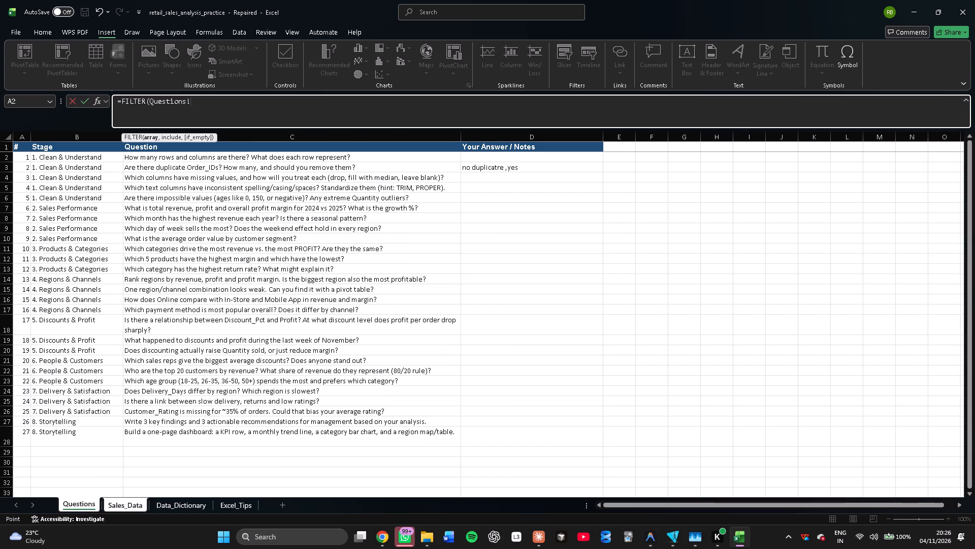
pyautogui.click(482, 178)
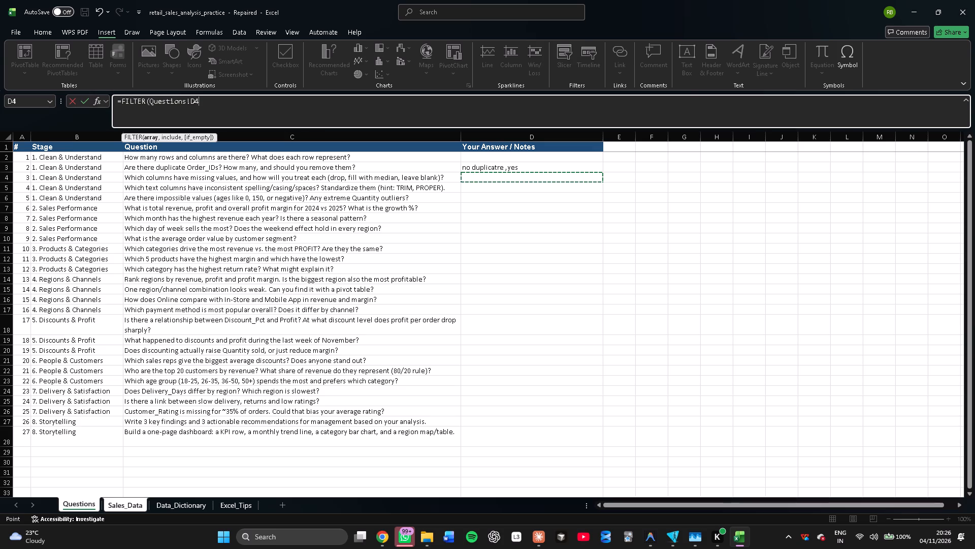
pyautogui.press('n')
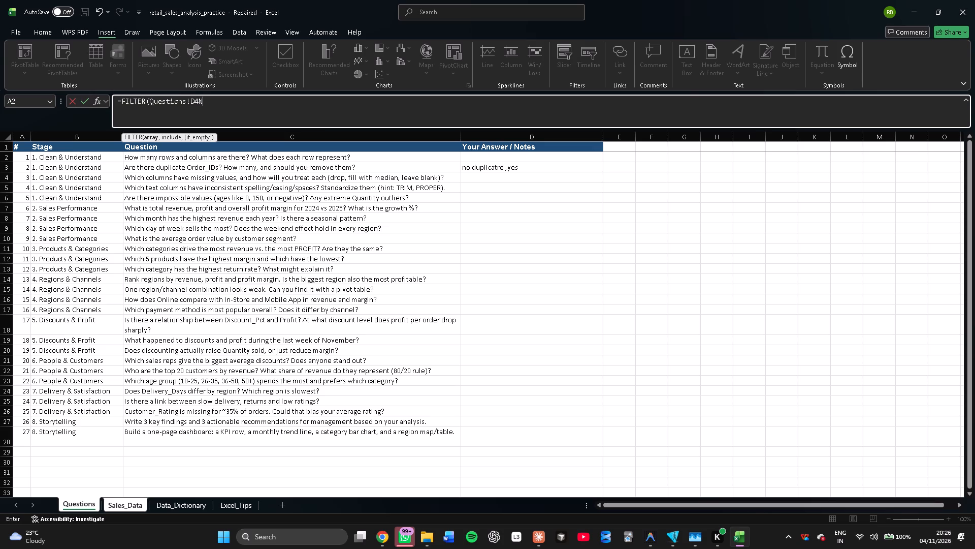
pyautogui.press('BackSpace')
pyautogui.press('BackSpace')
pyautogui.press('BackSpace')
pyautogui.press('BackSpace')
pyautogui.press('BackSpace')
pyautogui.press('BackSpace')
pyautogui.press('BackSpace')
pyautogui.press('BackSpace')
pyautogui.press('BackSpace')
pyautogui.press('BackSpace')
pyautogui.press('BackSpace')
pyautogui.press('BackSpace')
pyautogui.press('BackSpace')
pyautogui.press('BackSpace')
pyautogui.press('BackSpace')
pyautogui.press('BackSpace')
pyautogui.press('BackSpace')
pyautogui.press('BackSpace')
pyautogui.press('BackSpace')
pyautogui.press('BackSpace')
pyautogui.press('BackSpace')
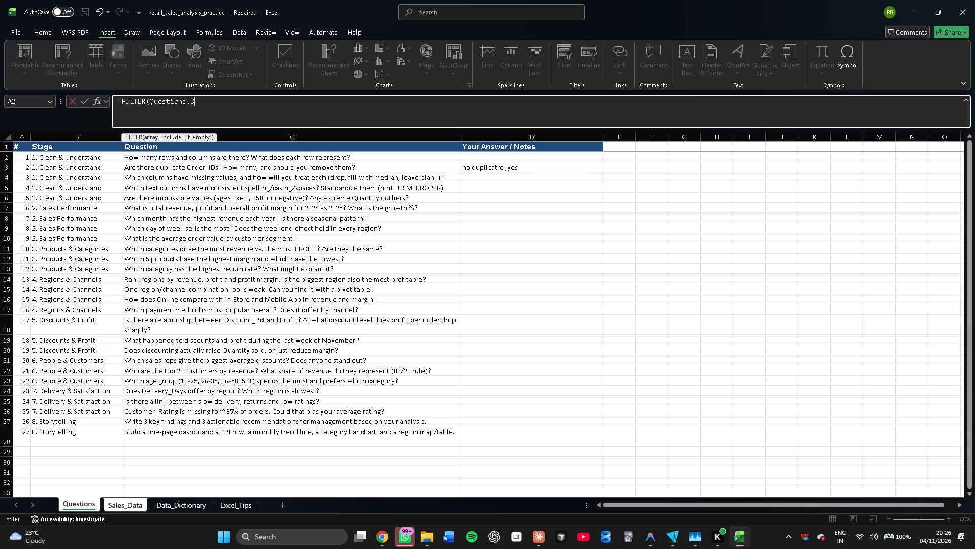
pyautogui.press('BackSpace')
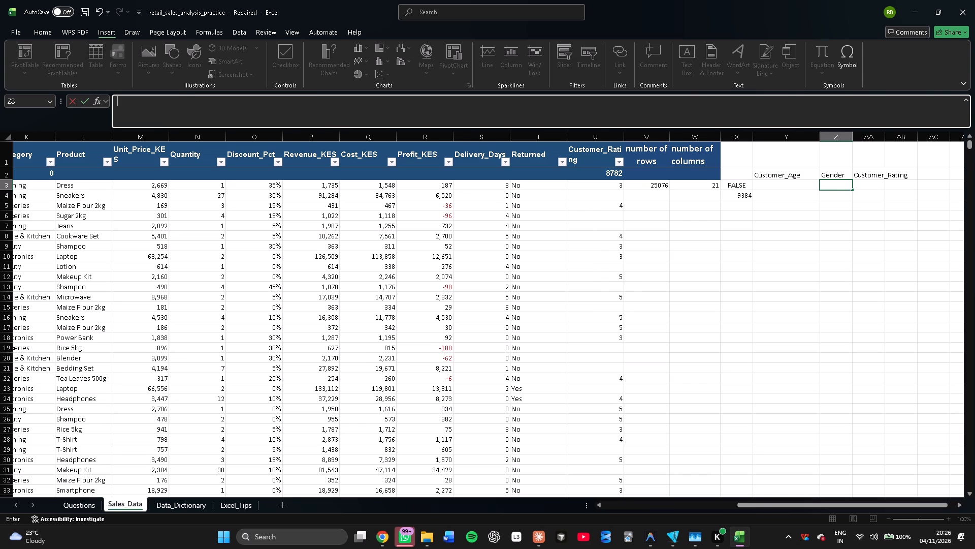
# Start the missing-values answer in cell D4 of the Questions sheet with "CUSTOMER AGE".
pyautogui.click(74, 501)
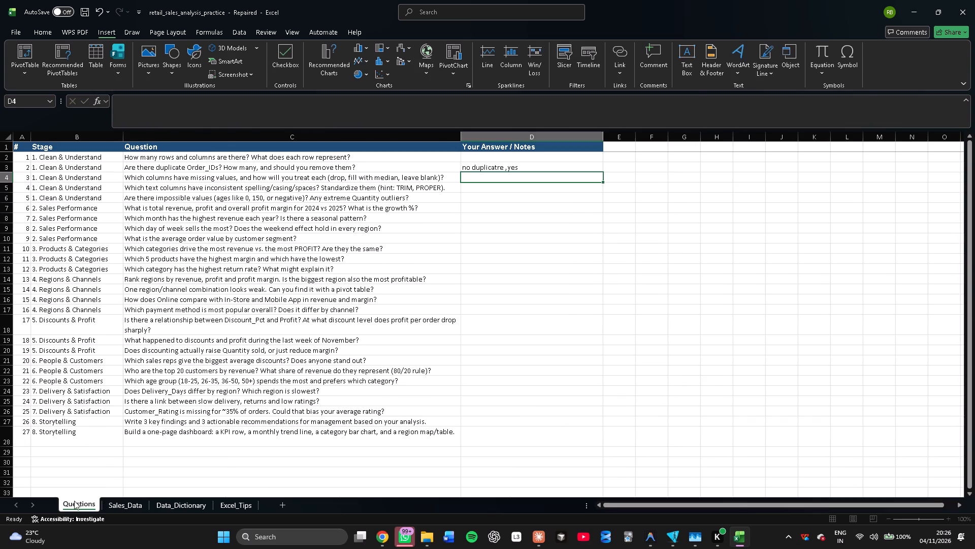
pyautogui.click(491, 176)
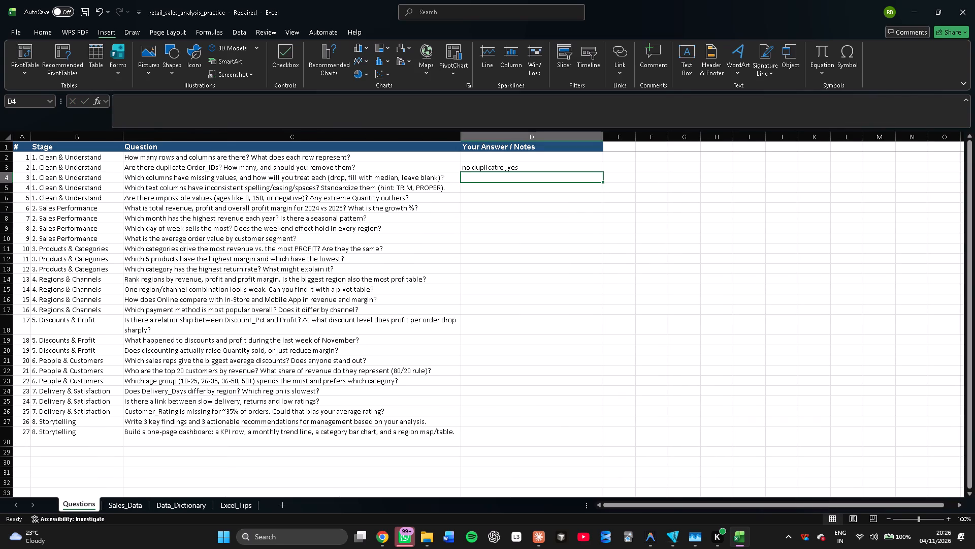
pyautogui.doubleClick(487, 177)
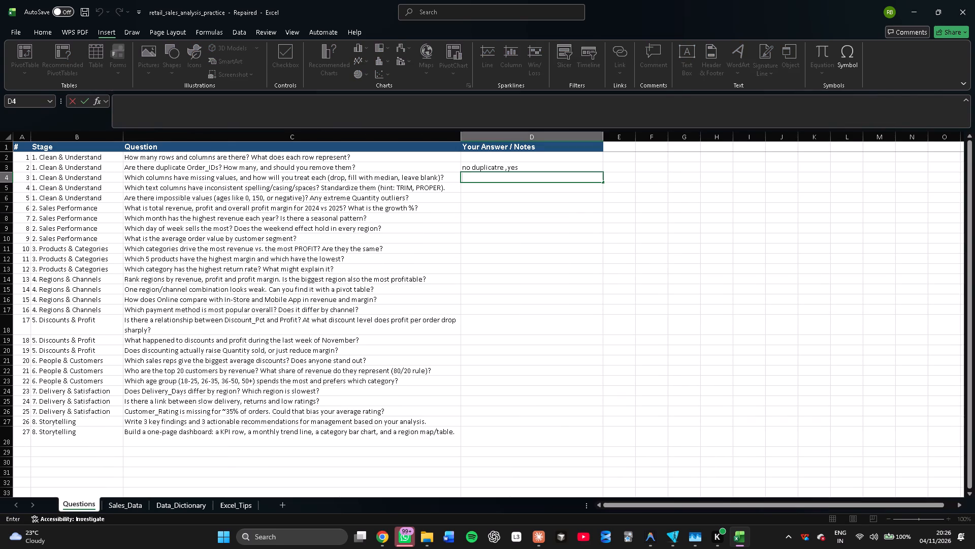
pyautogui.write('CU')
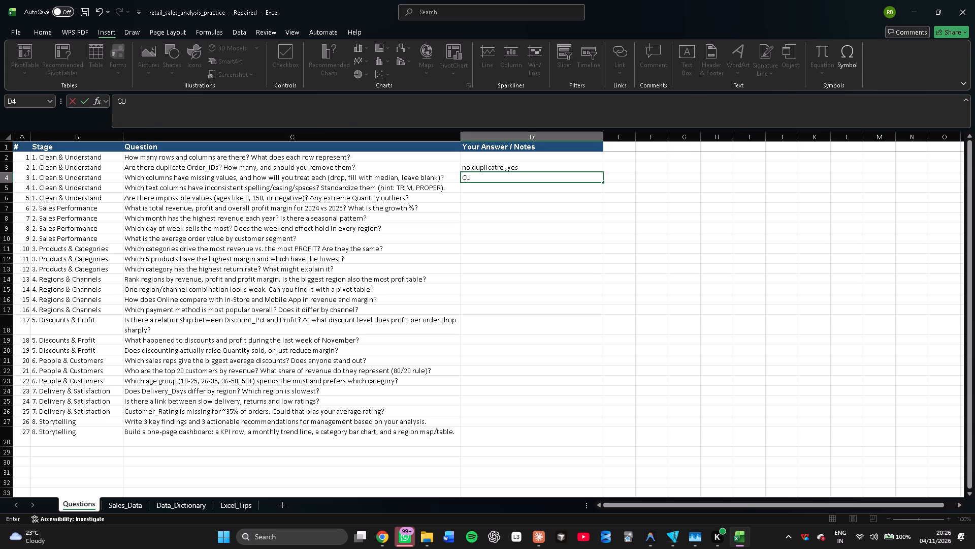
pyautogui.write('STOMER')
pyautogui.write('AGE')
pyautogui.press('BackSpace')
pyautogui.press('BackSpace')
pyautogui.press('BackSpace')
pyautogui.press('space')
pyautogui.write('AGE')
# Check the missing-values column list on Sales_Data and extend the D4 answer on Questions with ",GENDER,CUSTOMER RATING,".
pyautogui.click(129, 506)
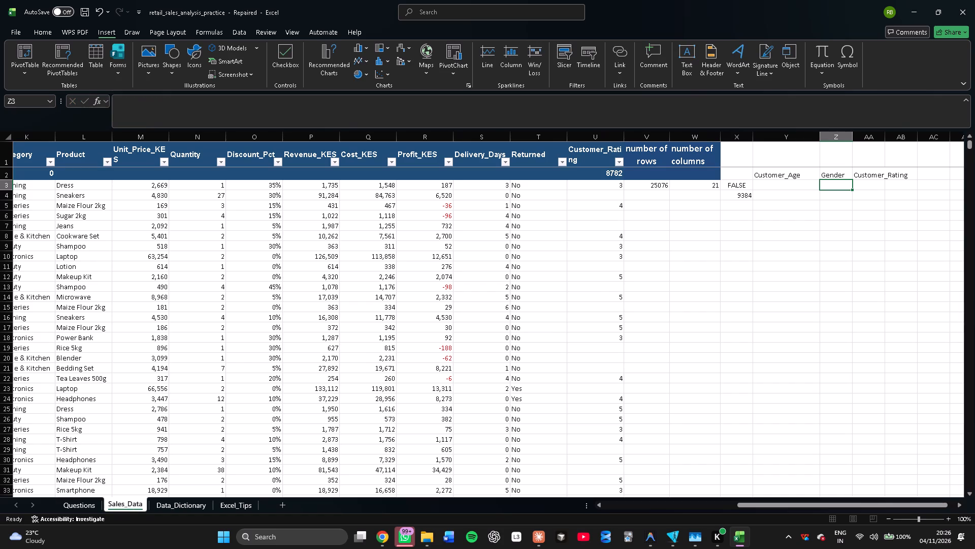
pyautogui.hscroll(-2, 412, 401)
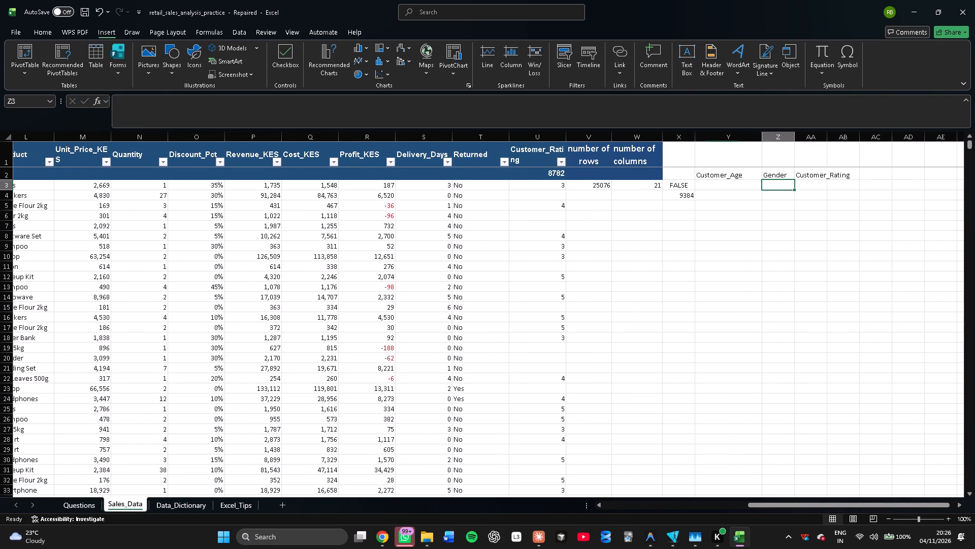
pyautogui.click(88, 506)
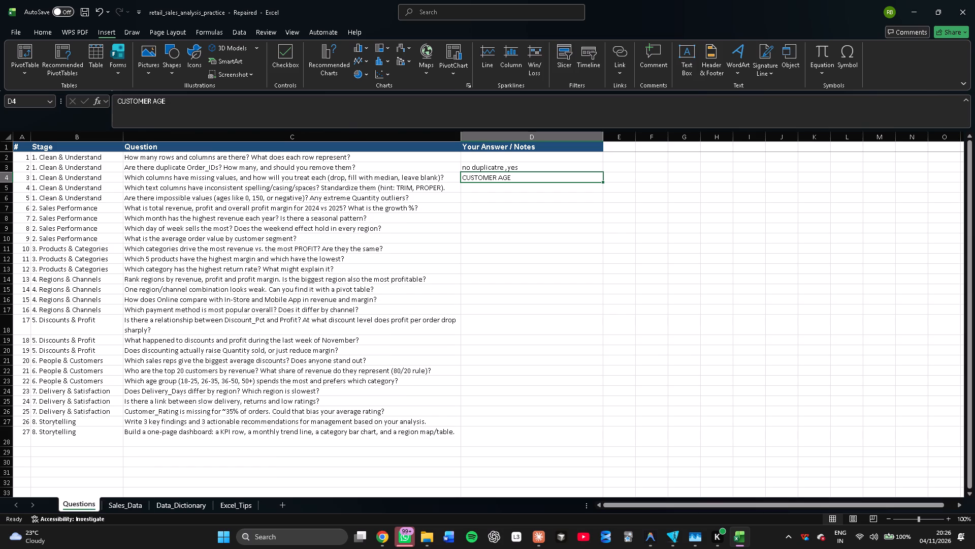
pyautogui.doubleClick(521, 180)
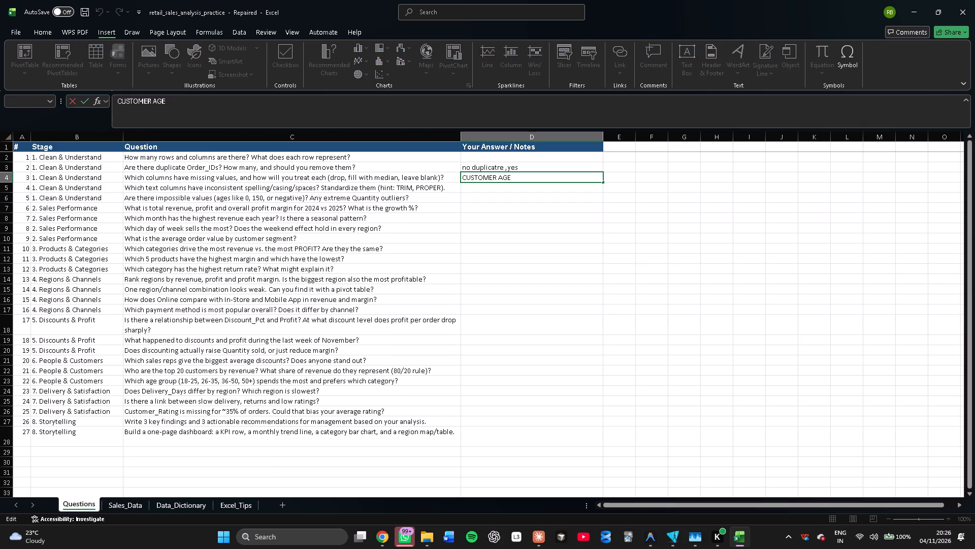
pyautogui.press(',')
pyautogui.write('GENDEER')
pyautogui.press('BackSpace')
pyautogui.press('BackSpace')
pyautogui.write('R,CU')
pyautogui.write('ST')
pyautogui.write('OMER RATING')
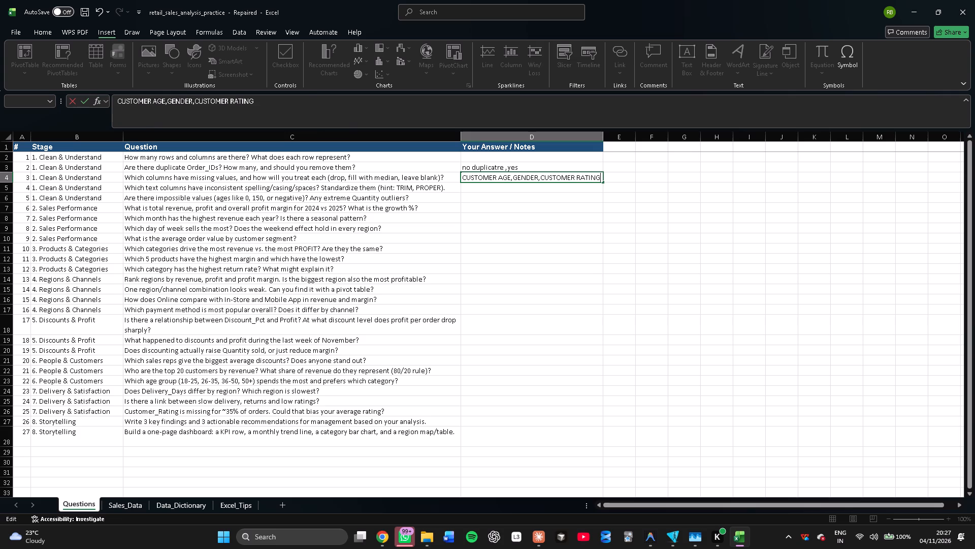
pyautogui.press(',')
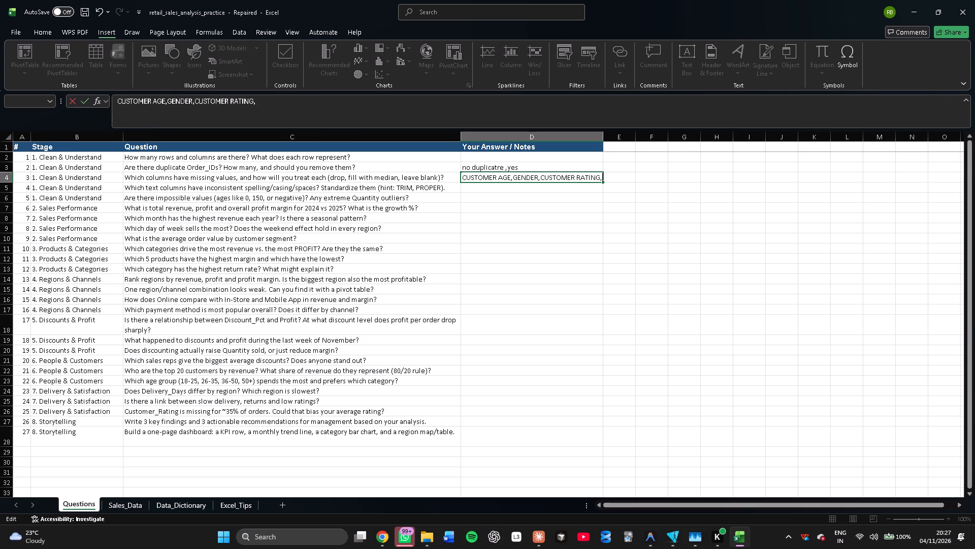
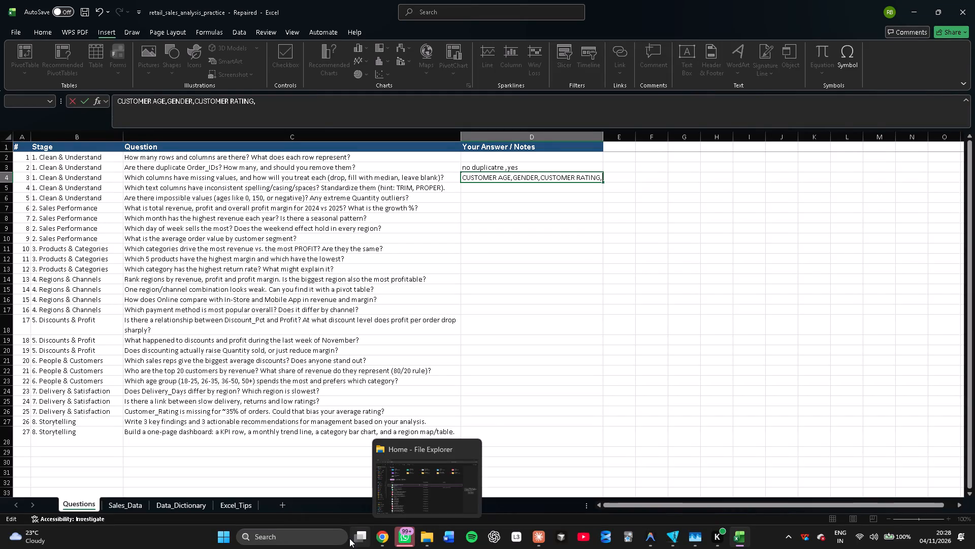
# Select all blank cells across the whole Sales_Data sheet using Go To Special with the Blanks option.
pyautogui.click(125, 510)
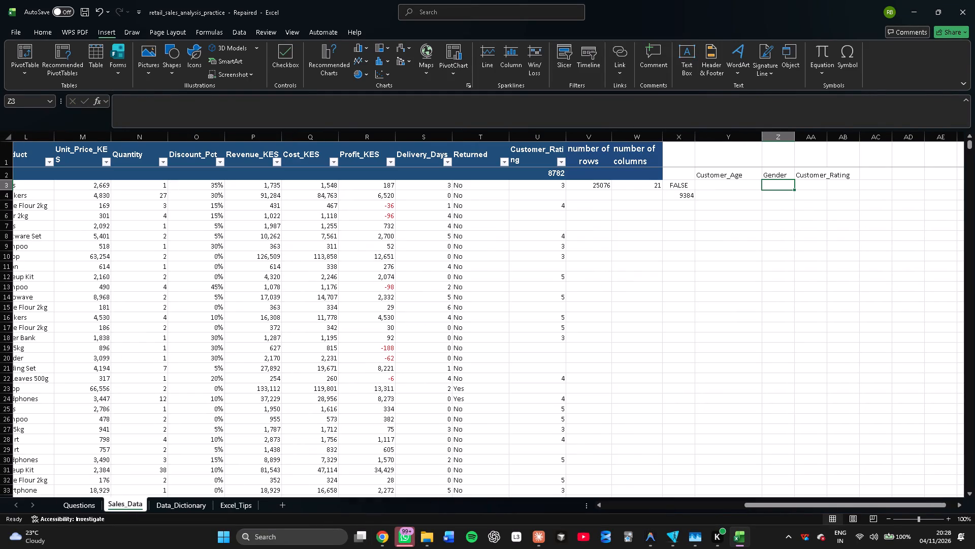
pyautogui.click(217, 240)
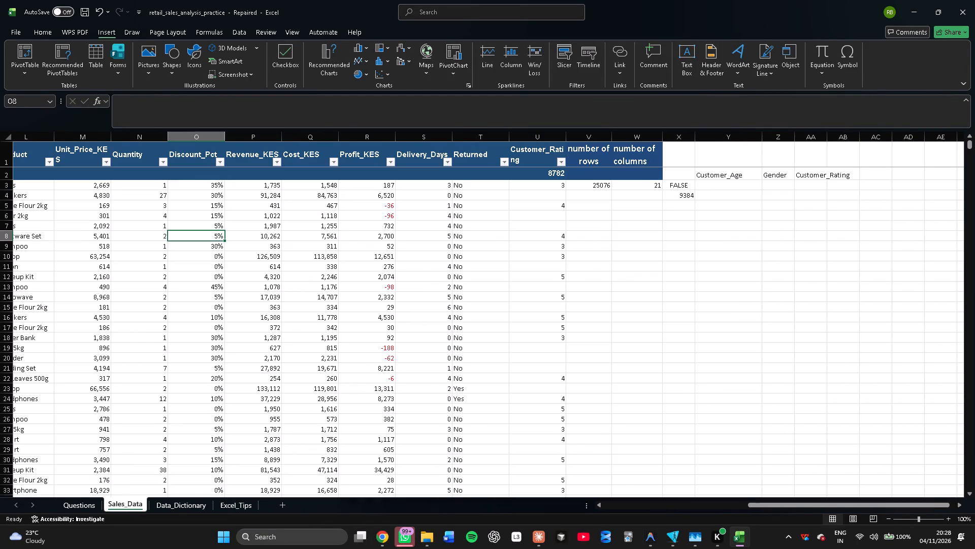
pyautogui.hotkey('ctrl', 'a')
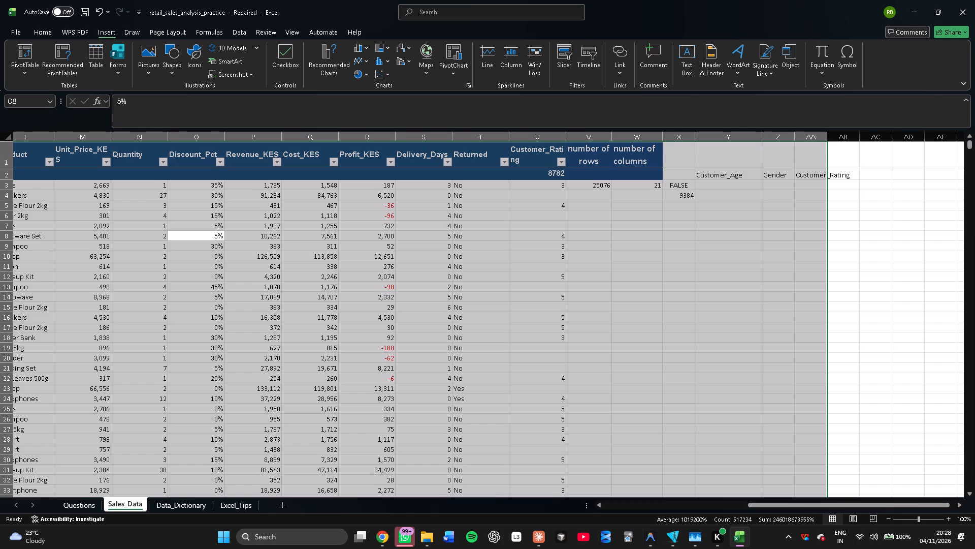
pyautogui.click(179, 133)
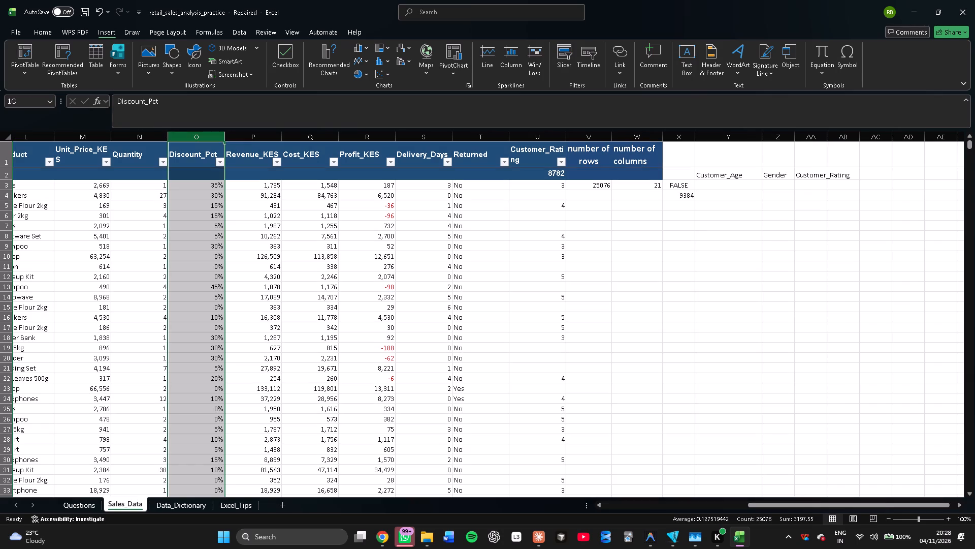
pyautogui.click(100, 128)
pyautogui.click(102, 130)
pyautogui.click(95, 132)
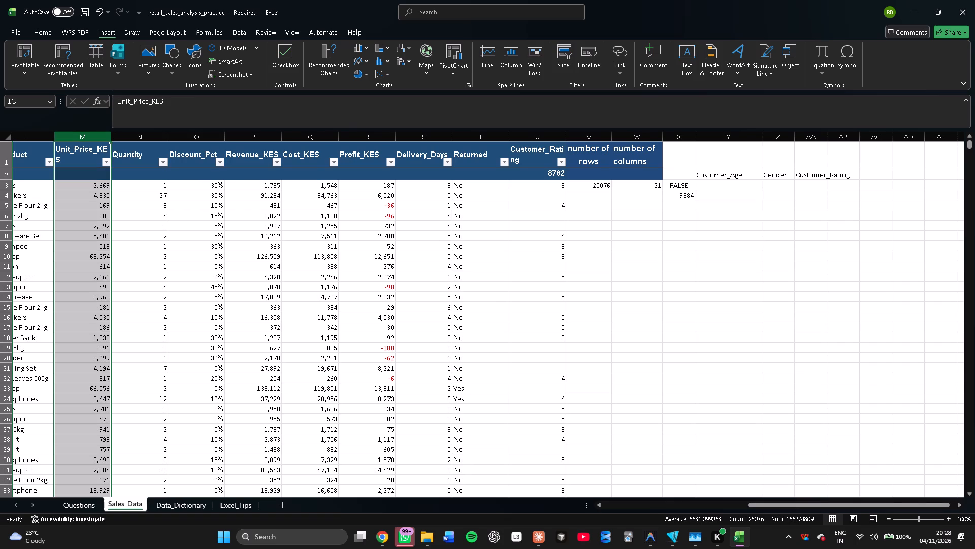
pyautogui.hotkey('ctrl', 'a')
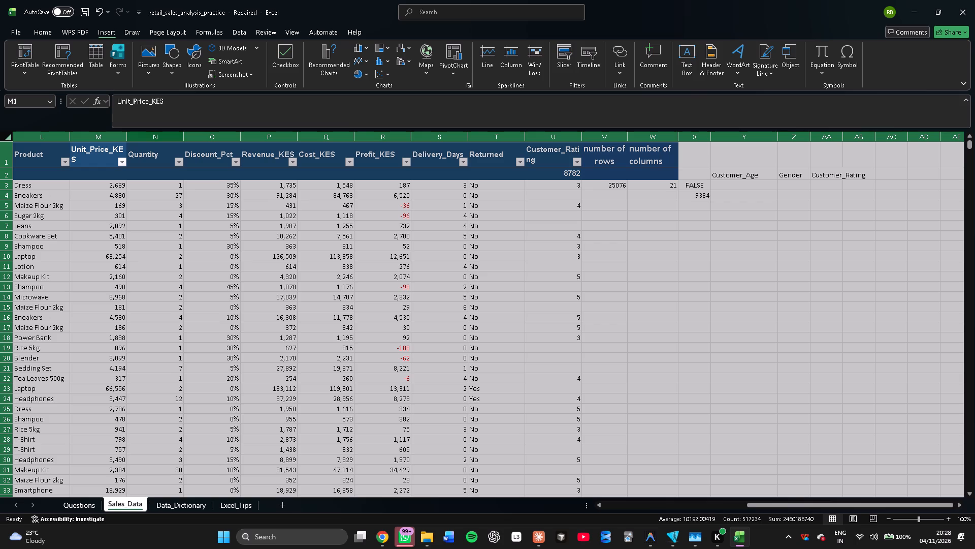
pyautogui.hotkey('ctrl', 'g')
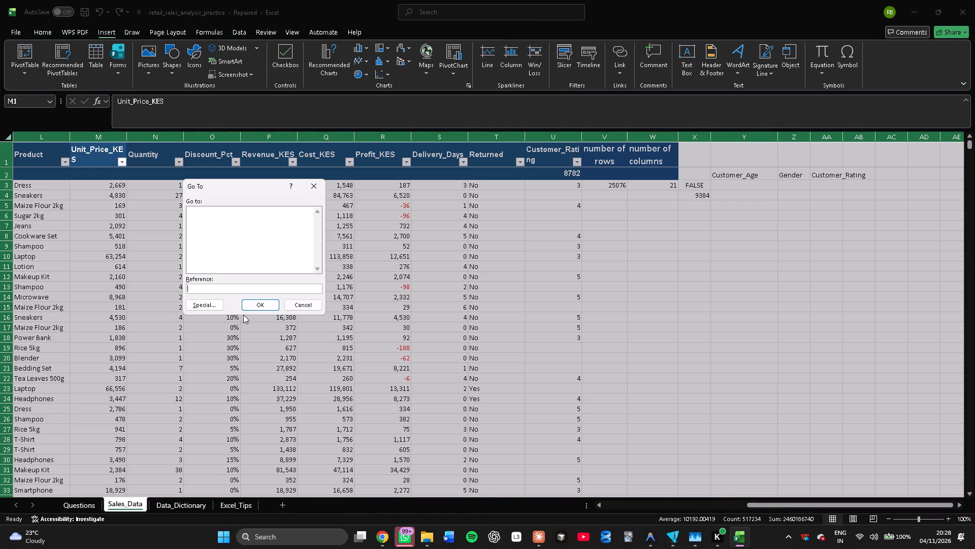
pyautogui.click(214, 308)
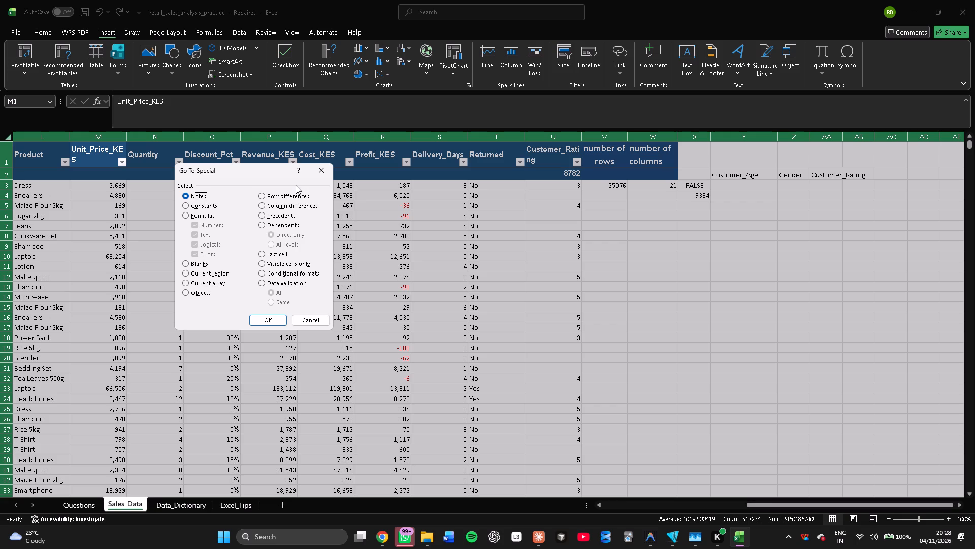
pyautogui.click(186, 263)
pyautogui.click(266, 317)
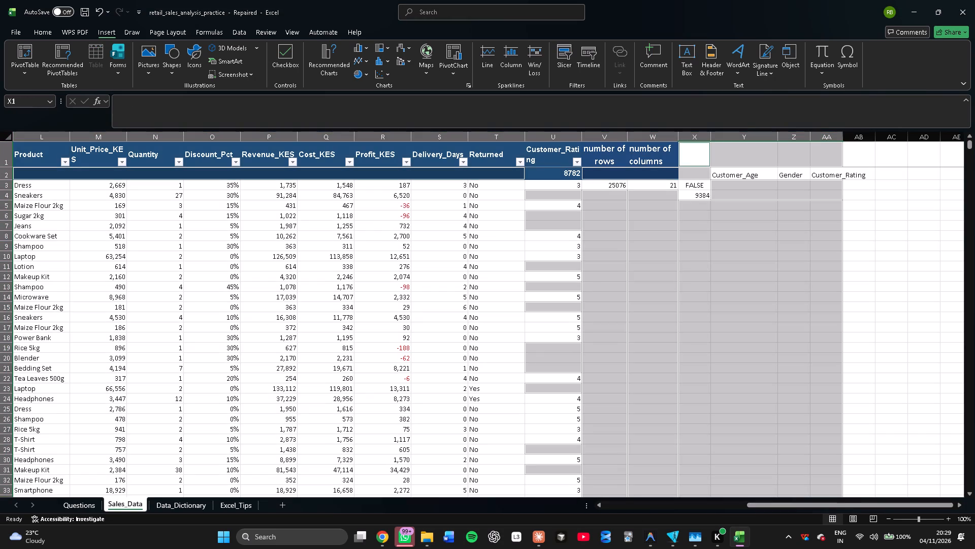
# Examine the selected blank cells across the Sales_Data columns, from Customer_Rating back to Order_ID, to see where values are missing.
pyautogui.scroll(-1, 705, 259)
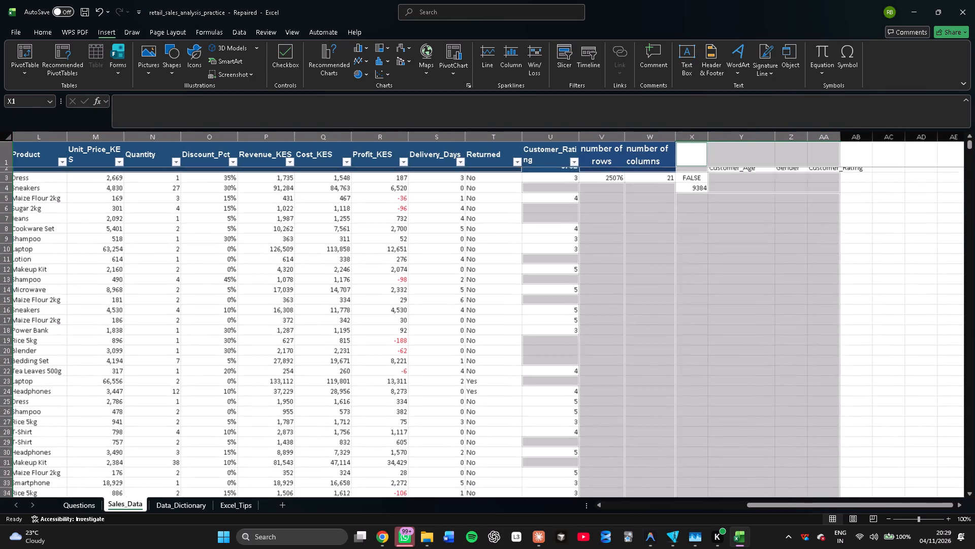
pyautogui.scroll(-1, 705, 259)
pyautogui.hscroll(4, 705, 259)
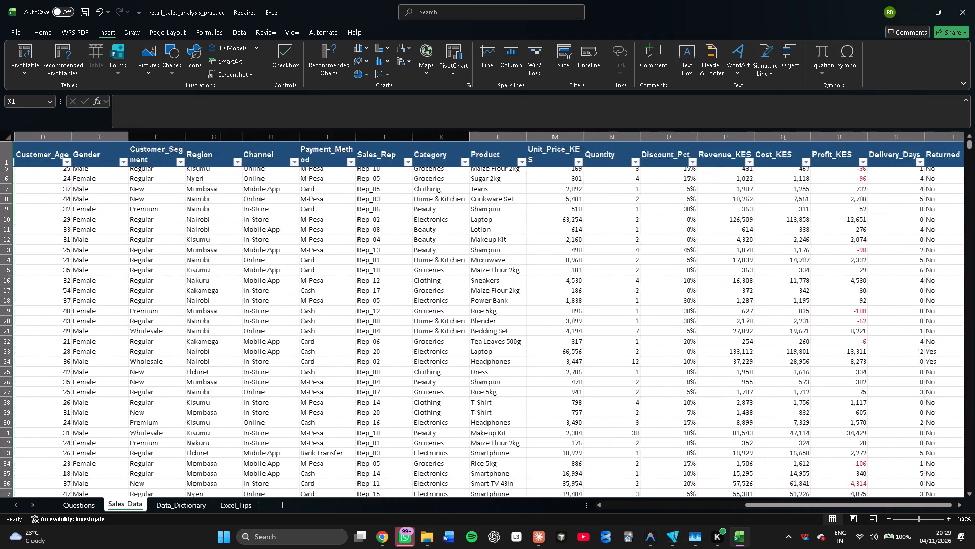
pyautogui.scroll(5, 705, 259)
pyautogui.scroll(-1, 705, 259)
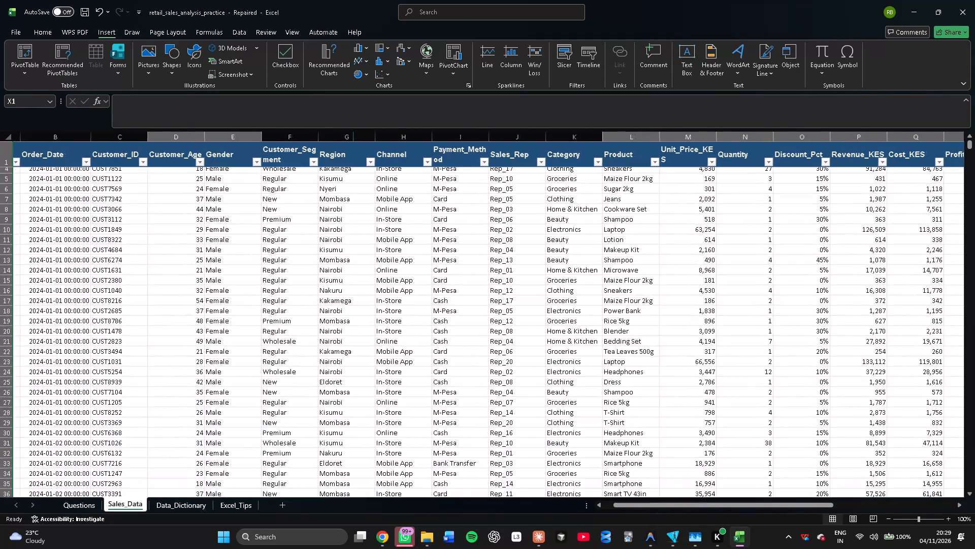
pyautogui.scroll(-1, 705, 259)
pyautogui.scroll(1, 705, 259)
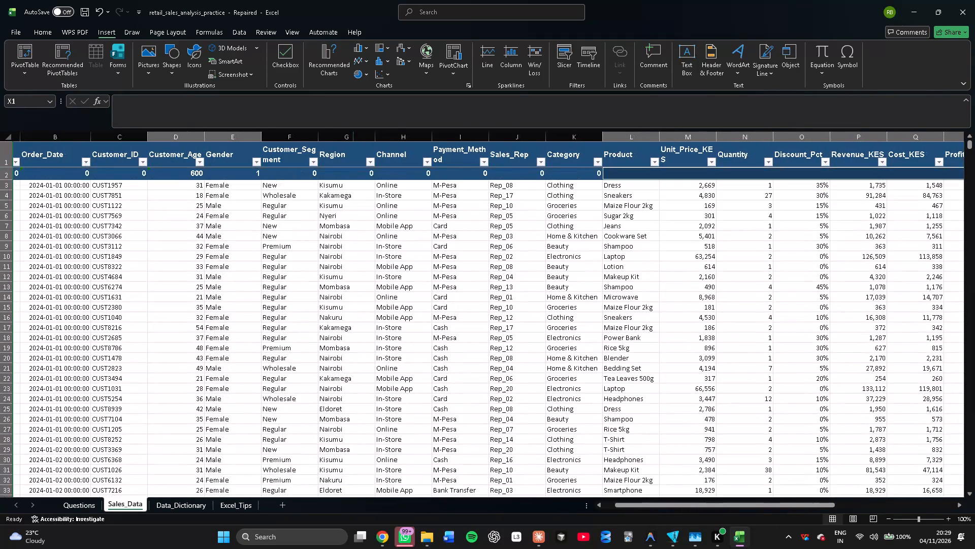
pyautogui.scroll(-2, 705, 259)
pyautogui.hscroll(1, 705, 259)
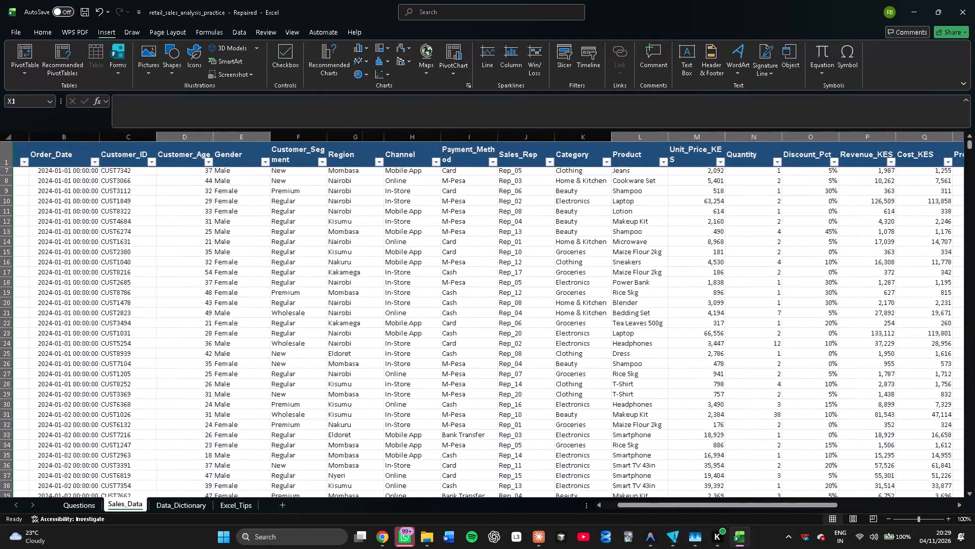
pyautogui.hscroll(2, 705, 259)
pyautogui.scroll(3, 705, 259)
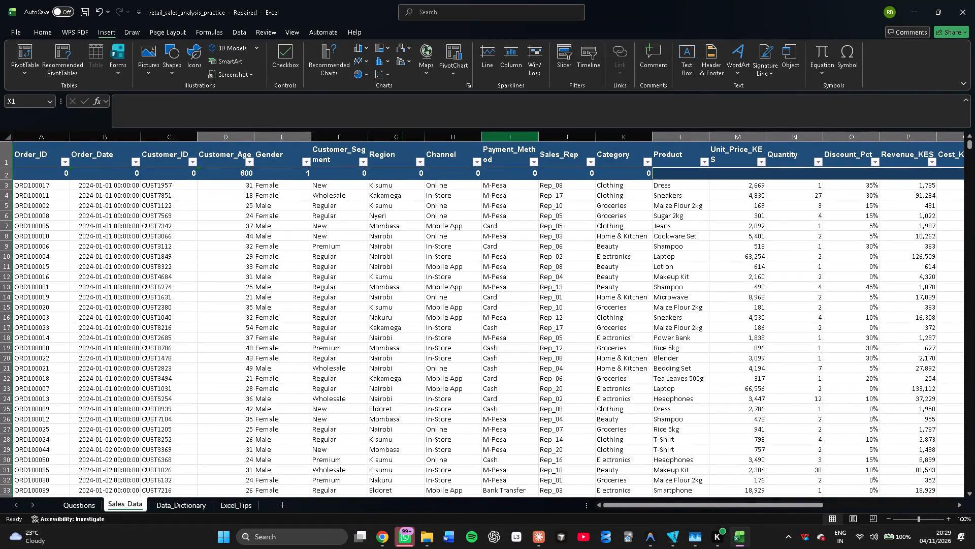
# Go to the last used cell of Sales_Data using Go To Special with the Last cell option, and inspect the final rows.
pyautogui.click(509, 140)
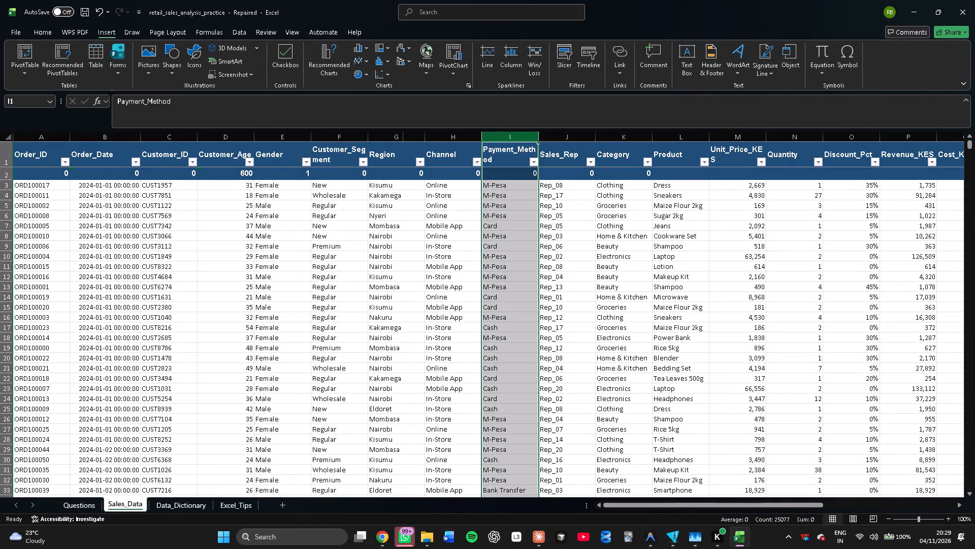
pyautogui.hotkey('ctrl', 'a')
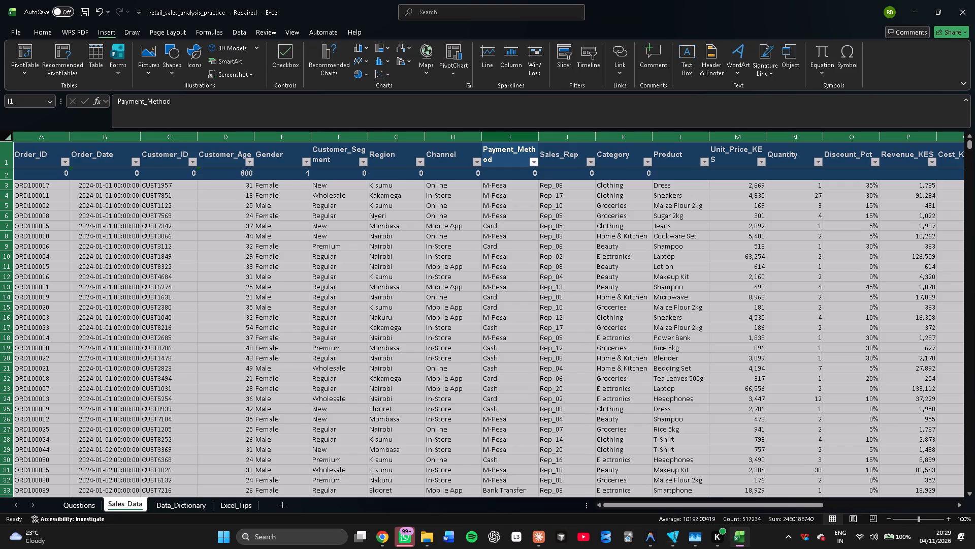
pyautogui.hotkey('ctrl', 'g')
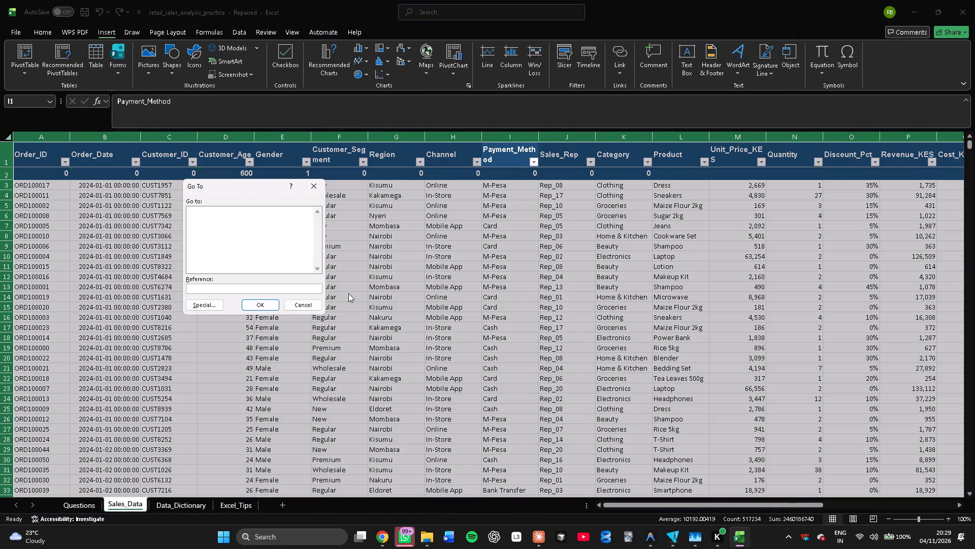
pyautogui.click(210, 308)
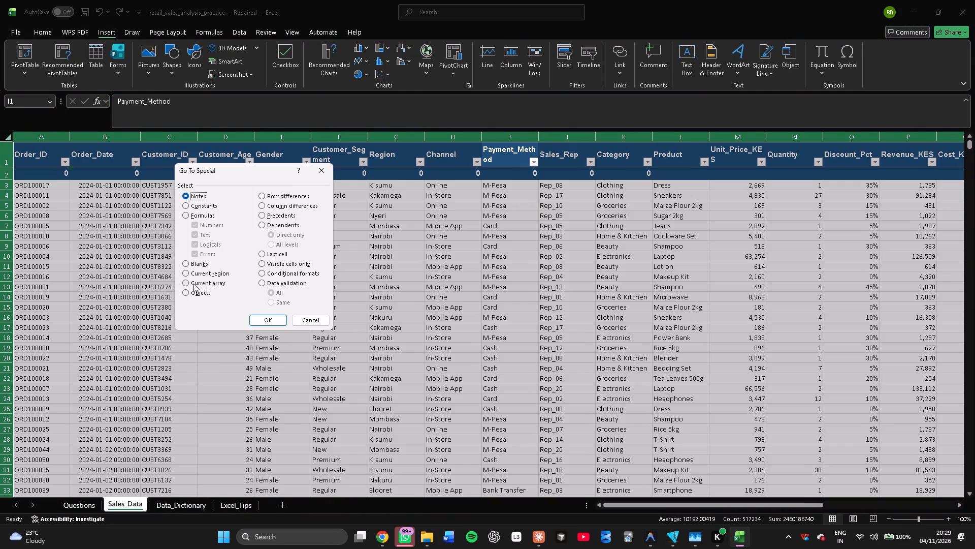
pyautogui.click(182, 265)
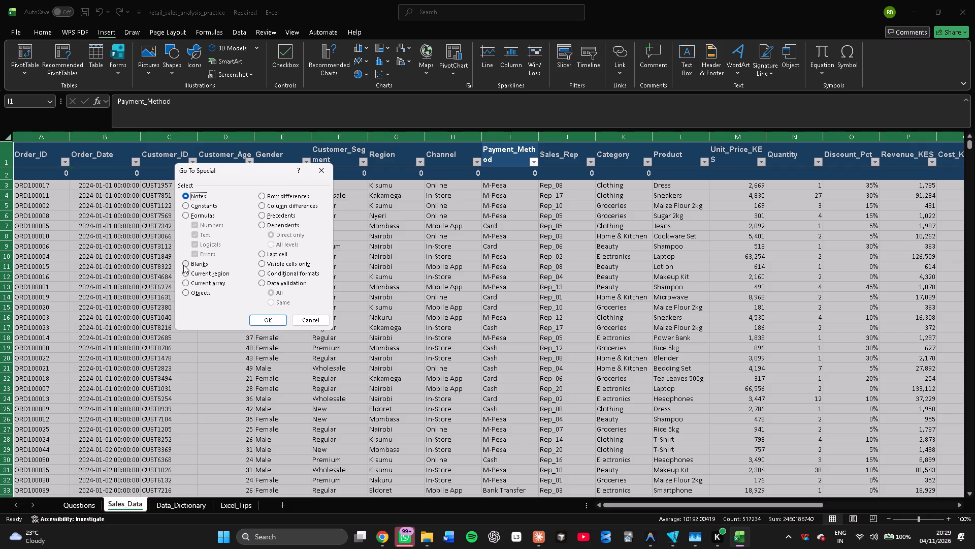
pyautogui.click(183, 265)
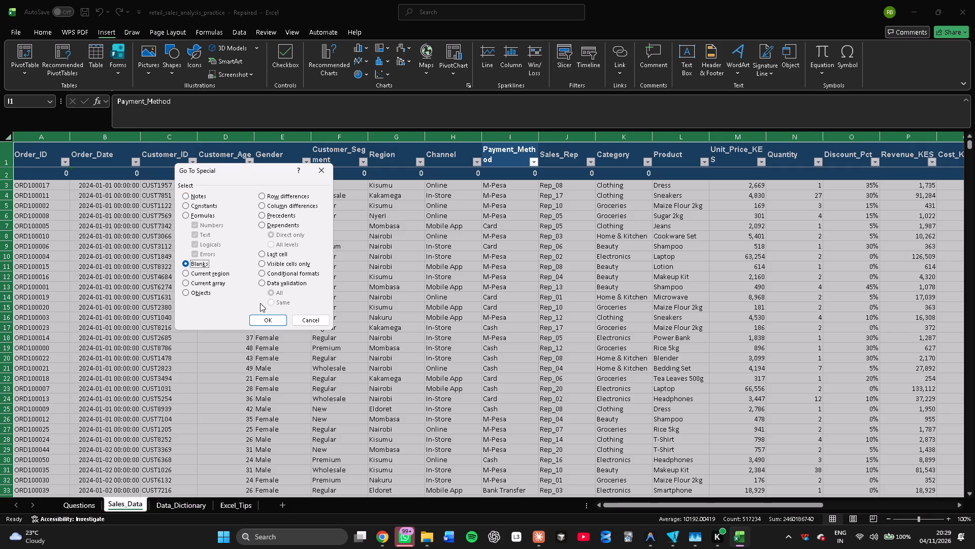
pyautogui.click(264, 253)
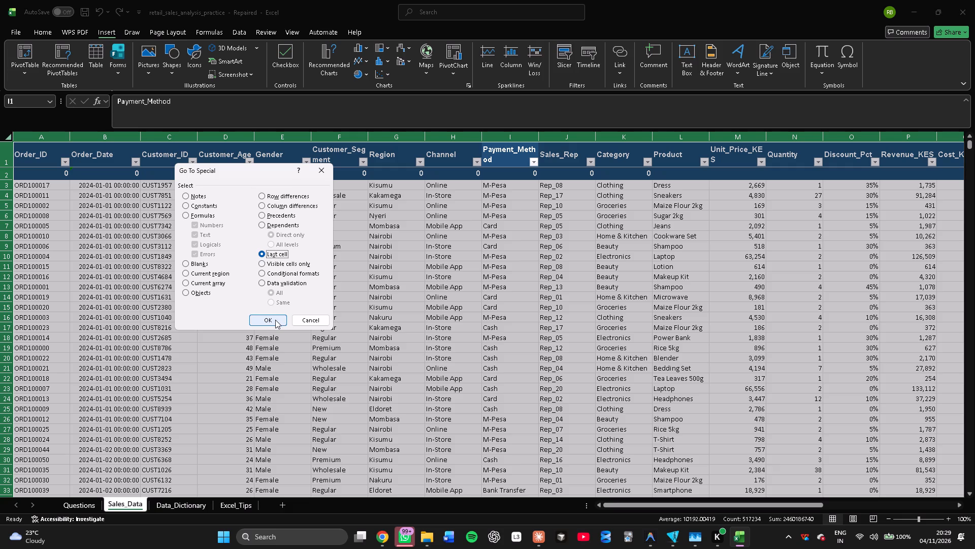
pyautogui.click(275, 320)
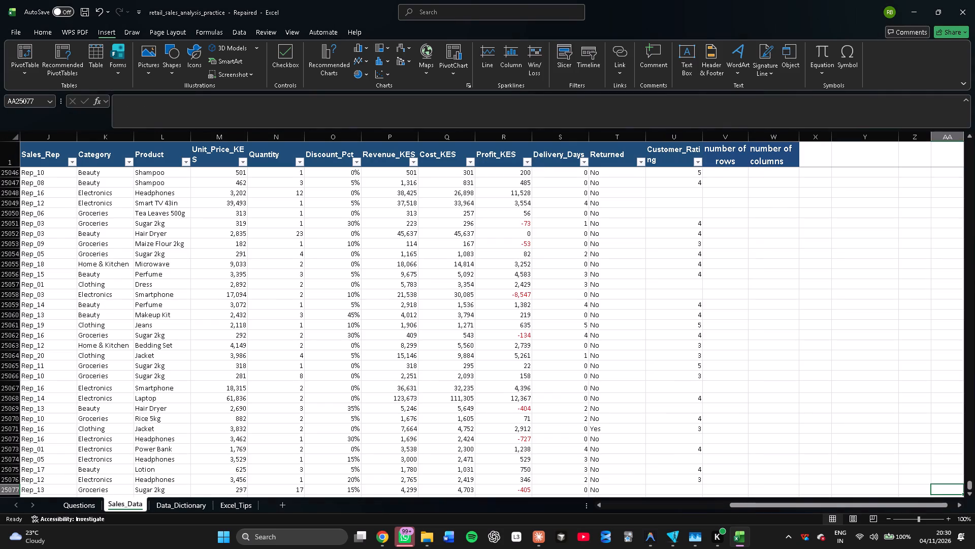
pyautogui.scroll(-1, 408, 326)
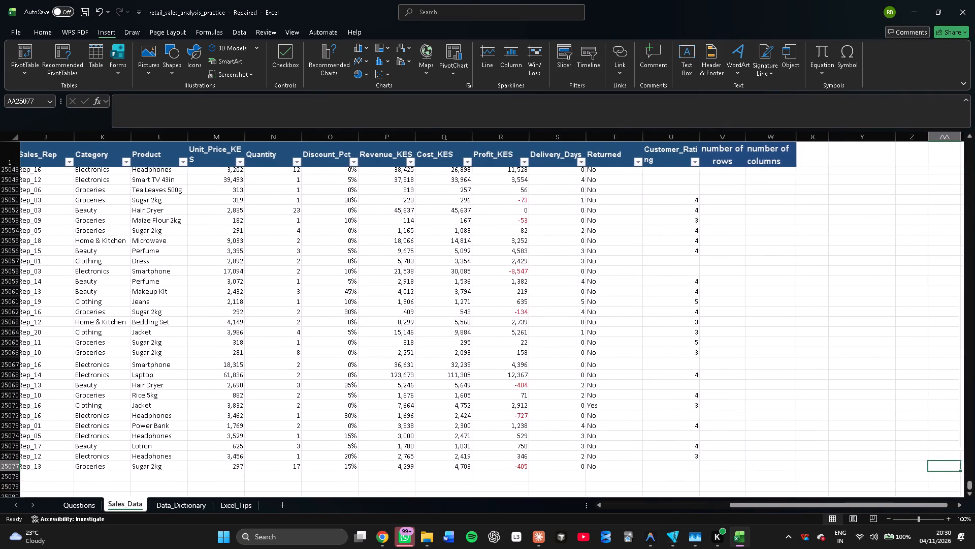
pyautogui.scroll(-1, 408, 326)
pyautogui.hscroll(1, 408, 326)
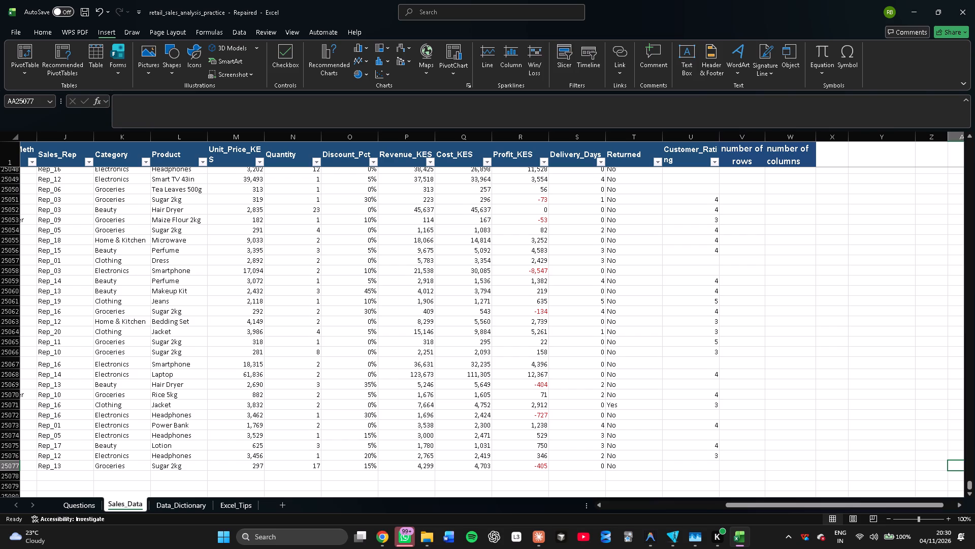
pyautogui.hscroll(2, 408, 326)
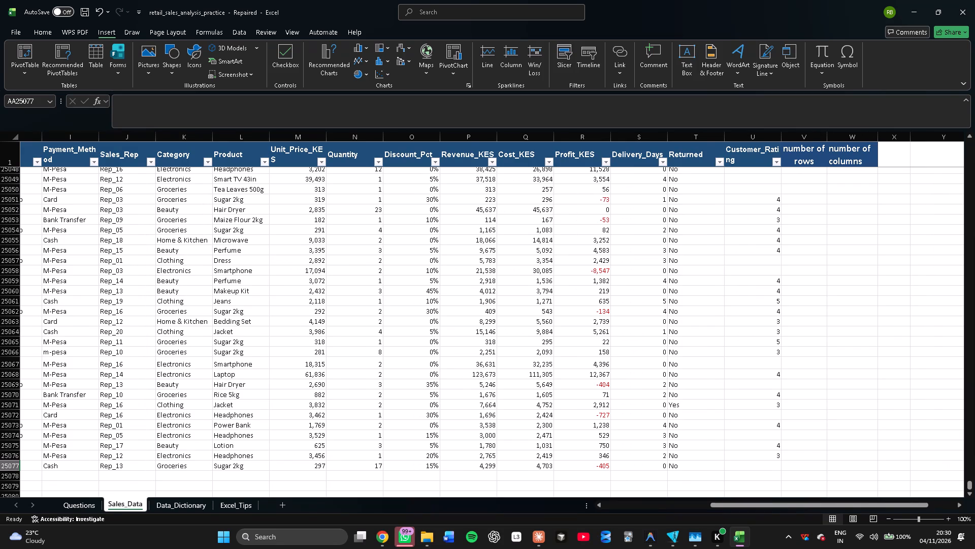
# Select every cell on Sales_Data and narrow the selection to blanks only with Go To Special.
pyautogui.click(303, 322)
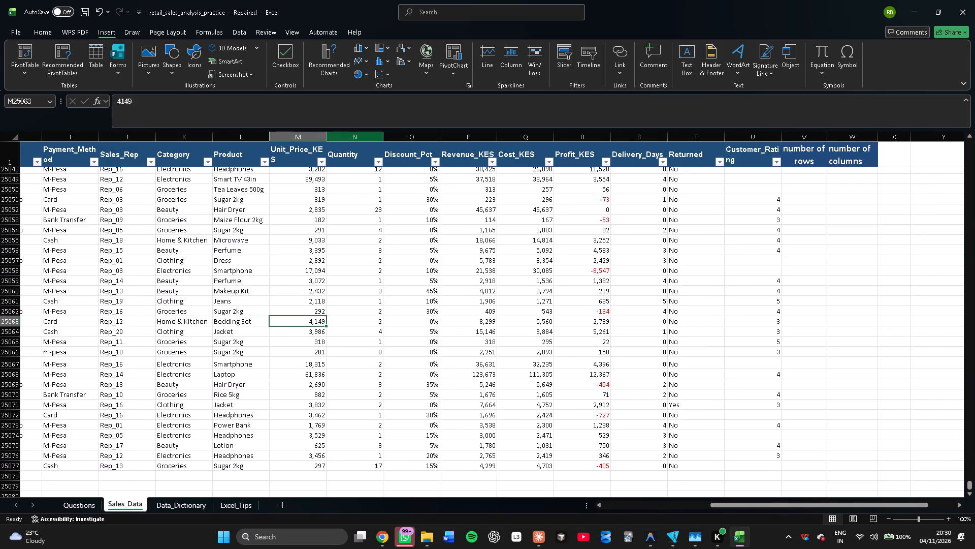
pyautogui.click(356, 135)
pyautogui.hotkey('ctrl', 'a')
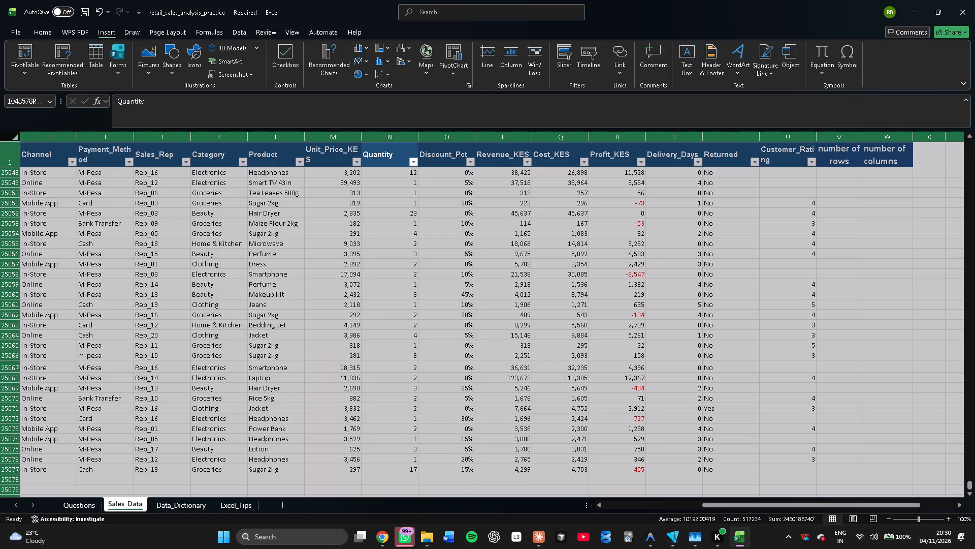
pyautogui.hotkey('ctrl', 'g')
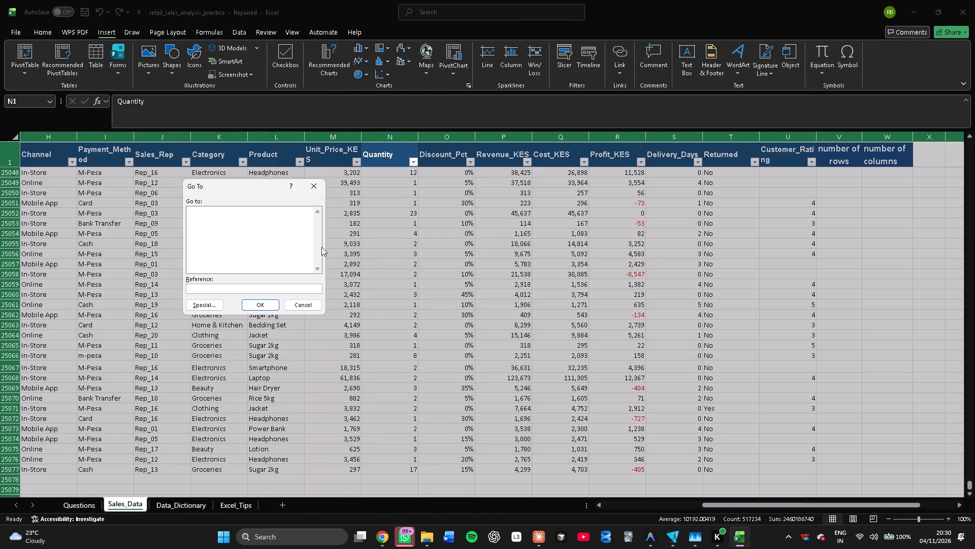
pyautogui.click(209, 299)
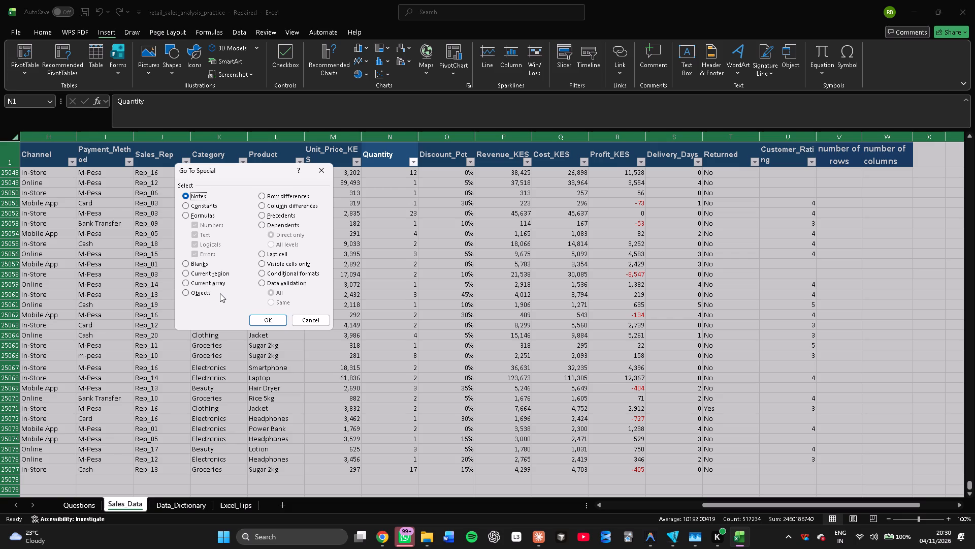
pyautogui.click(187, 267)
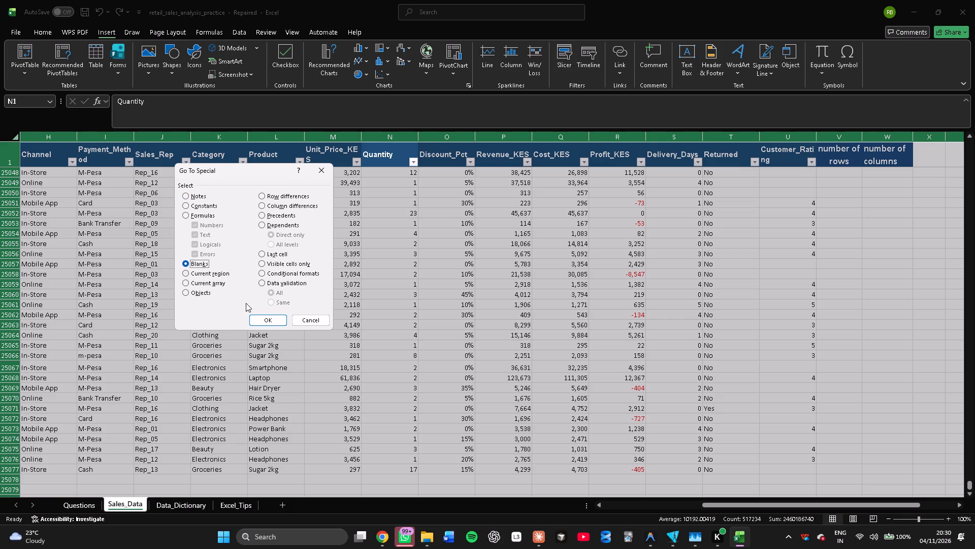
pyautogui.click(267, 323)
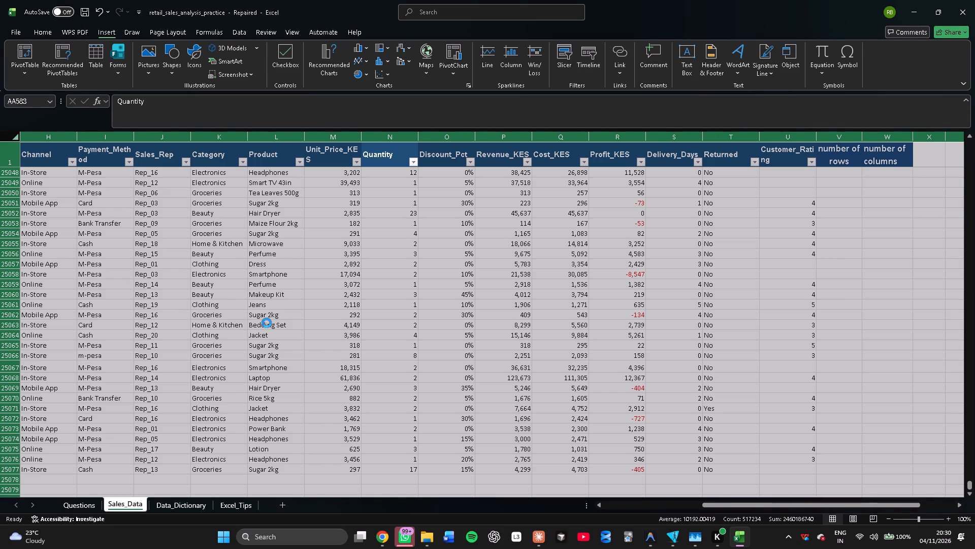
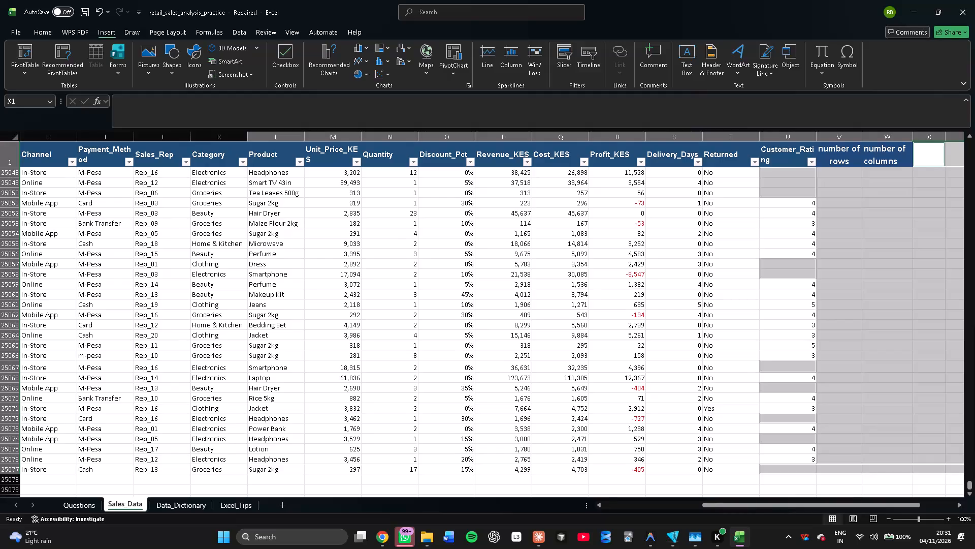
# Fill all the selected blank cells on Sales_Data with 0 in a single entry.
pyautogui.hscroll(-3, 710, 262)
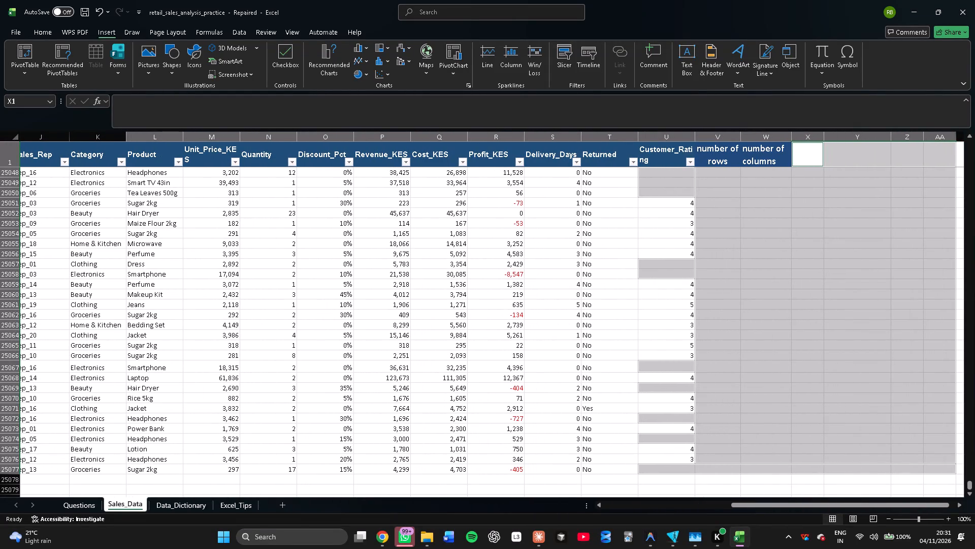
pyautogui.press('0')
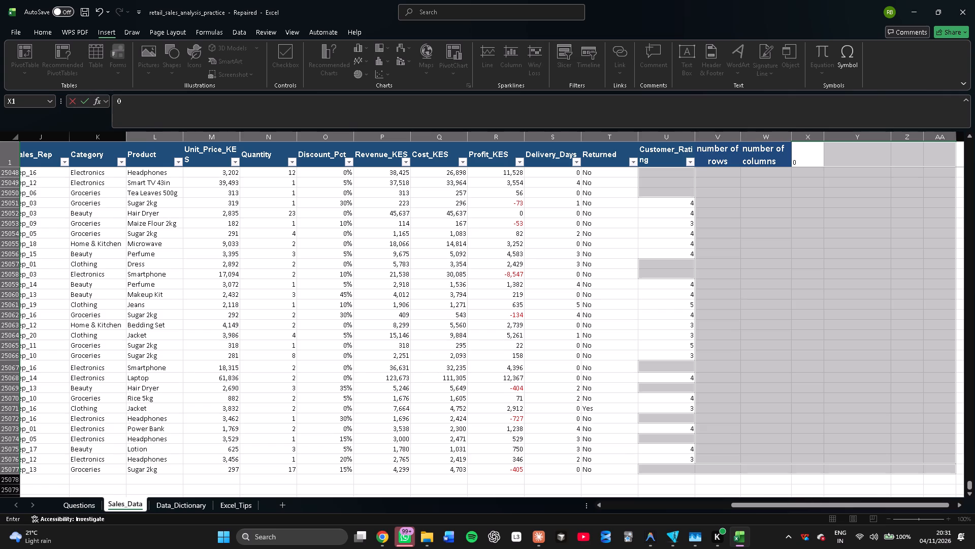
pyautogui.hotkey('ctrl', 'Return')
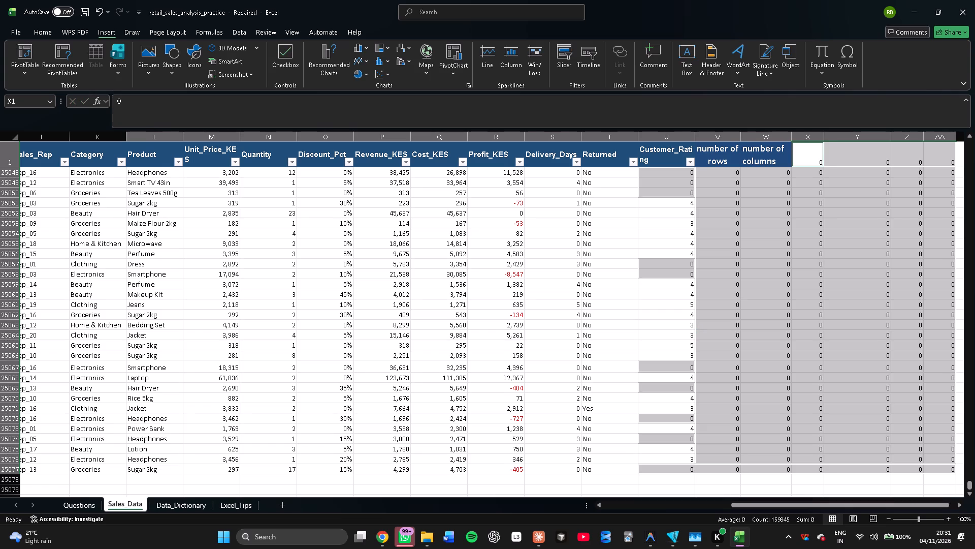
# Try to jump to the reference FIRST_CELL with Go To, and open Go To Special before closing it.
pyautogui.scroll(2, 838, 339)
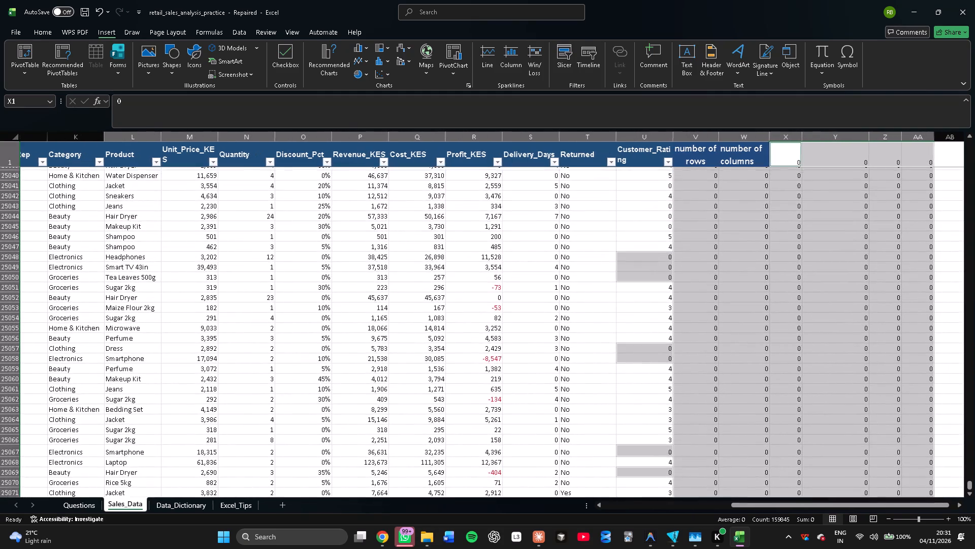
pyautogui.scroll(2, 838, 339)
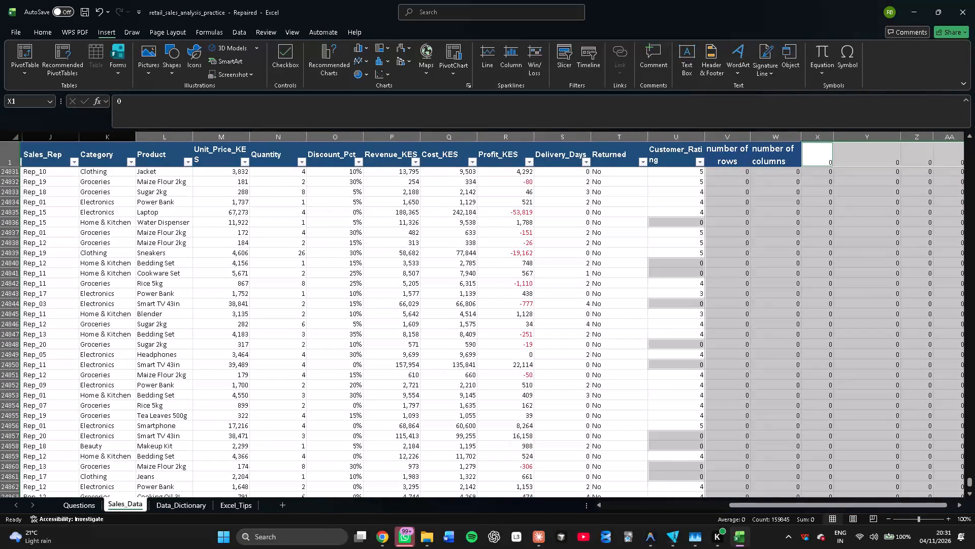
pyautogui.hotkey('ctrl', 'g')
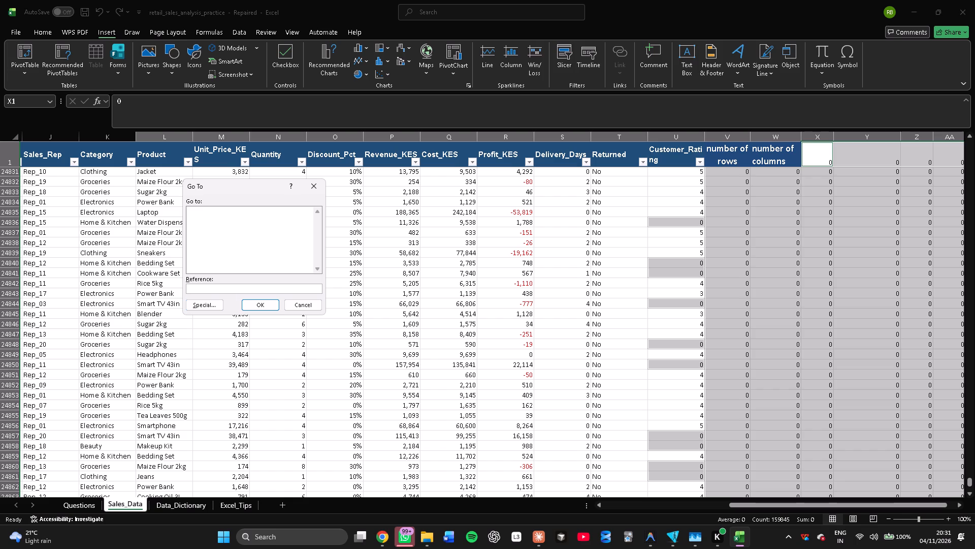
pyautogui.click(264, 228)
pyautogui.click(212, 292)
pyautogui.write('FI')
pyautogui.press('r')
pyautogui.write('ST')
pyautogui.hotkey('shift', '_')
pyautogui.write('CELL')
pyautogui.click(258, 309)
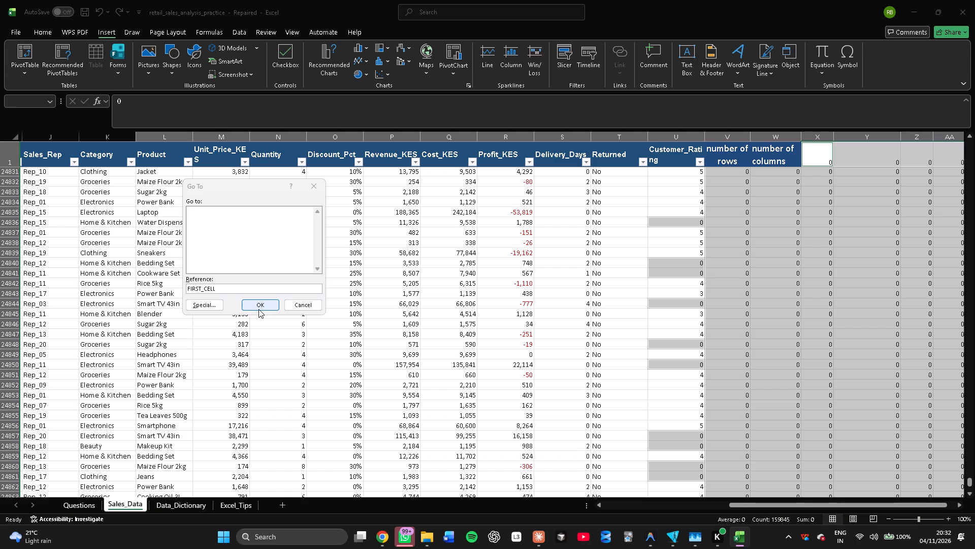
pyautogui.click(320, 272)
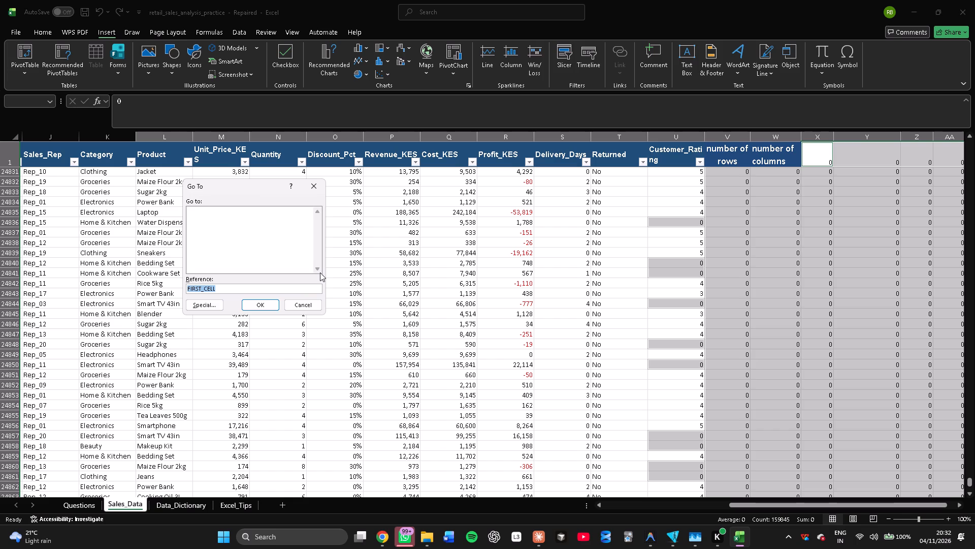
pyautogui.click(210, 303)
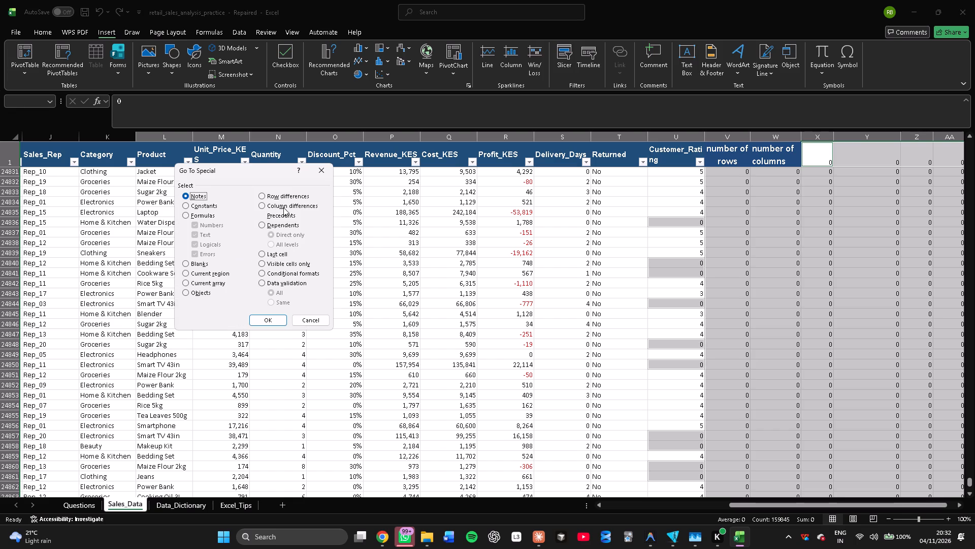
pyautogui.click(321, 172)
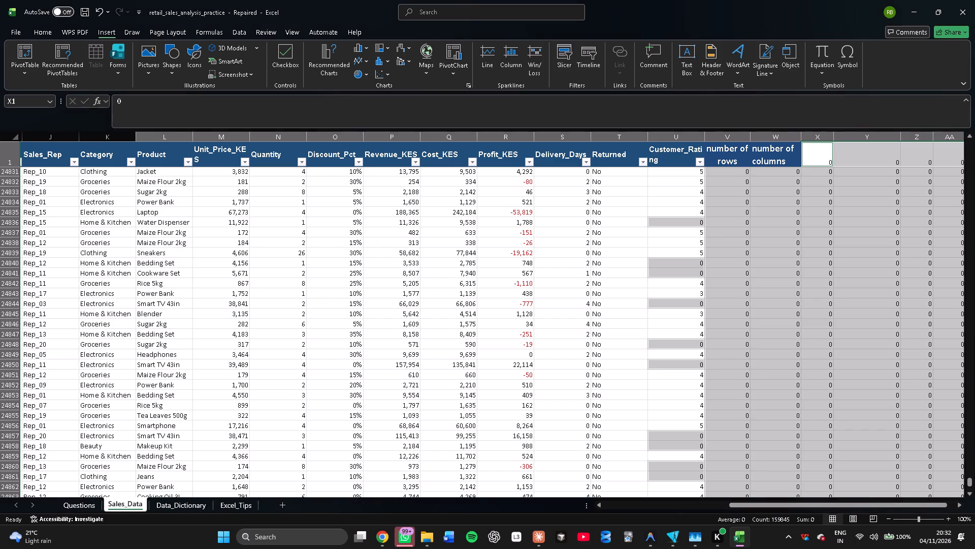
# Examine the zero-filled cells on Sales_Data from the last rows up to the header and the summary formulas in row 2.
pyautogui.scroll(19, 321, 172)
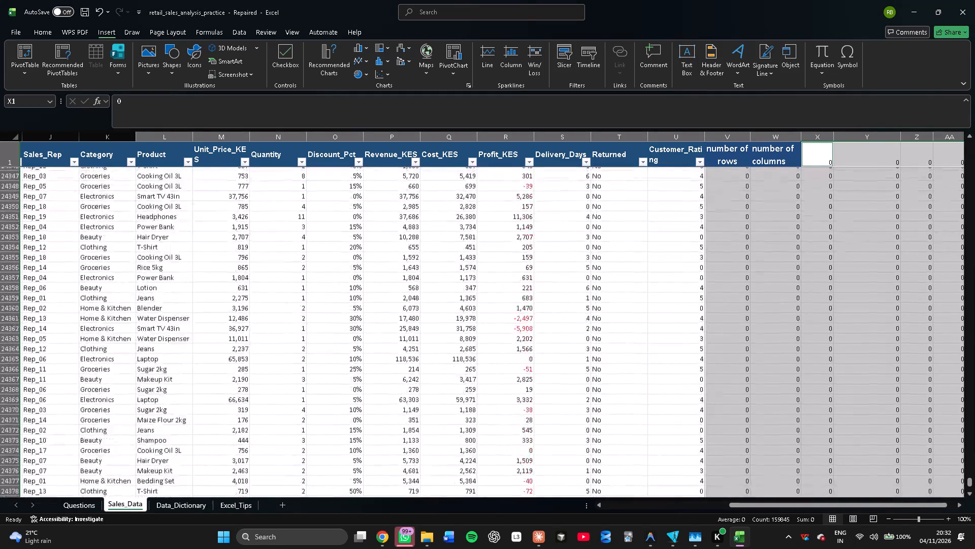
pyautogui.scroll(17, 321, 172)
pyautogui.scroll(19, 321, 172)
pyautogui.scroll(7, 321, 172)
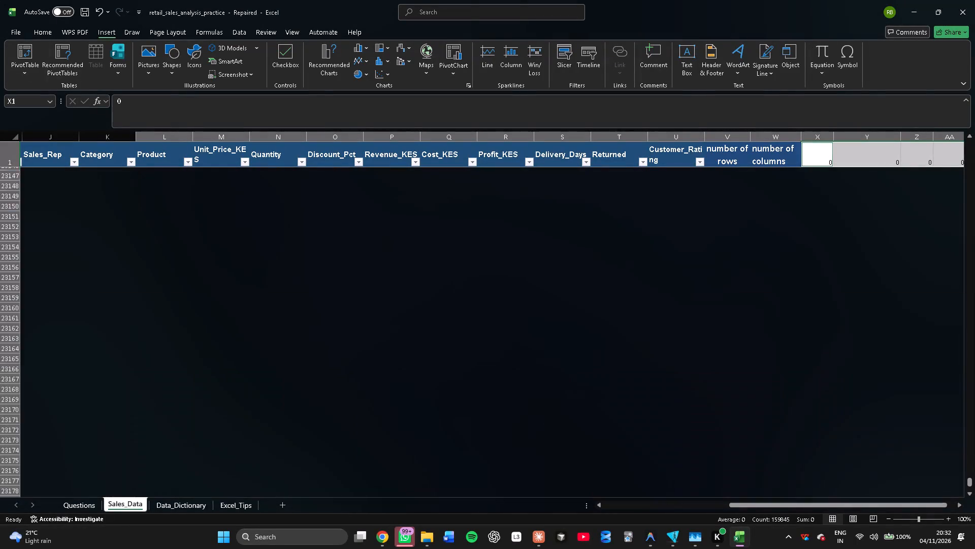
pyautogui.scroll(20, 321, 172)
pyautogui.scroll(20, 321, 172)
pyautogui.scroll(20, 321, 172)
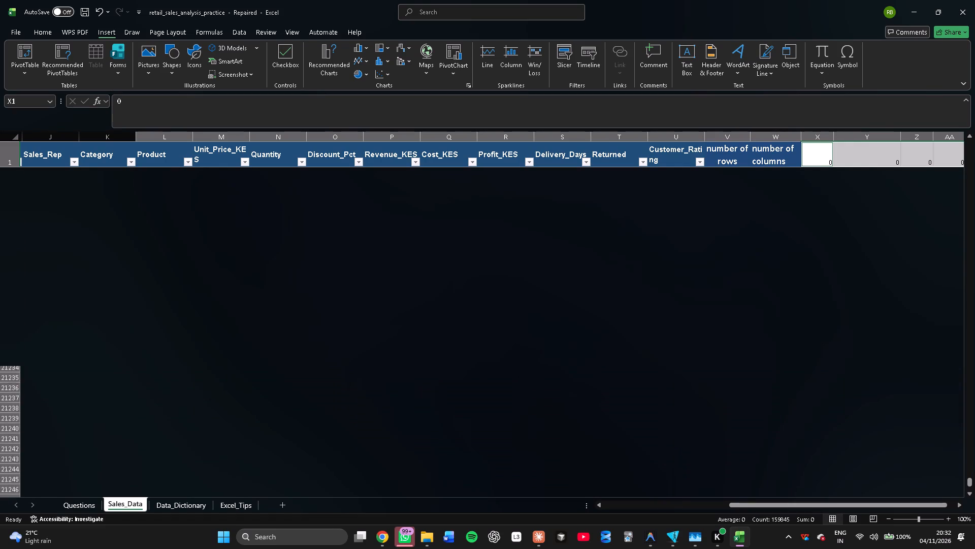
pyautogui.scroll(20, 321, 172)
pyautogui.scroll(18, 321, 172)
pyautogui.scroll(4, 321, 172)
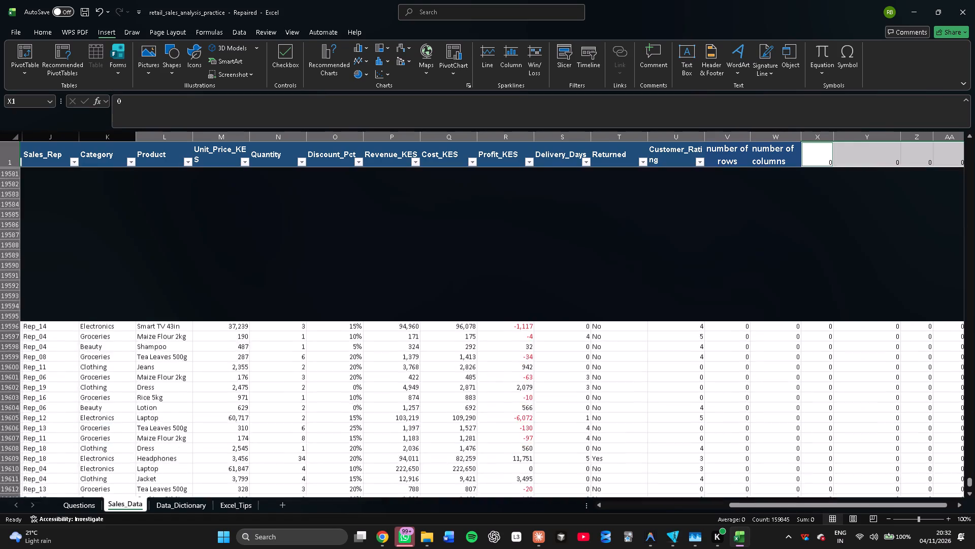
pyautogui.scroll(9, 321, 172)
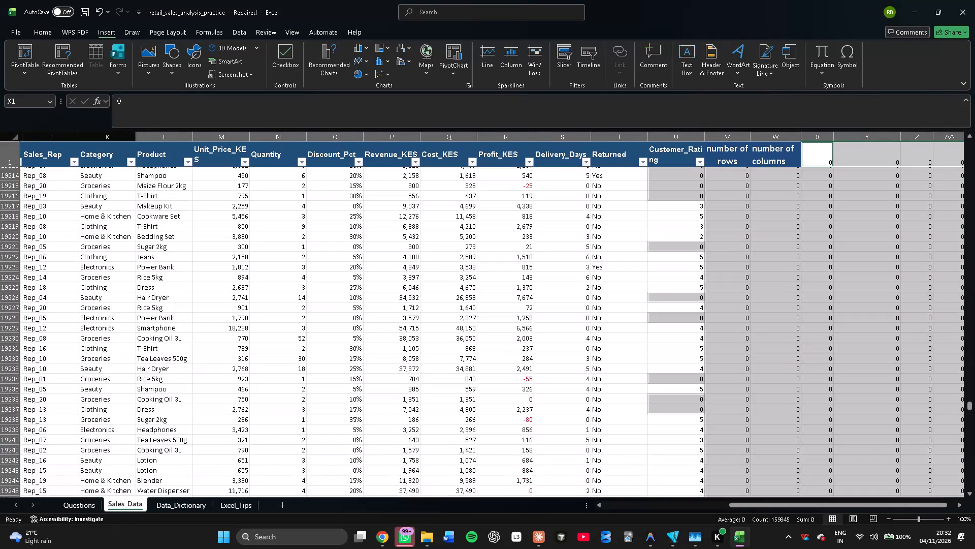
pyautogui.scroll(15, 321, 172)
pyautogui.scroll(11, 321, 172)
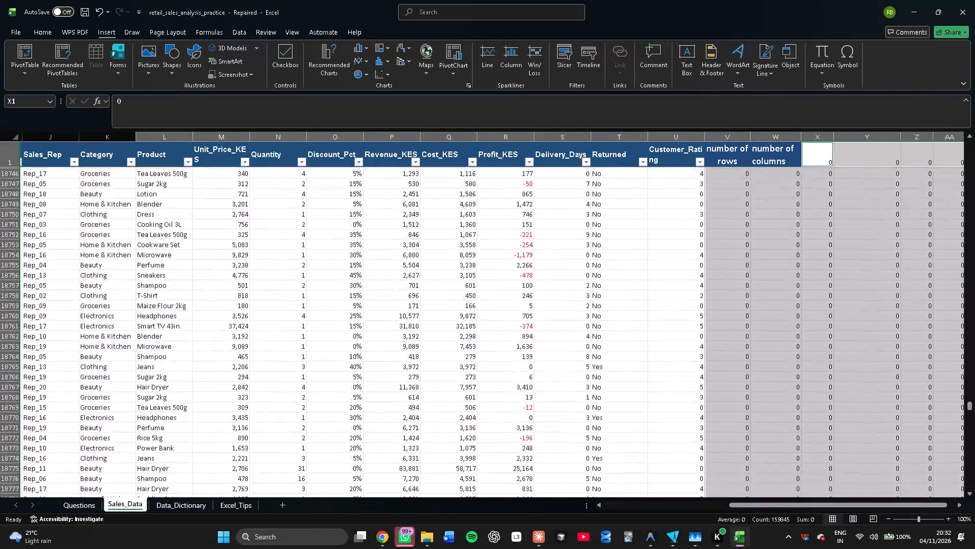
pyautogui.scroll(17, 321, 172)
pyautogui.scroll(14, 321, 172)
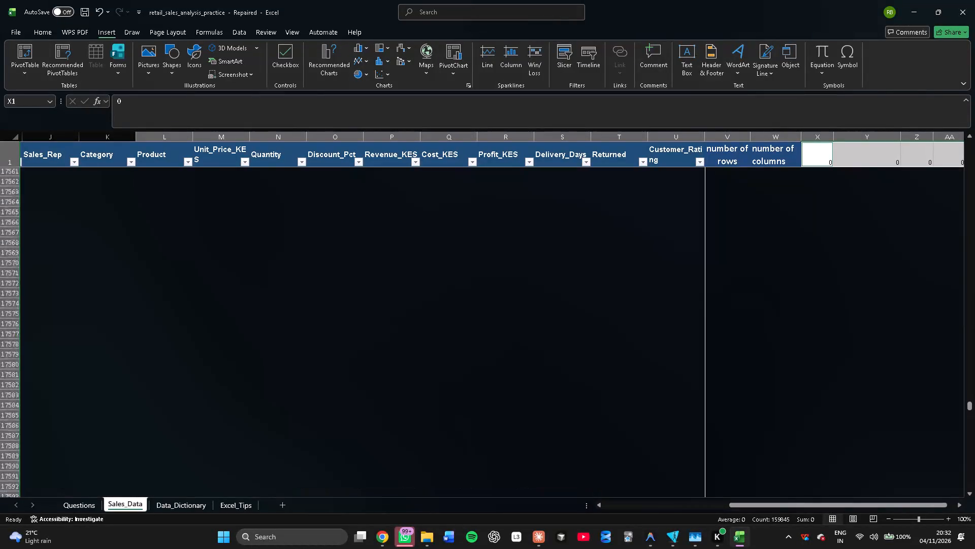
pyautogui.scroll(17, 321, 172)
pyautogui.scroll(8, 321, 172)
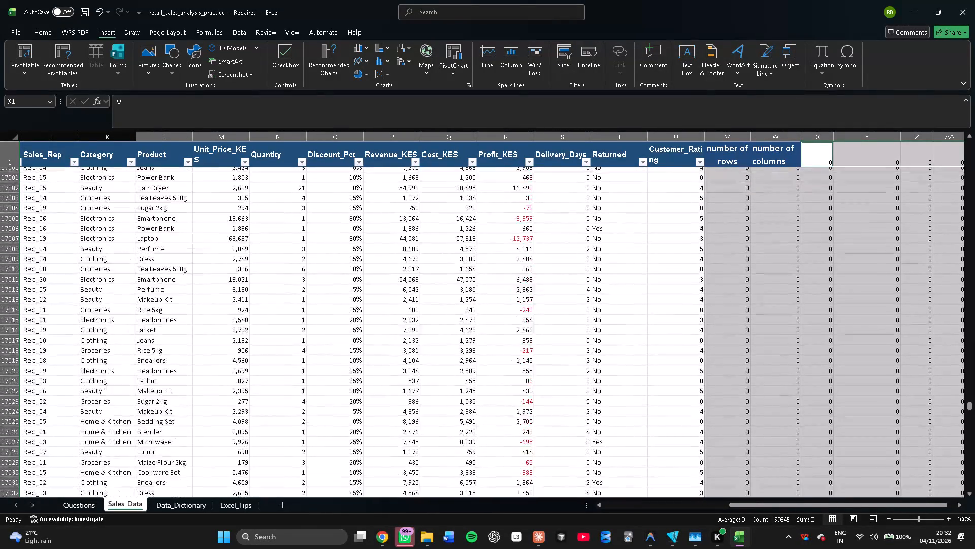
pyautogui.scroll(11, 321, 172)
pyautogui.scroll(20, 321, 172)
pyautogui.scroll(20, 321, 172)
pyautogui.scroll(1, 321, 172)
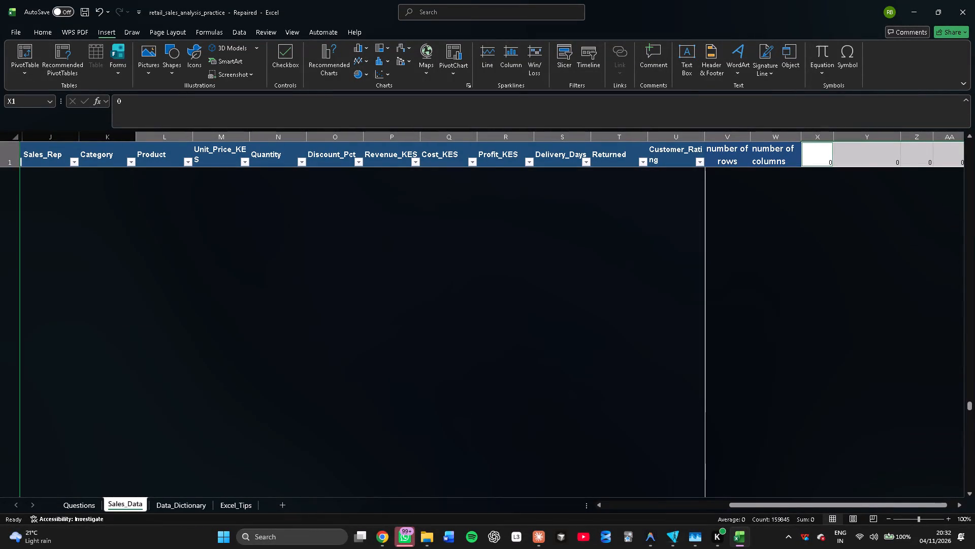
pyautogui.scroll(20, 321, 172)
pyautogui.scroll(20, 321, 172)
pyautogui.scroll(13, 321, 172)
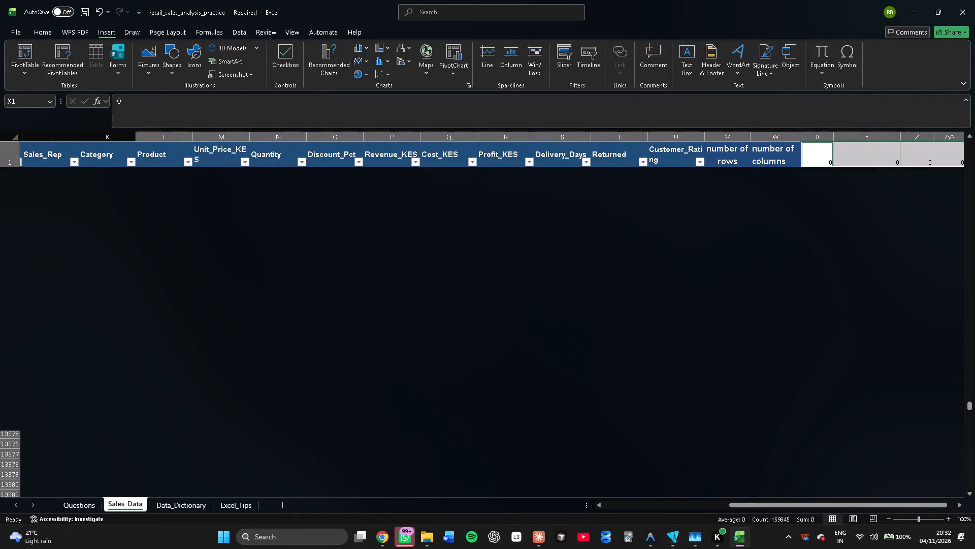
pyautogui.scroll(20, 321, 172)
pyautogui.scroll(20, 321, 172)
pyautogui.scroll(13, 321, 172)
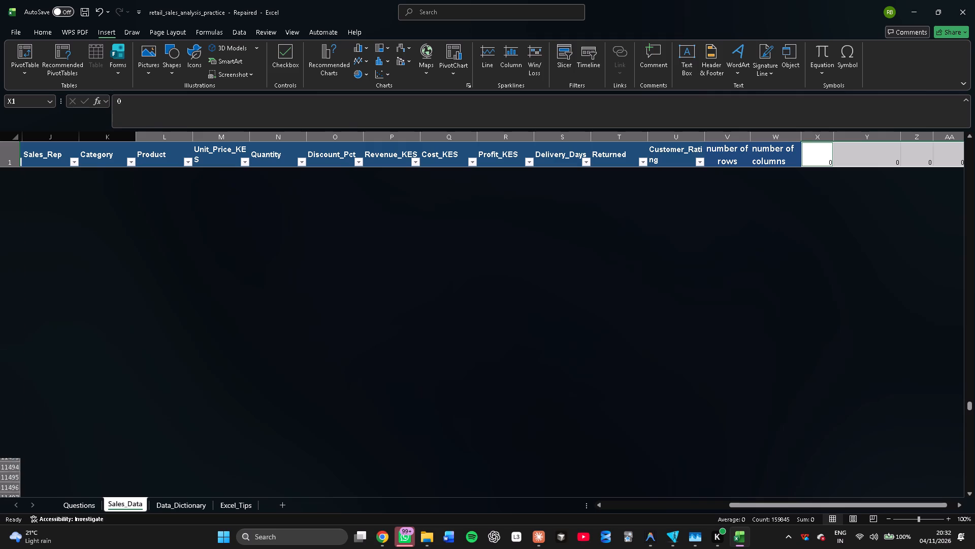
pyautogui.scroll(17, 321, 172)
pyautogui.scroll(13, 321, 172)
pyautogui.scroll(17, 321, 172)
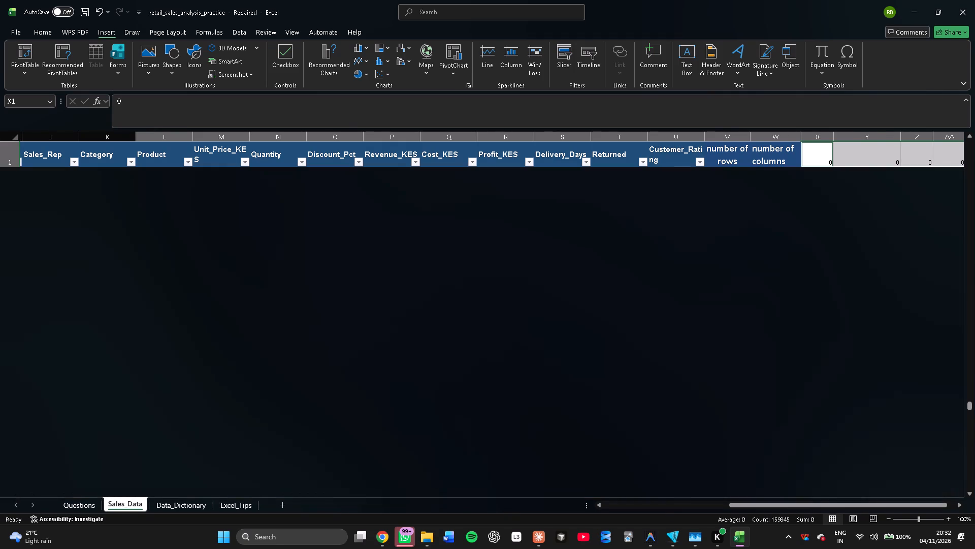
pyautogui.scroll(20, 321, 172)
pyautogui.scroll(20, 321, 172)
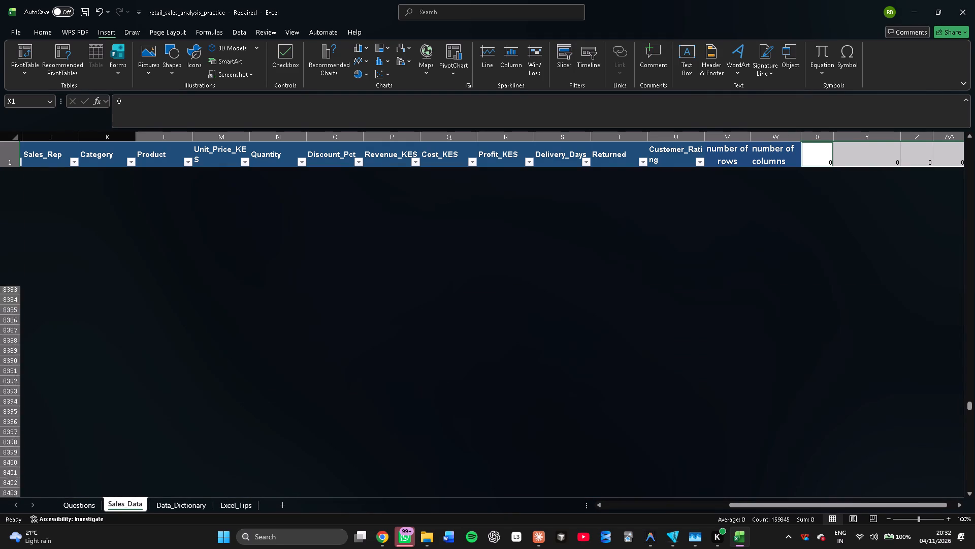
pyautogui.scroll(20, 321, 172)
pyautogui.scroll(20, 321, 172)
pyautogui.scroll(7, 321, 172)
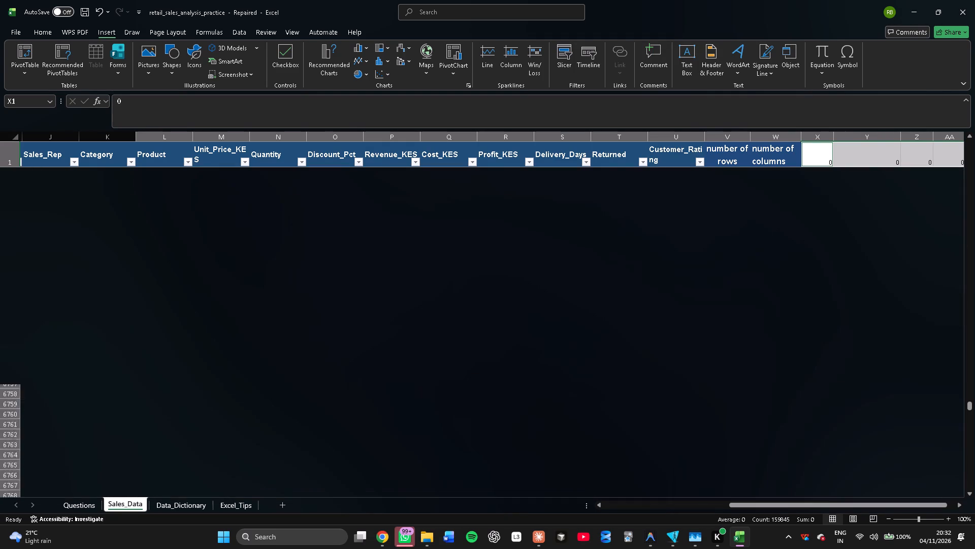
pyautogui.scroll(20, 321, 172)
pyautogui.scroll(20, 321, 172)
pyautogui.scroll(20, 321, 172)
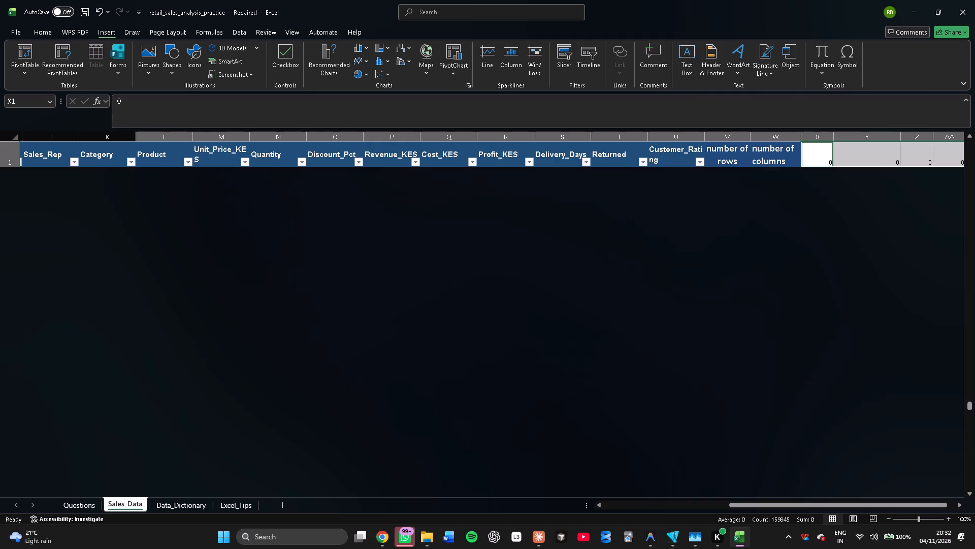
pyautogui.scroll(20, 321, 172)
pyautogui.scroll(20, 321, 172)
pyautogui.scroll(20, 321, 172)
pyautogui.scroll(20, 321, 172)
pyautogui.scroll(20, 321, 172)
pyautogui.scroll(20, 321, 172)
pyautogui.scroll(20, 321, 172)
pyautogui.scroll(7, 321, 172)
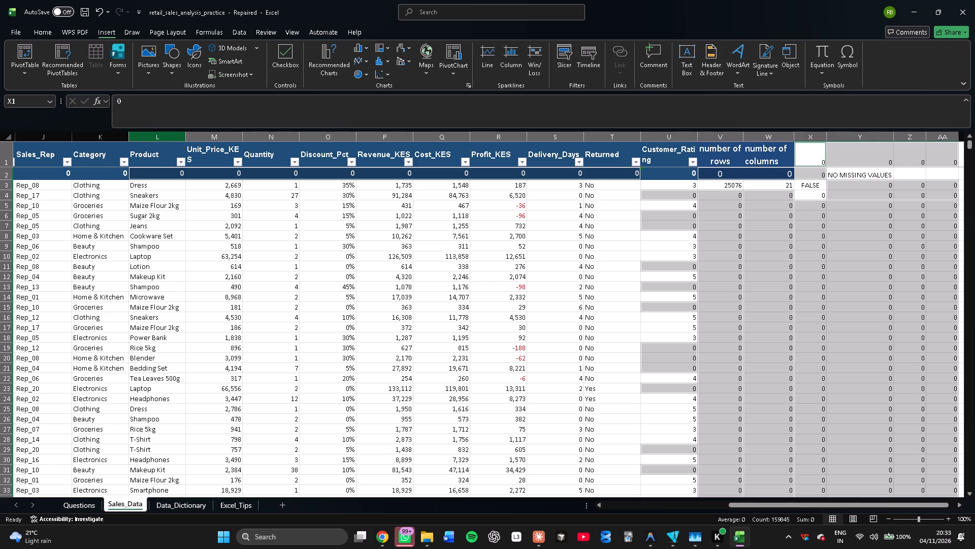
pyautogui.hscroll(-1, 489, 252)
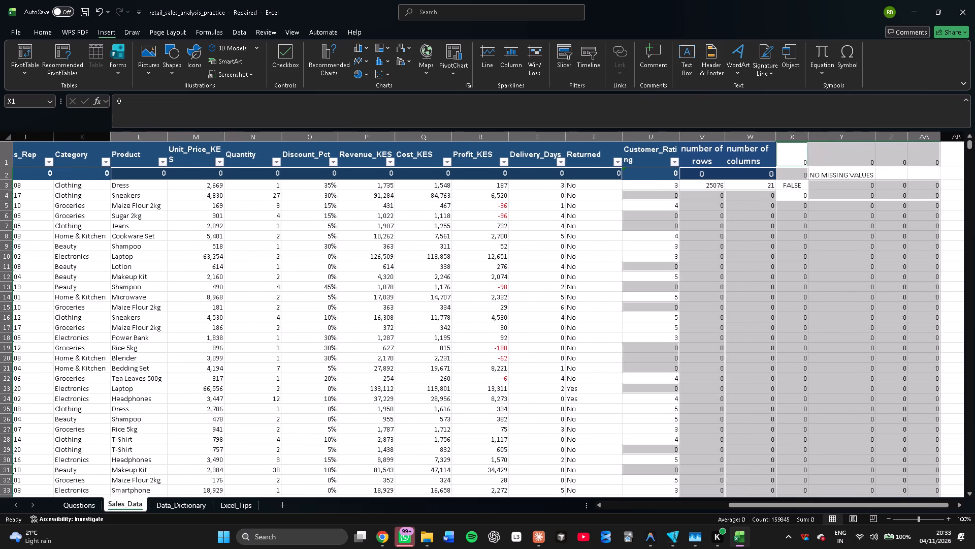
pyautogui.hscroll(-1, 489, 252)
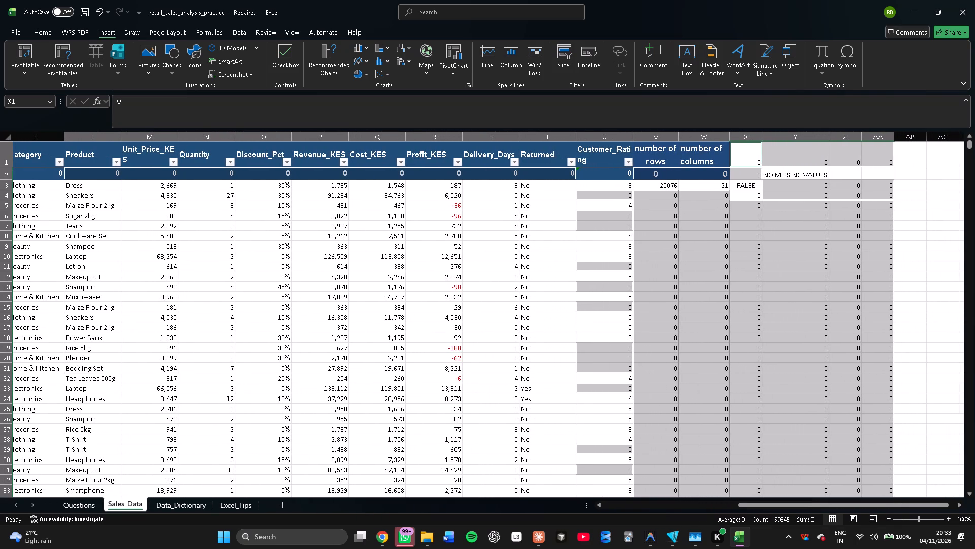
# Undo the zero fill on Sales_Data and the preceding edit on Questions, and return to the Sales_Data sheet.
pyautogui.hotkey('ctrl', 'z')
pyautogui.hotkey('ctrl', 'z')
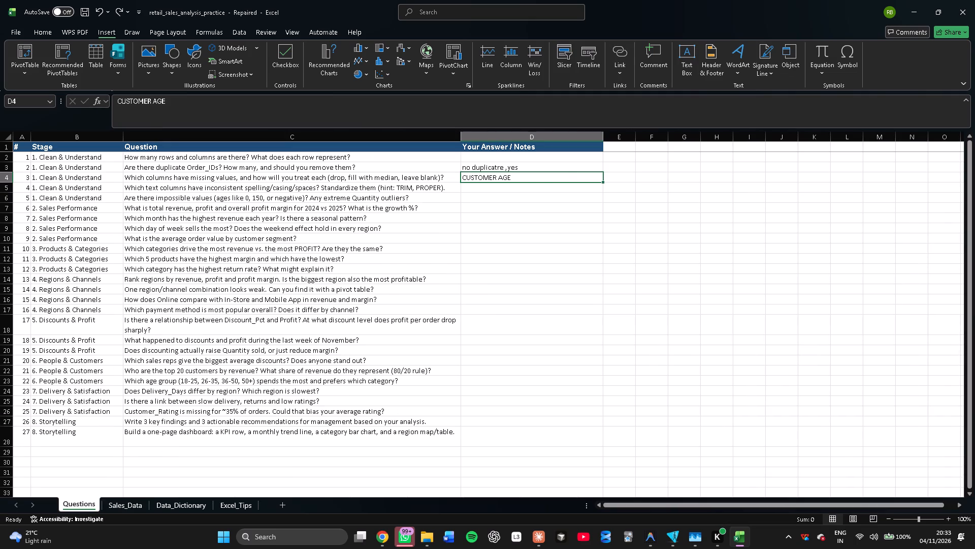
pyautogui.keyDown('ctrl'); pyautogui.click(119, 506); pyautogui.keyUp('ctrl')
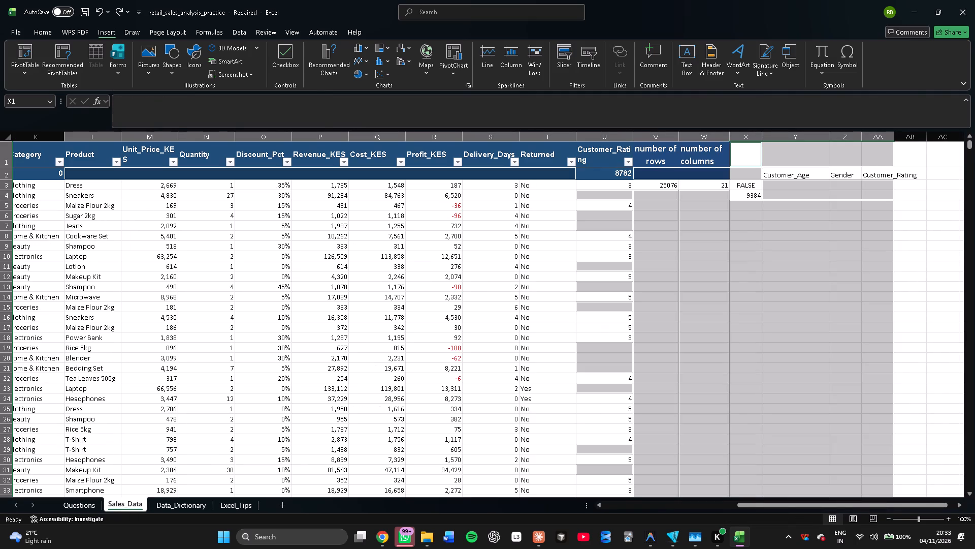
# On the Questions sheet, redo the undone edit so D4 again reads CUSTOMER AGE,GENDER,CUSTOMER RATING,.
pyautogui.keyDown('ctrl'); pyautogui.click(744, 335); pyautogui.keyUp('ctrl')
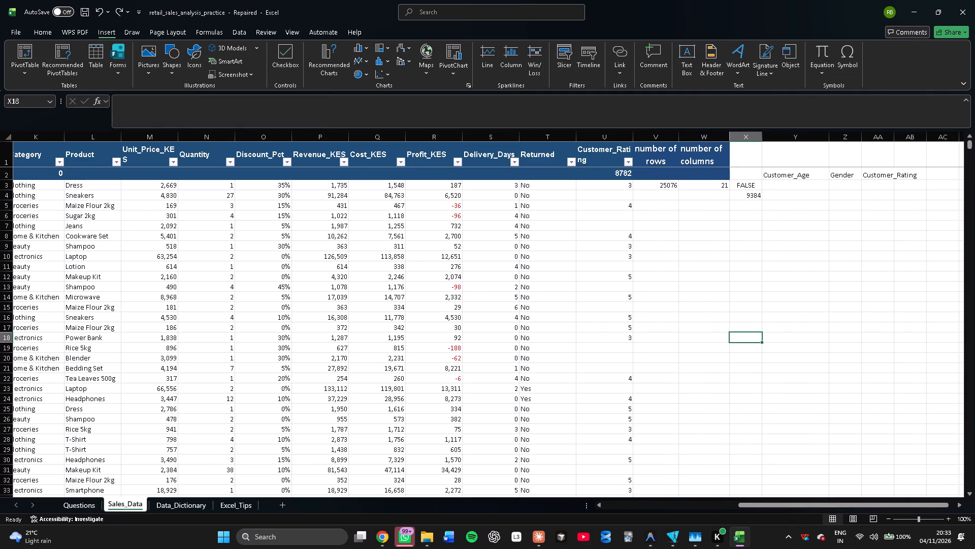
pyautogui.keyDown('ctrl'); pyautogui.click(85, 507); pyautogui.keyUp('ctrl')
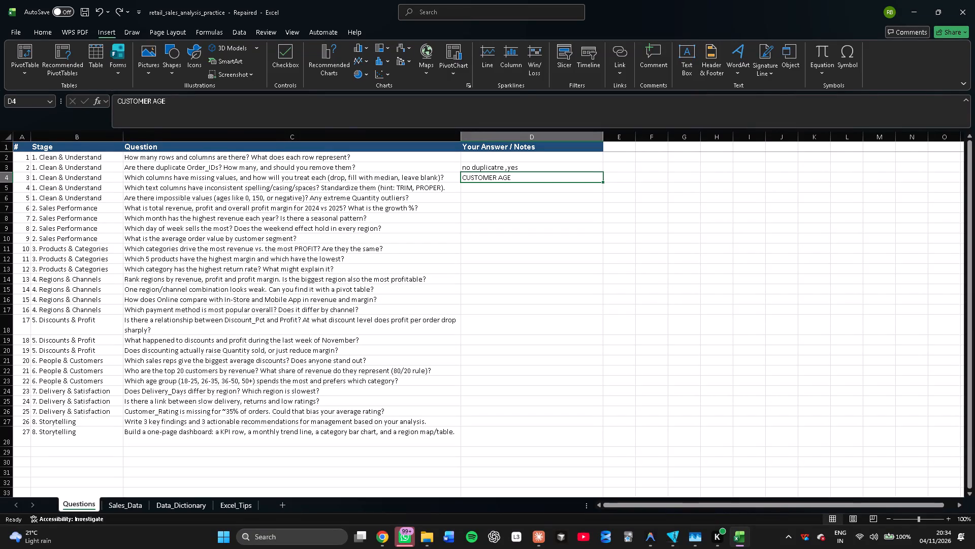
pyautogui.keyDown('ctrl'); pyautogui.click(523, 181); pyautogui.keyUp('ctrl')
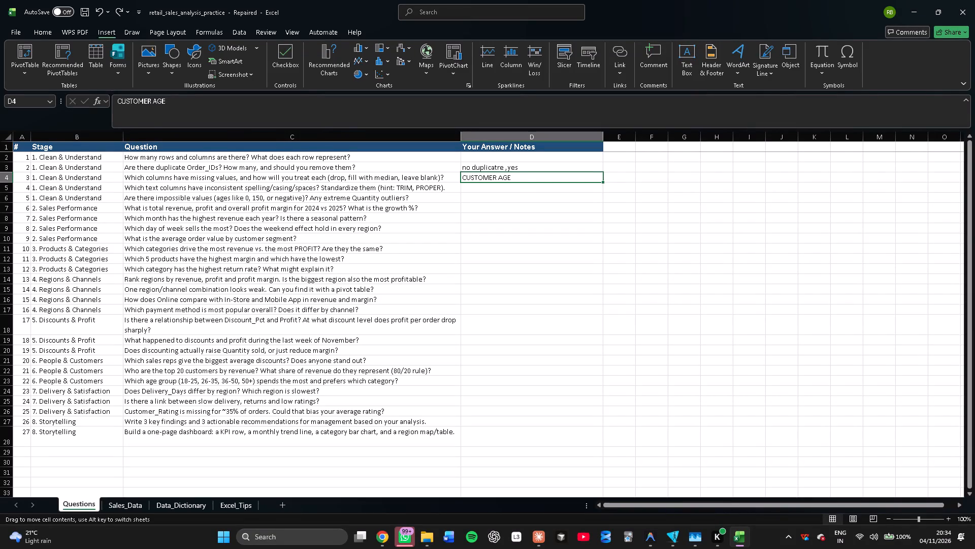
pyautogui.keyDown('ctrl'); pyautogui.click(121, 13); pyautogui.keyUp('ctrl')
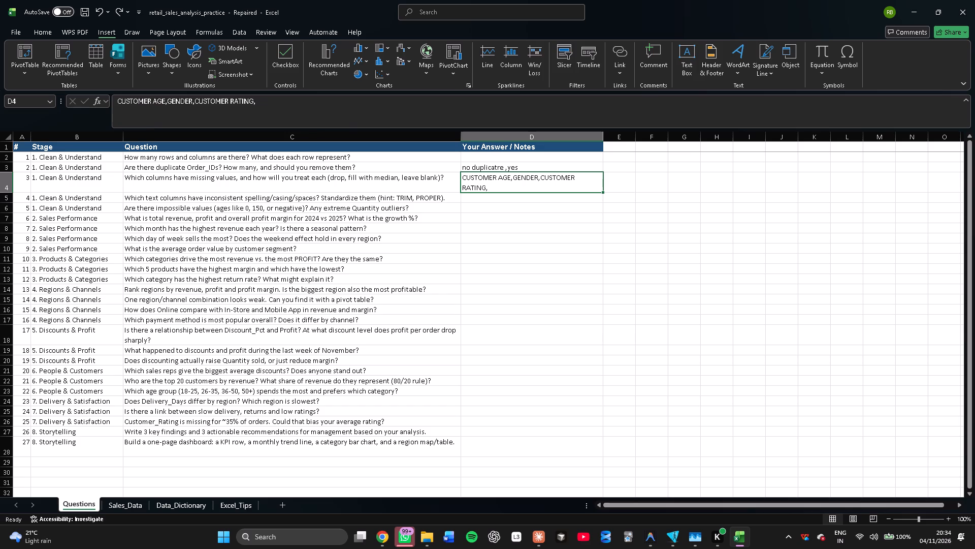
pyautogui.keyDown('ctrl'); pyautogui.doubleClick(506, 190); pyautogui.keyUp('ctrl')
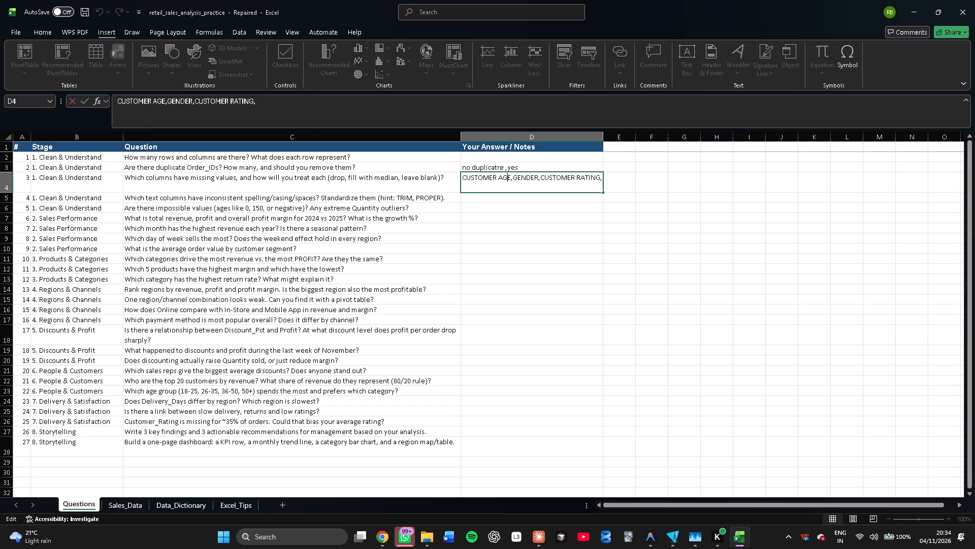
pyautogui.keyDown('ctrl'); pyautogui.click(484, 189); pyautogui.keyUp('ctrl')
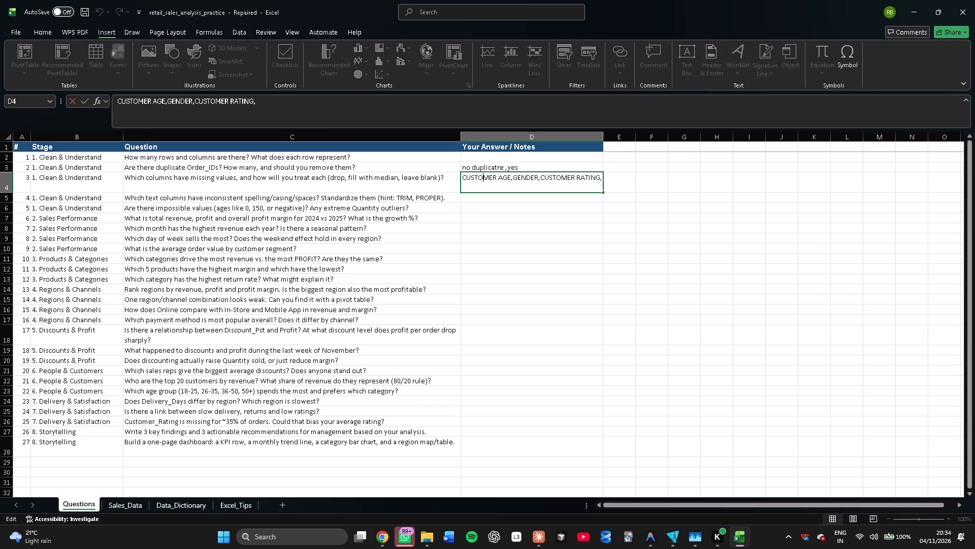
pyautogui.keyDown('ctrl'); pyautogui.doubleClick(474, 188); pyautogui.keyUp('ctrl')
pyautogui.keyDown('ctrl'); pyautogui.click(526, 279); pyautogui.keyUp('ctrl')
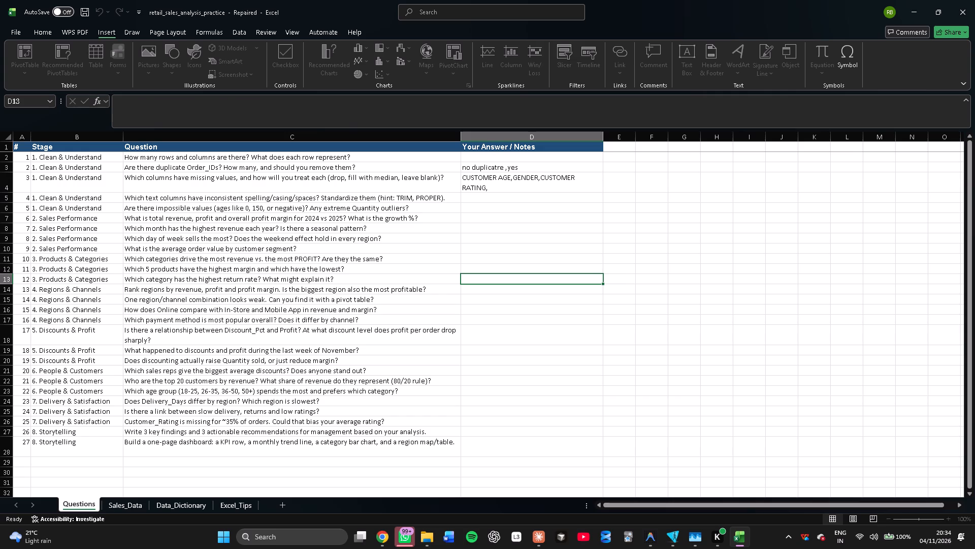
# Append FILL THEM WITH DEFAULT VALUES to the end of the missing-values answer in D4 on Questions.
pyautogui.keyDown('ctrl'); pyautogui.doubleClick(516, 188); pyautogui.keyUp('ctrl')
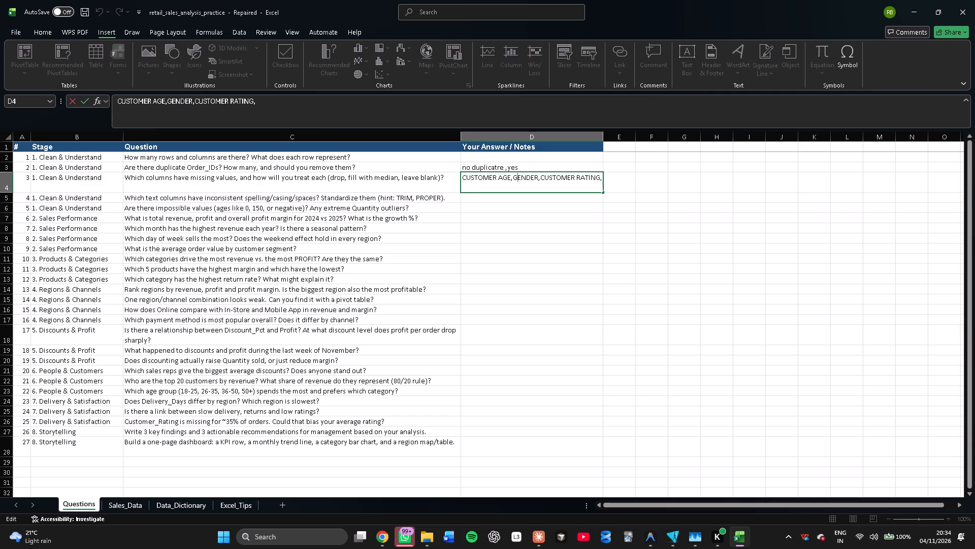
pyautogui.press('Right')
pyautogui.press('Right')
pyautogui.press('Right')
pyautogui.press('Right')
pyautogui.press('Right')
pyautogui.press('Right')
pyautogui.press('Right')
pyautogui.press('Right')
pyautogui.press('Right')
pyautogui.press('Right')
pyautogui.press('Right')
pyautogui.press('Right')
pyautogui.press('Right')
pyautogui.press('Right')
pyautogui.press('Right')
pyautogui.press('Right')
pyautogui.press('Right')
pyautogui.press('Right')
pyautogui.press('Right')
pyautogui.press('Right')
pyautogui.write('FILLTHEM WI')
pyautogui.press('BackSpace')
pyautogui.press('BackSpace')
pyautogui.press('BackSpace')
pyautogui.press('BackSpace')
pyautogui.press('BackSpace')
pyautogui.press('BackSpace')
pyautogui.press('BackSpace')
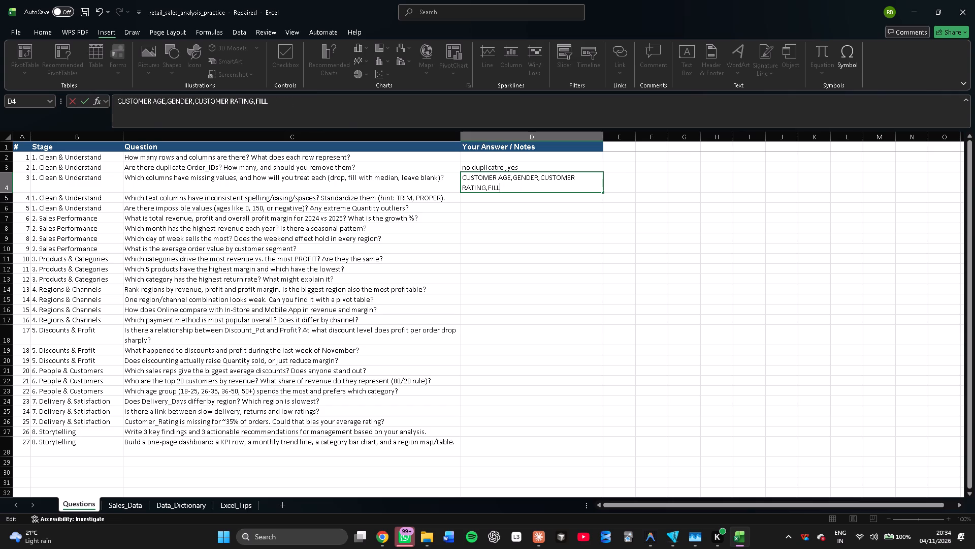
pyautogui.press('space')
pyautogui.write('TH')
pyautogui.write('EM')
pyautogui.press('space')
pyautogui.write('WITH D')
pyautogui.write('EA')
pyautogui.press('BackSpace')
pyautogui.write('FAUL')
pyautogui.write('T VALUES')
pyautogui.keyDown('ctrl'); pyautogui.click(150, 505); pyautogui.keyUp('ctrl')
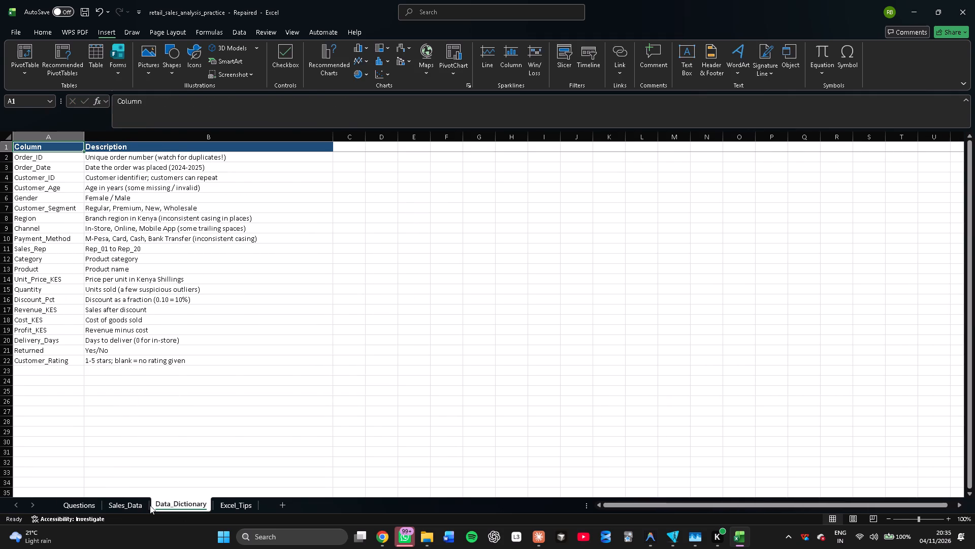
# On Sales_Data, replace the Customer_Age header text in D1 with an IF formula beginning =IF(A3:A25077<0.
pyautogui.keyDown('ctrl'); pyautogui.click(117, 499); pyautogui.keyUp('ctrl')
pyautogui.keyDown('ctrl'); pyautogui.scroll(1, 225, 336); pyautogui.keyUp('ctrl')
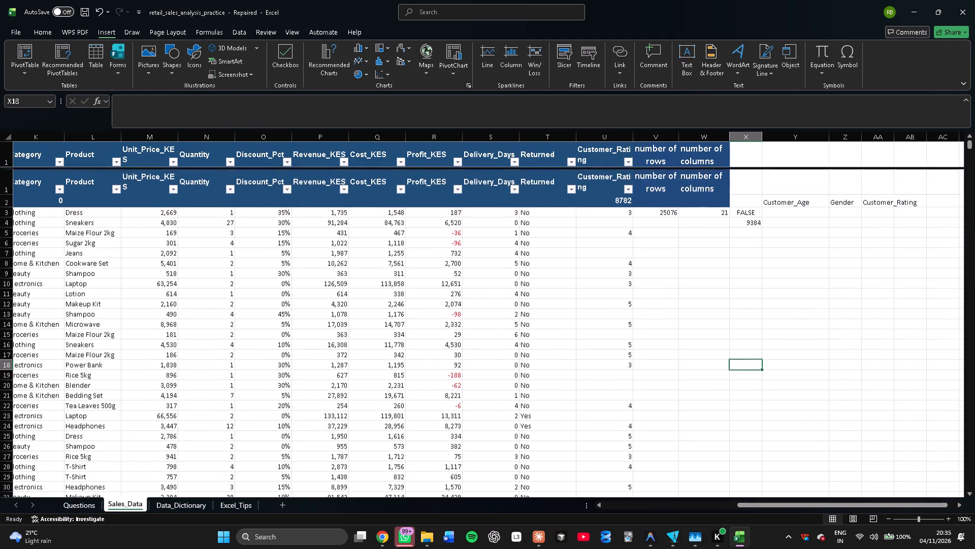
pyautogui.keyDown('ctrl'); pyautogui.hscroll(5, 223, 335); pyautogui.keyUp('ctrl')
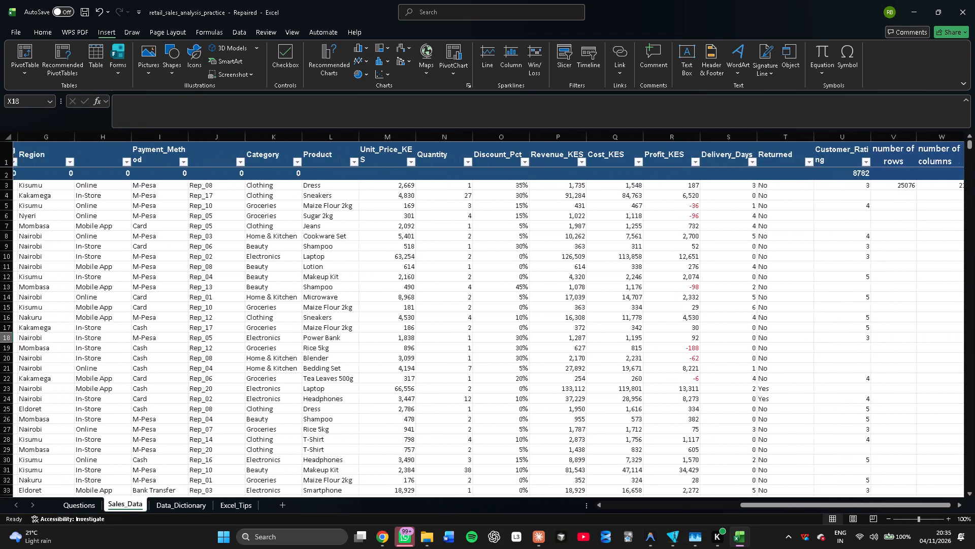
pyautogui.keyDown('ctrl'); pyautogui.hscroll(5, 223, 335); pyautogui.keyUp('ctrl')
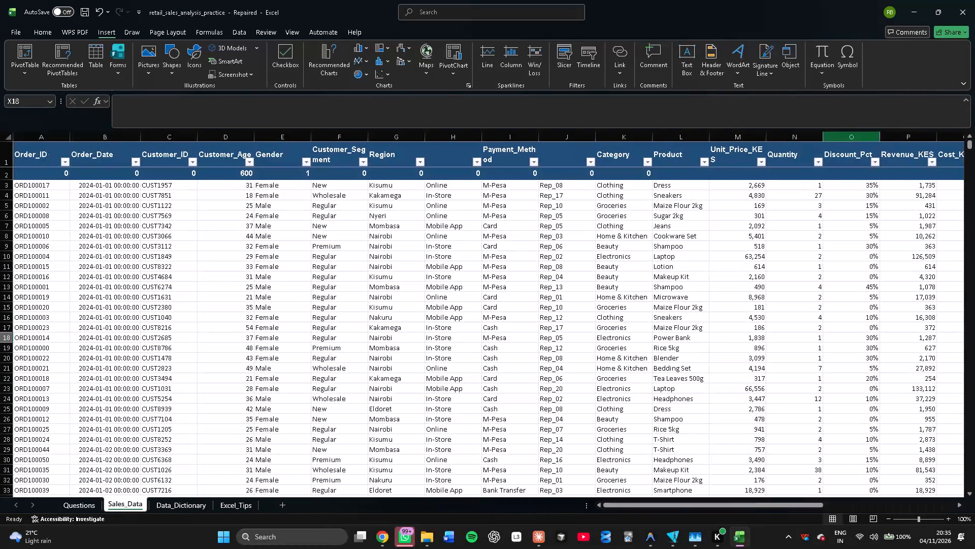
pyautogui.keyDown('ctrl'); pyautogui.click(239, 133); pyautogui.keyUp('ctrl')
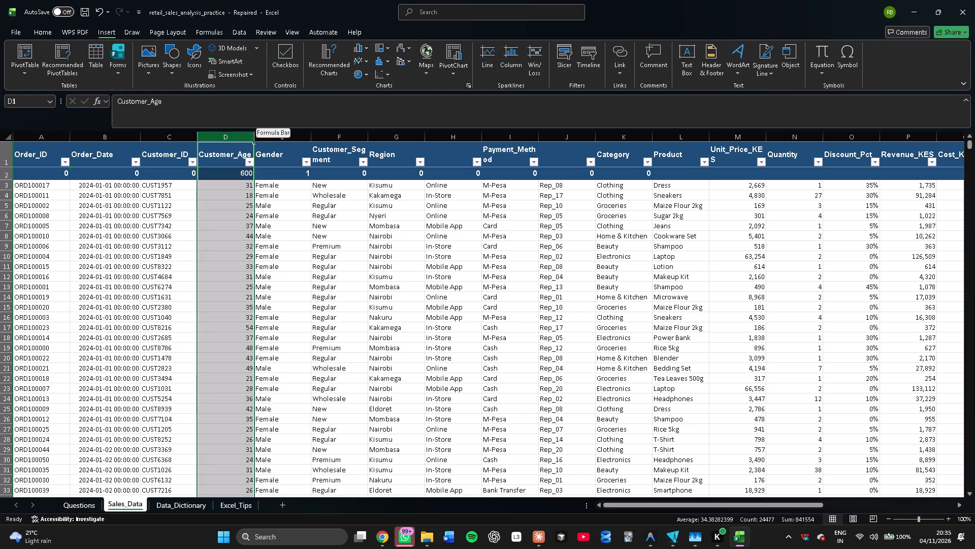
pyautogui.keyDown('ctrl'); pyautogui.click(203, 118); pyautogui.keyUp('ctrl')
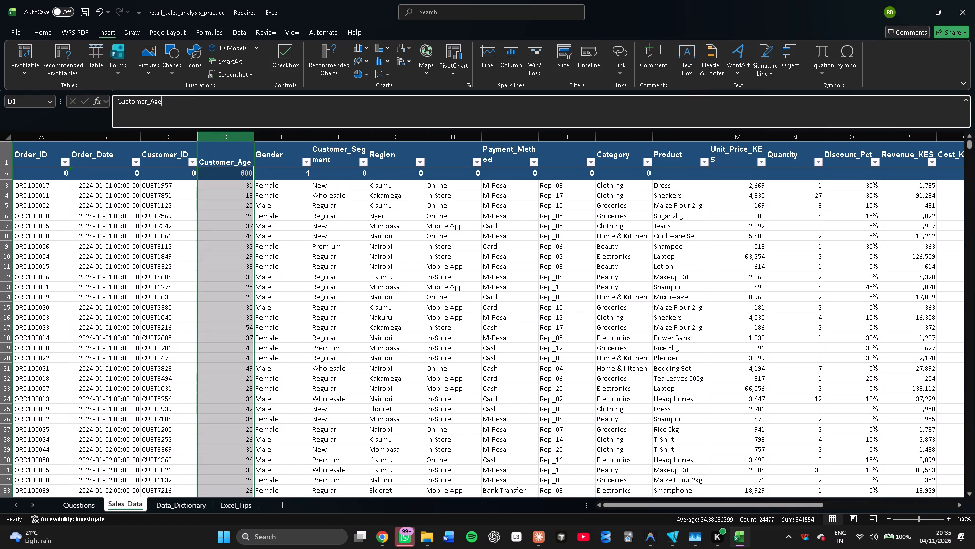
pyautogui.press('BackSpace')
pyautogui.press('BackSpace')
pyautogui.press('BackSpace')
pyautogui.press('BackSpace')
pyautogui.press('BackSpace')
pyautogui.press('BackSpace')
pyautogui.press('BackSpace')
pyautogui.press('BackSpace')
pyautogui.press('BackSpace')
pyautogui.press('BackSpace')
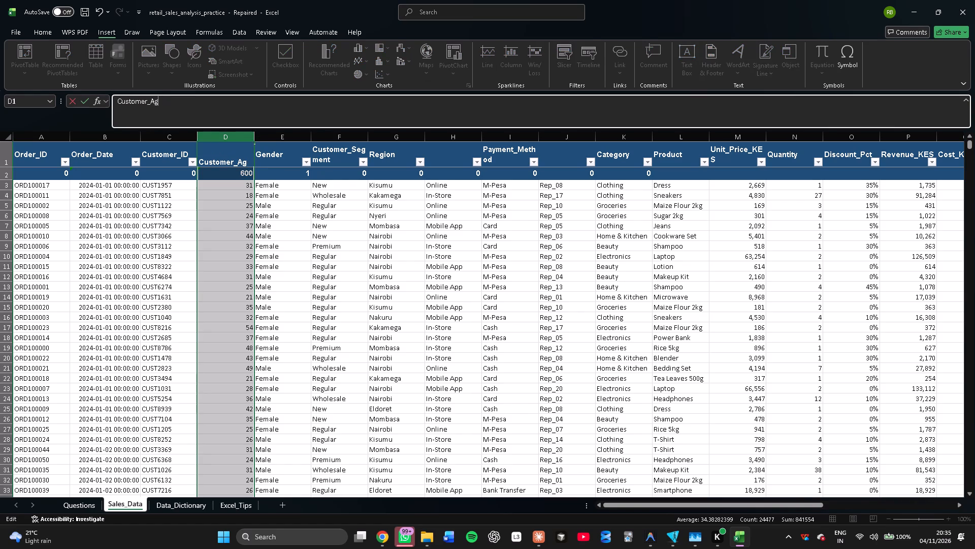
pyautogui.press('BackSpace')
pyautogui.press('BackSpace')
pyautogui.press('BackSpace')
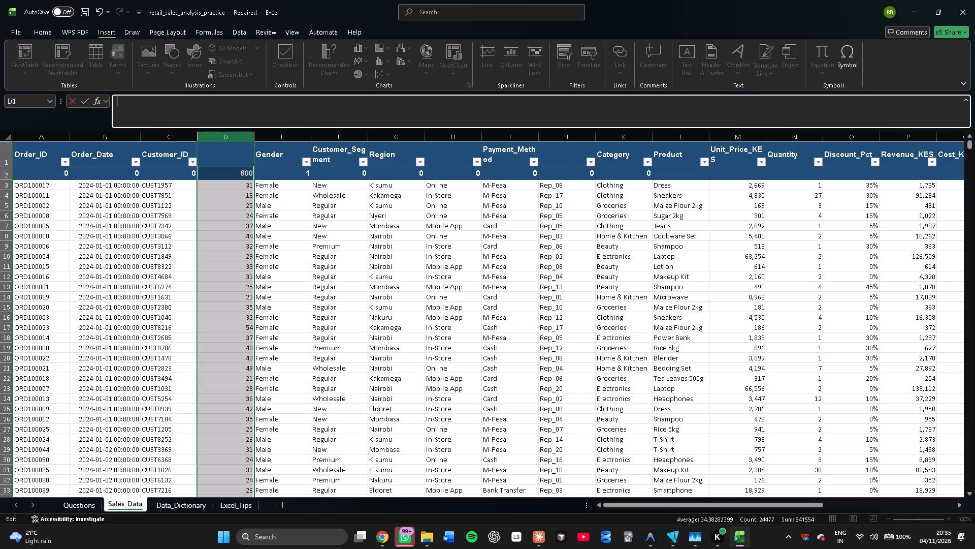
pyautogui.write('IF')
pyautogui.press('BackSpace')
pyautogui.press('BackSpace')
pyautogui.press('=')
pyautogui.press('i')
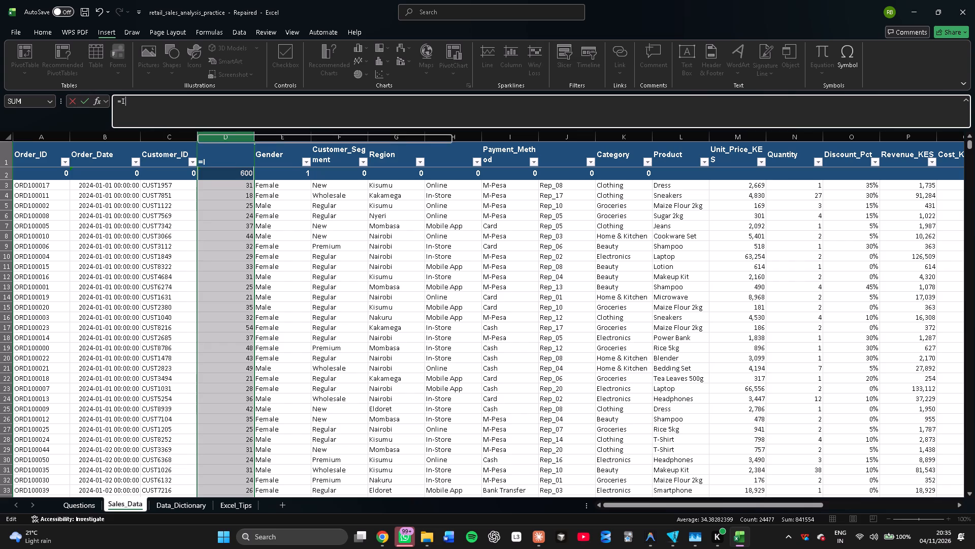
pyautogui.press('f')
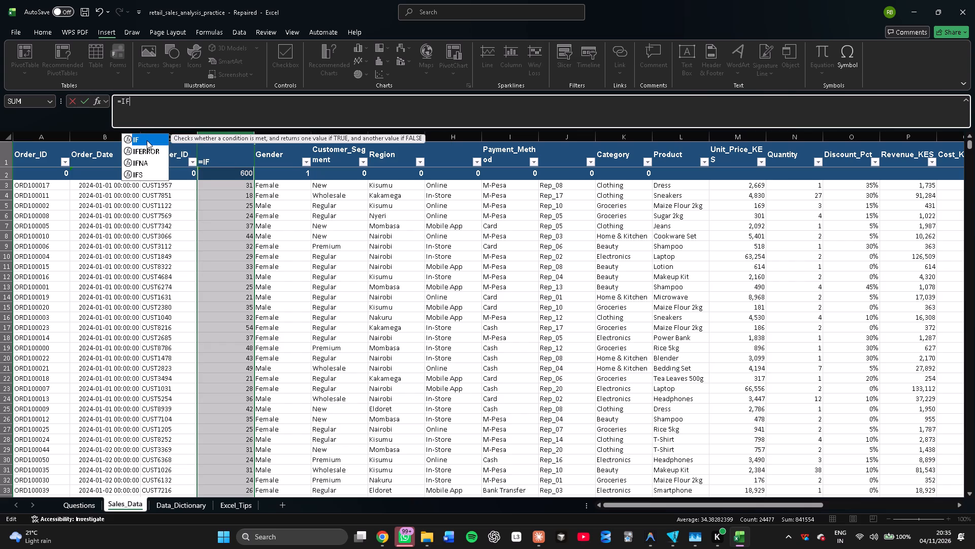
pyautogui.press('Tab')
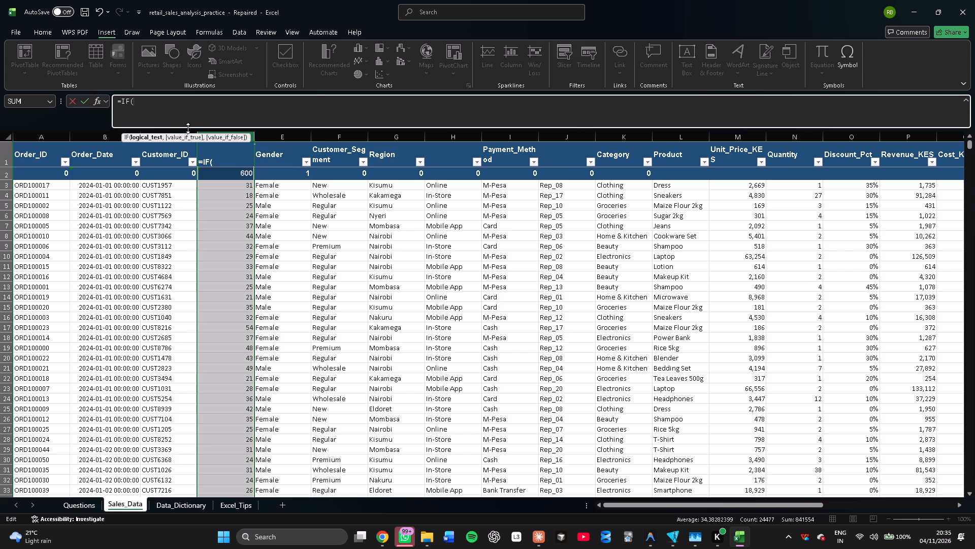
pyautogui.press('a')
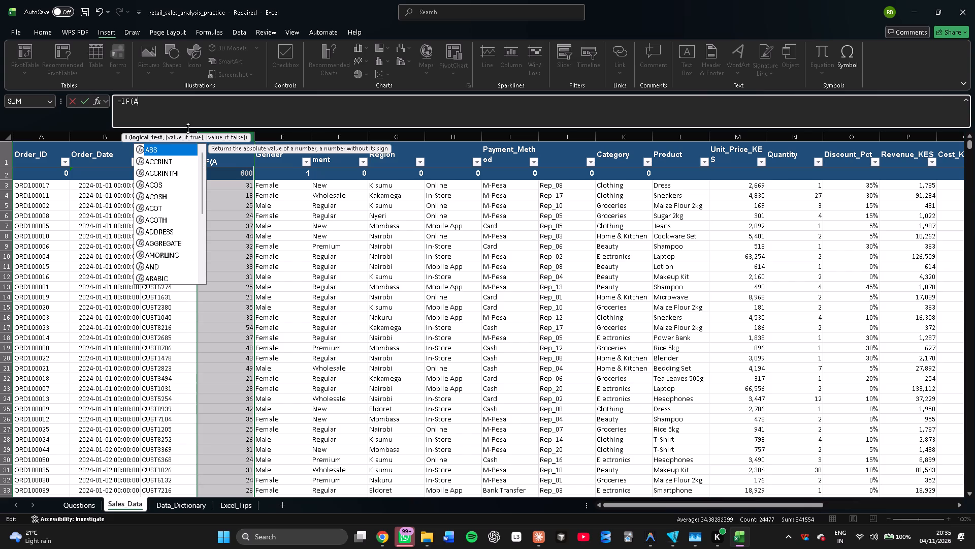
pyautogui.press('3')
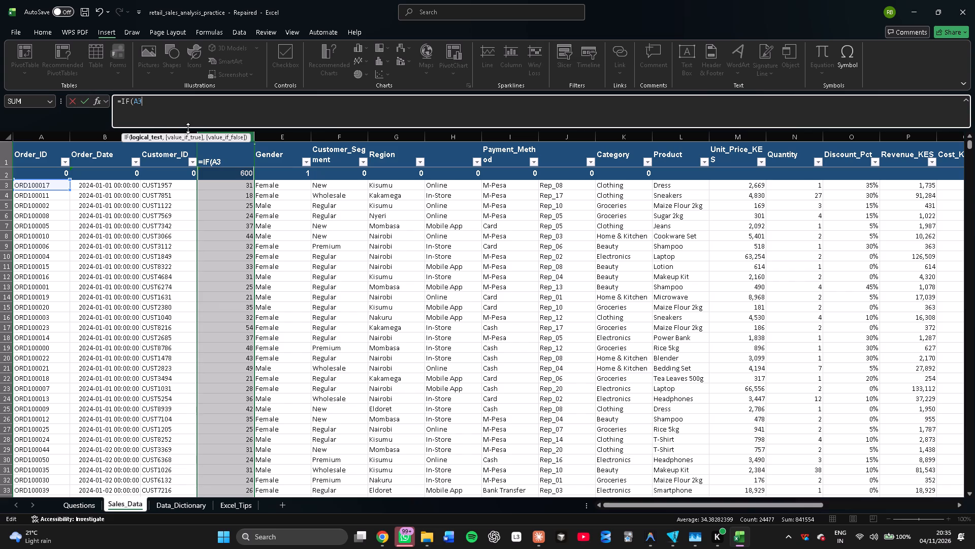
pyautogui.hotkey('shift', ':')
pyautogui.press('a')
pyautogui.press('2')
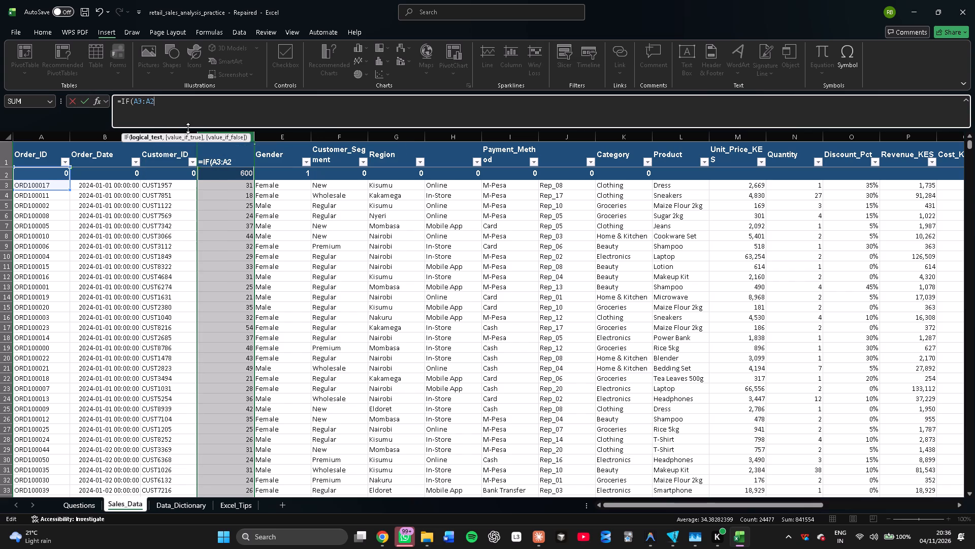
pyautogui.write('50')
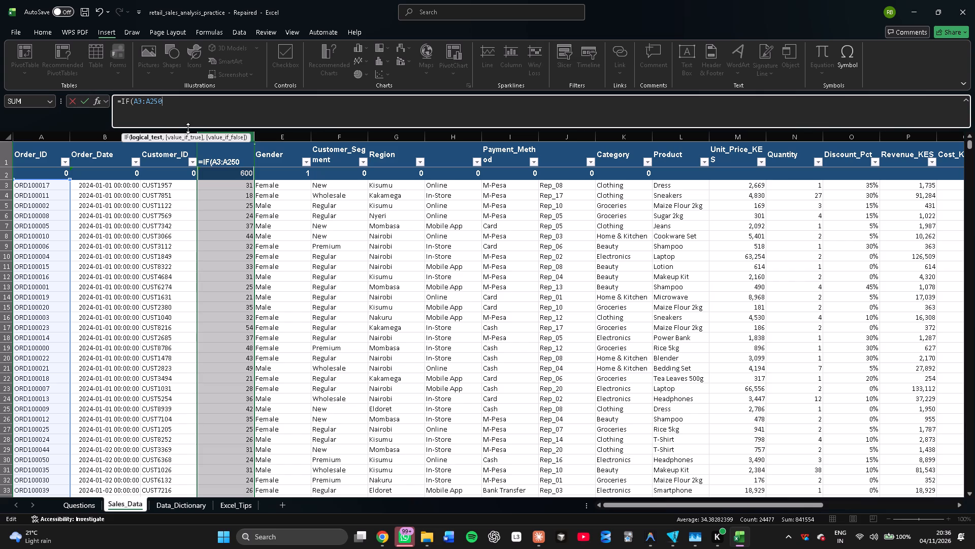
pyautogui.write('77')
pyautogui.press('shift+less')
pyautogui.press('0')
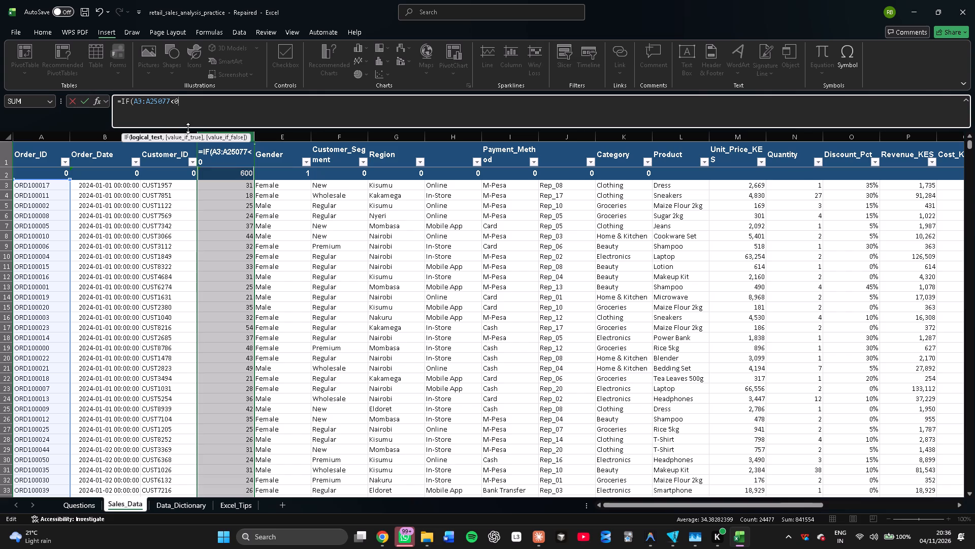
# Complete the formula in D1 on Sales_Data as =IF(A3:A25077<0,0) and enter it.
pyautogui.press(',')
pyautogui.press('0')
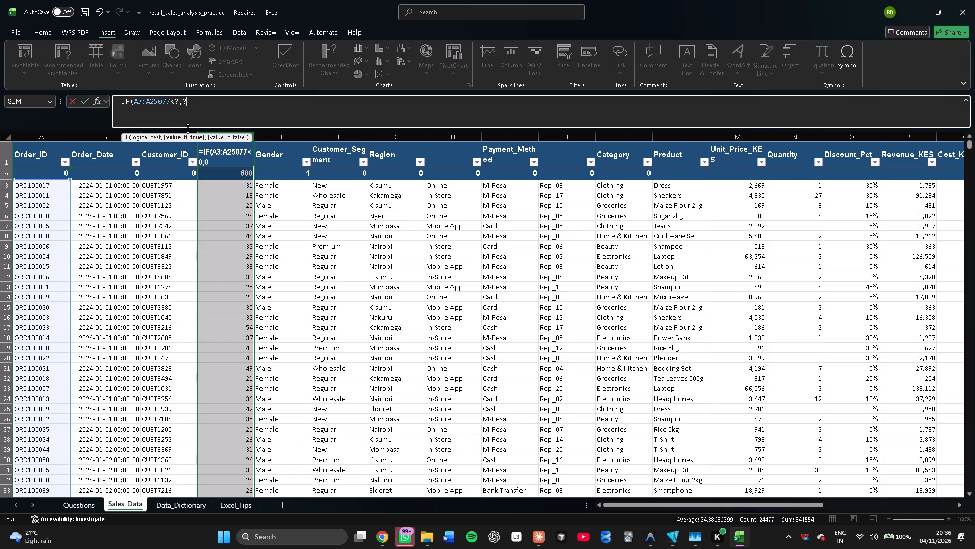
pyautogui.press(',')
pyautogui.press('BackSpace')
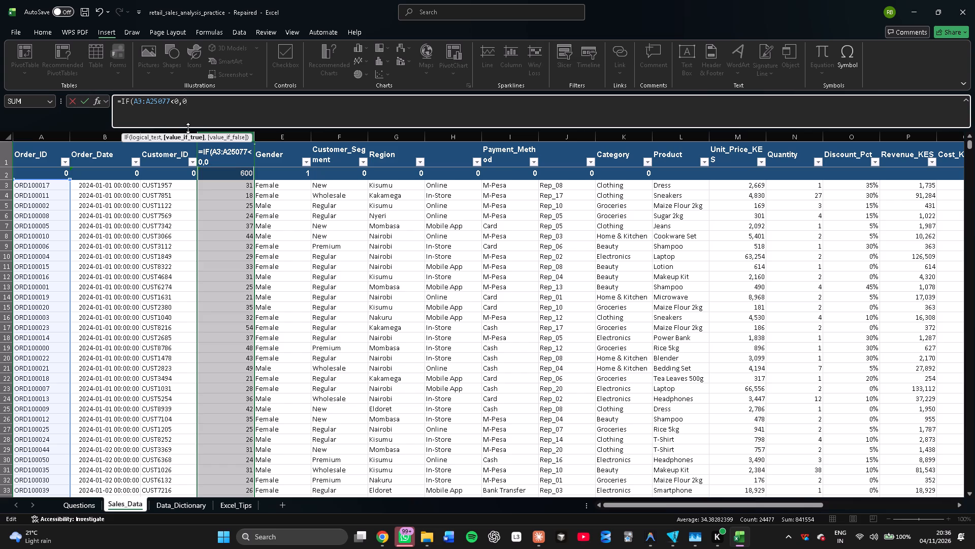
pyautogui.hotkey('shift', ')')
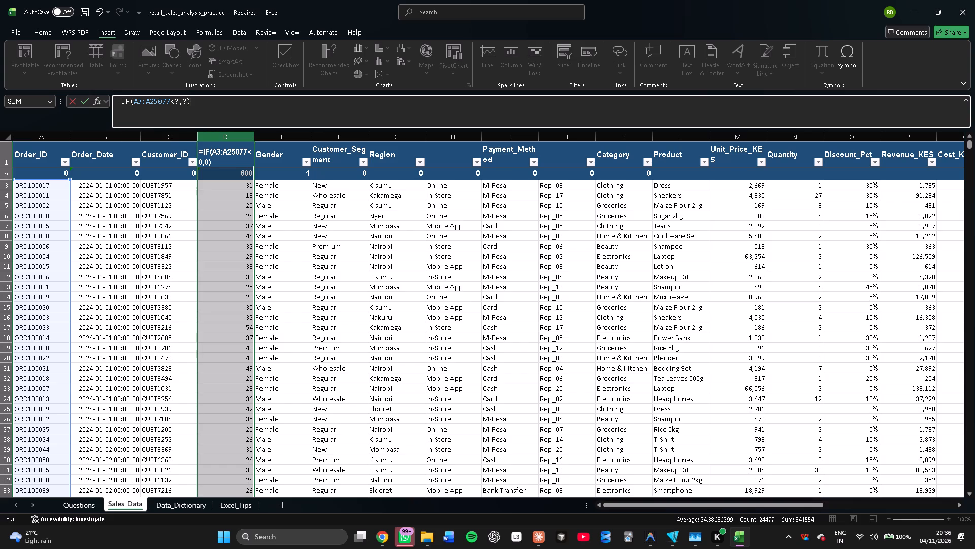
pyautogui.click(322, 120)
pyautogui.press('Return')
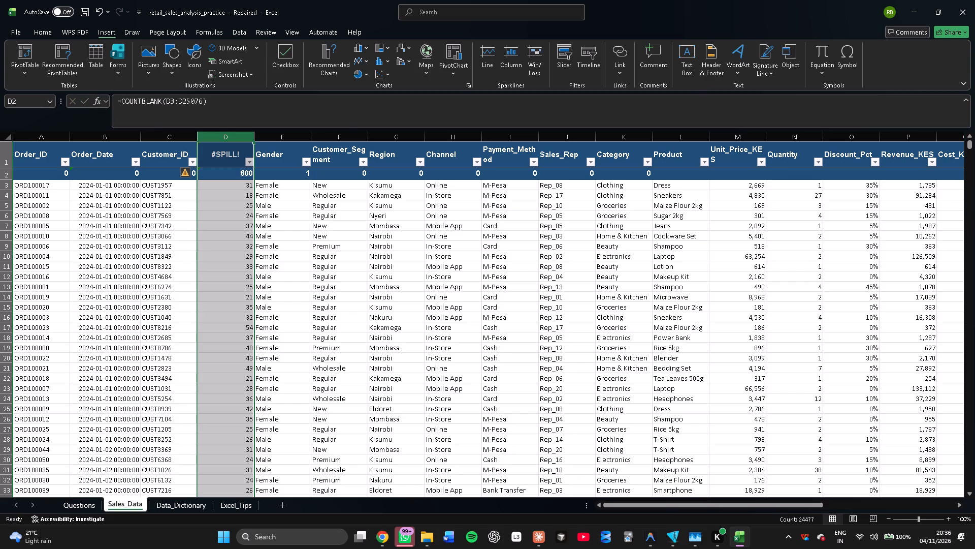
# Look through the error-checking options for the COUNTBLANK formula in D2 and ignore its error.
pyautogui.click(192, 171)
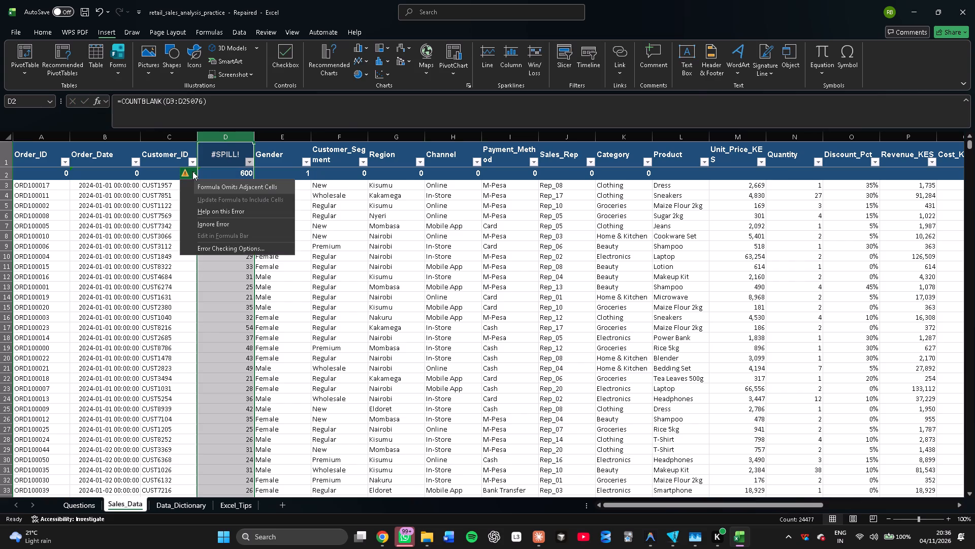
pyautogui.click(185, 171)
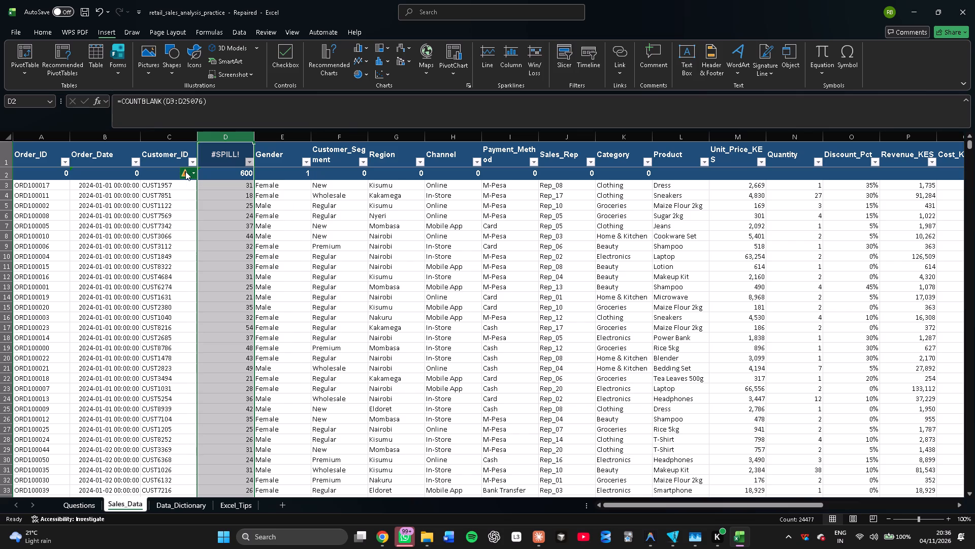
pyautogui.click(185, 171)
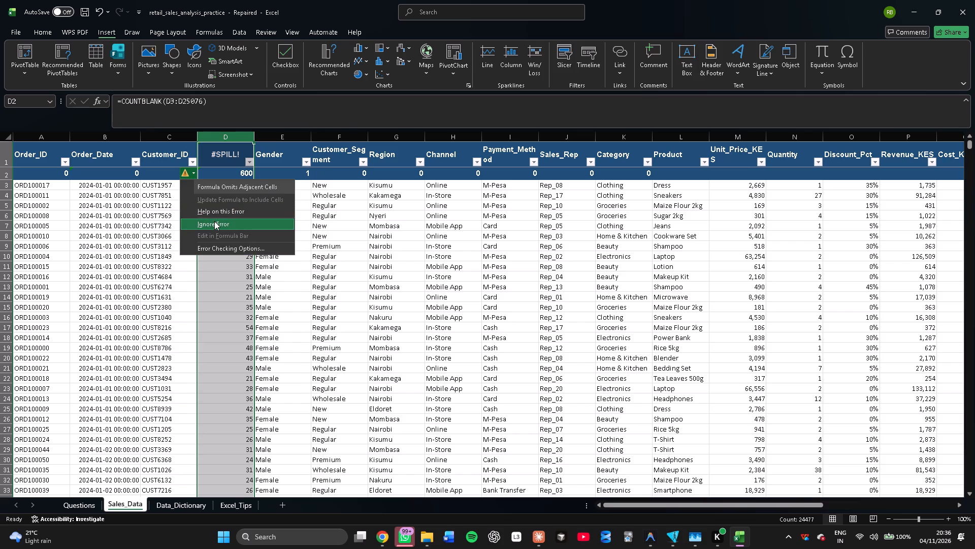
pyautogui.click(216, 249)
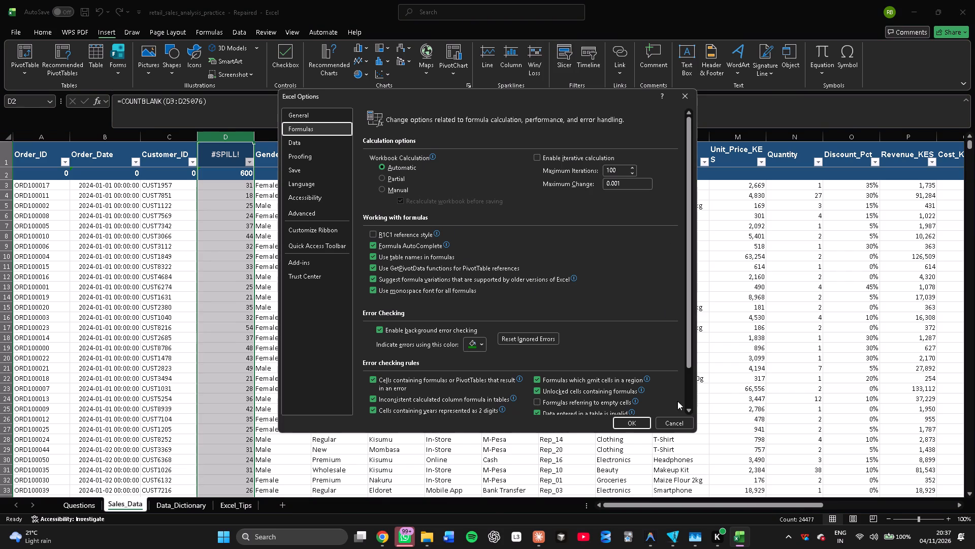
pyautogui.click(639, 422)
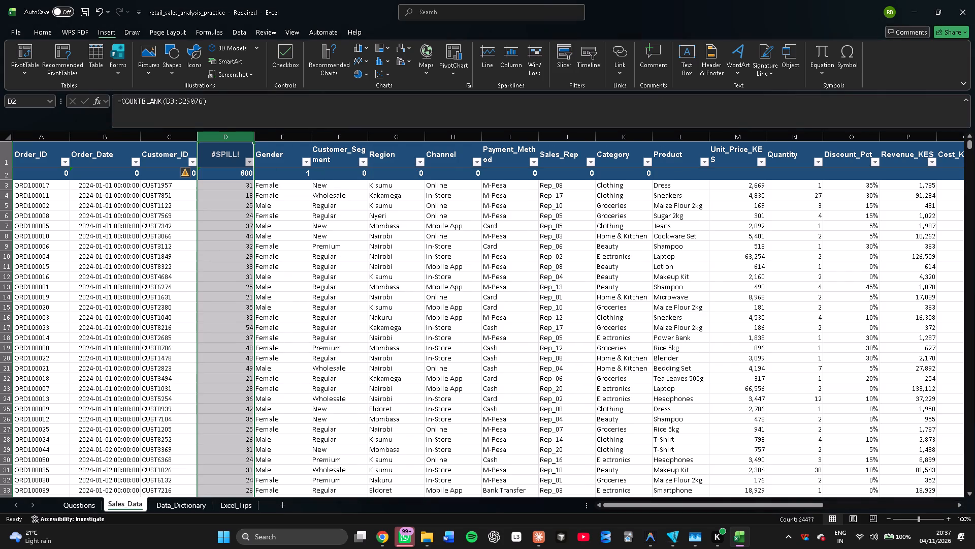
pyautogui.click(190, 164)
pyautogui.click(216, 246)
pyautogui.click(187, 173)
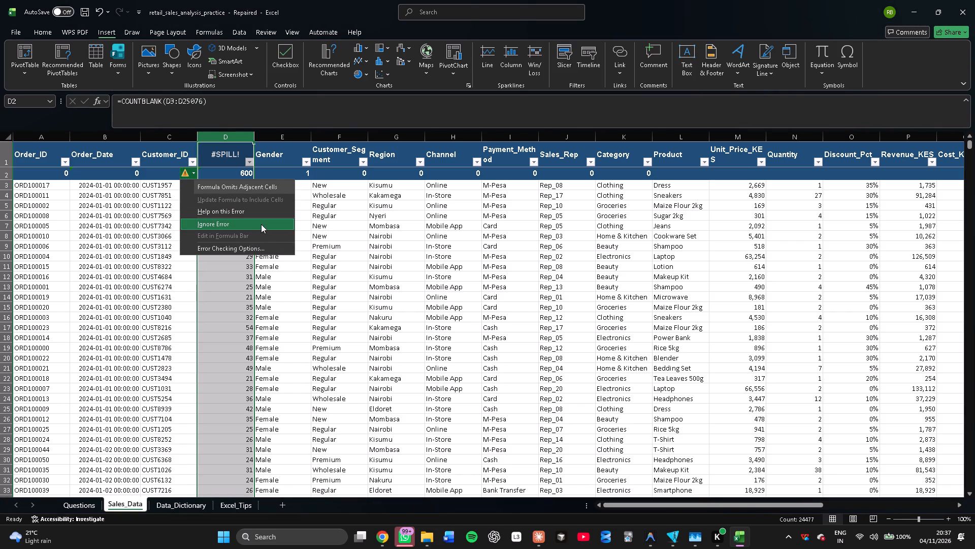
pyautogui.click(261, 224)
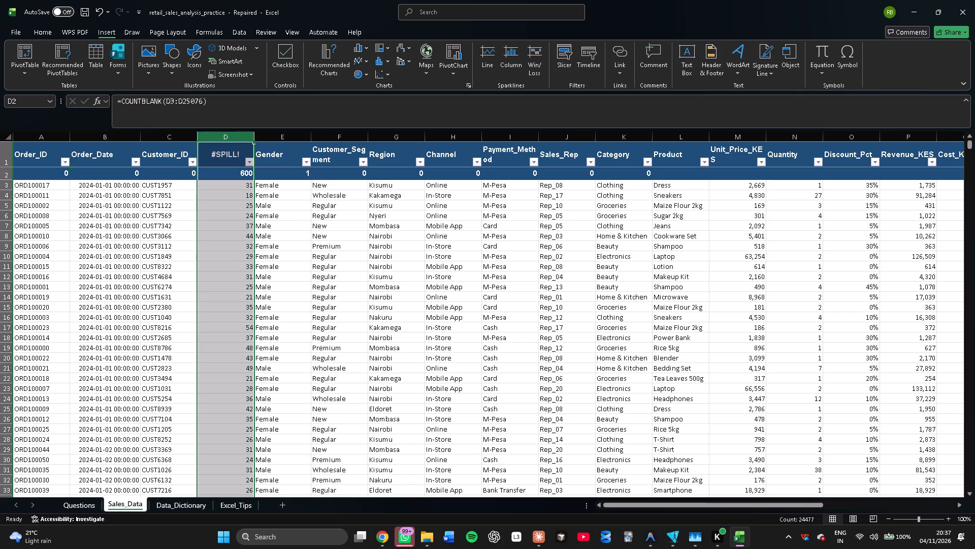
# Undo the ignored error in D2, the IF formula in D1, and the FILL THEM WITH DEFAULT VALUES addition in D4 on Questions.
pyautogui.click(268, 105)
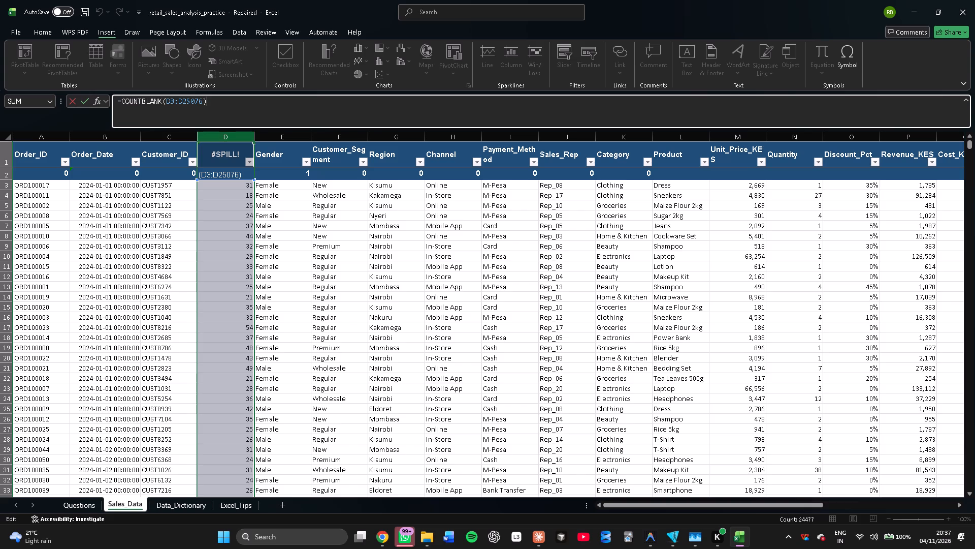
pyautogui.hotkey('ctrl', 'z')
pyautogui.hotkey('ctrl', 'z')
pyautogui.click(331, 187)
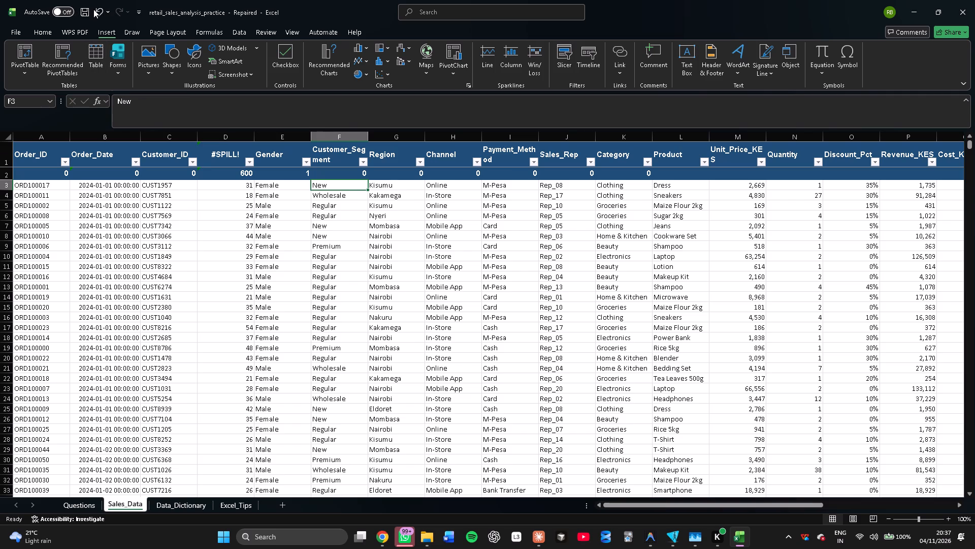
pyautogui.click(94, 10)
pyautogui.click(94, 10)
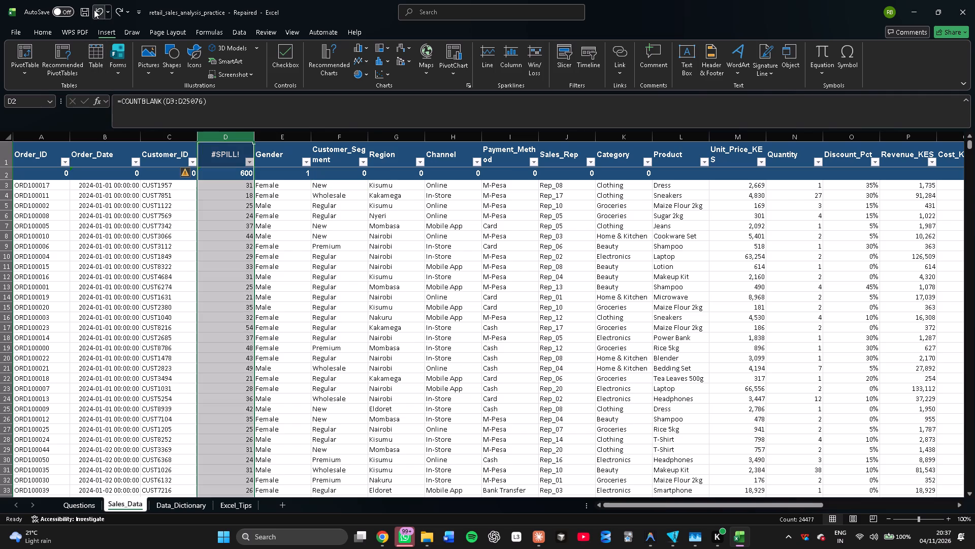
pyautogui.click(94, 10)
pyautogui.click(94, 10)
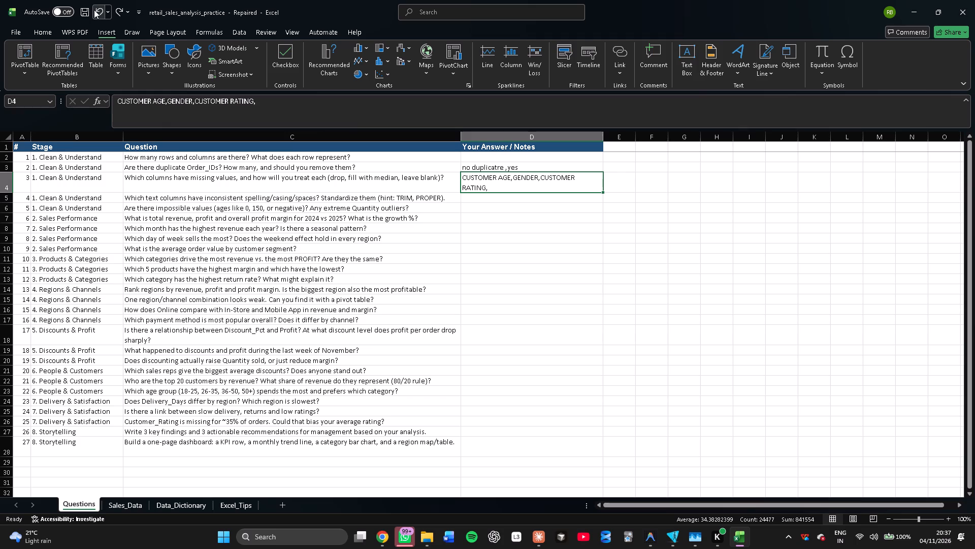
# On Sales_Data, begin an IF formula in Y4, under the Customer_Age helper header, referencing the range A3:A25077.
pyautogui.click(123, 509)
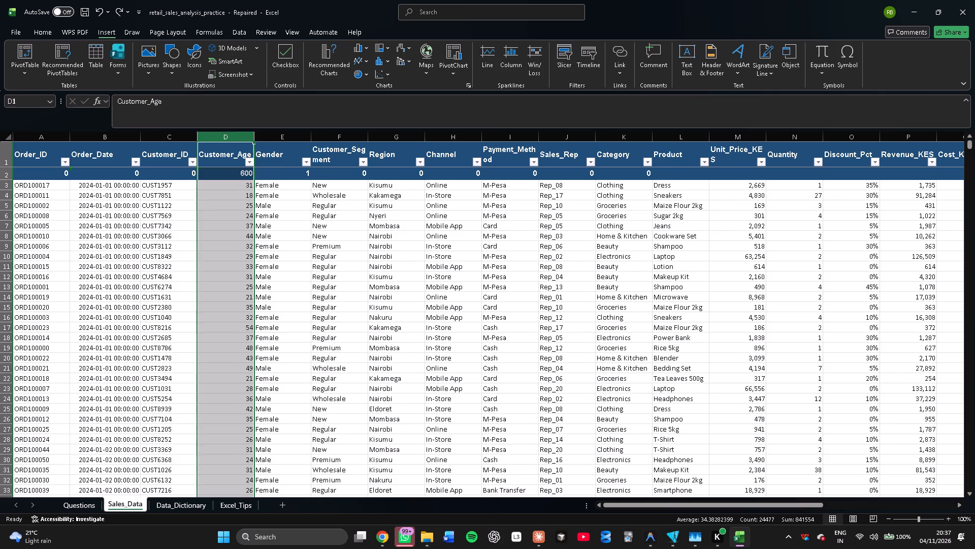
pyautogui.hscroll(-5, 934, 233)
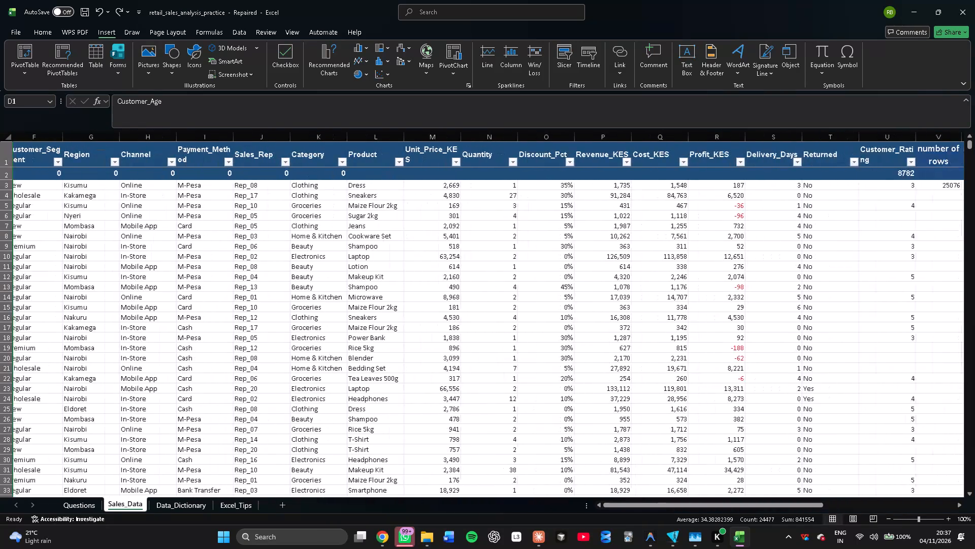
pyautogui.hscroll(-2, 934, 233)
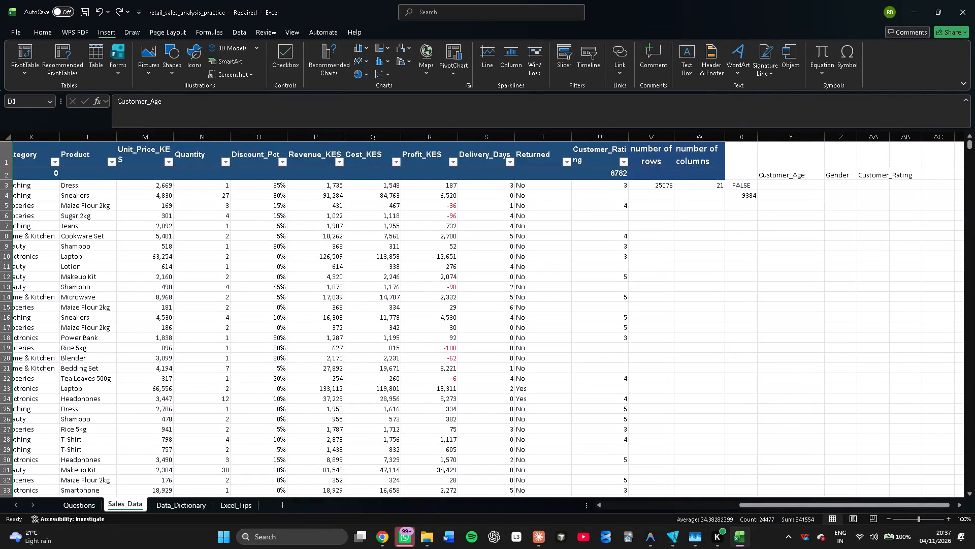
pyautogui.click(780, 195)
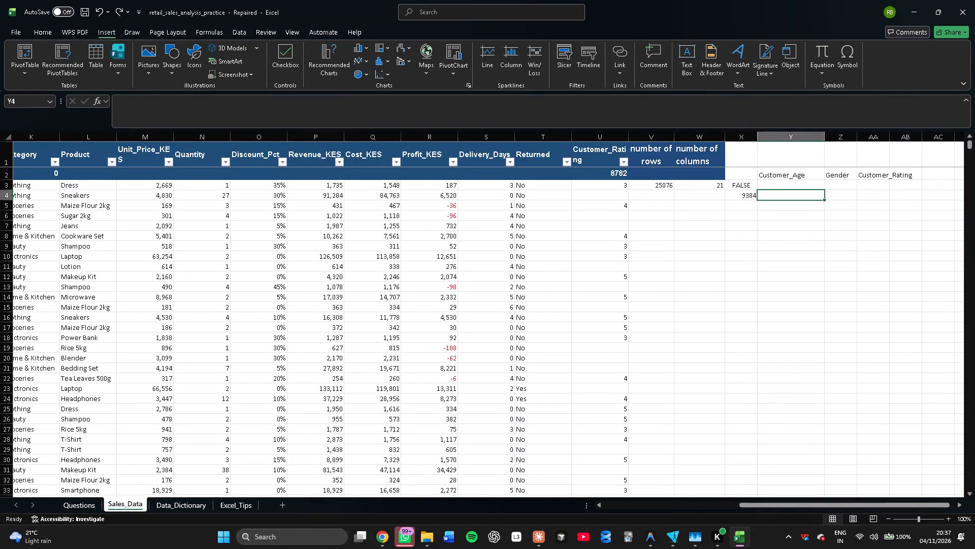
pyautogui.click(161, 109)
pyautogui.write('IF')
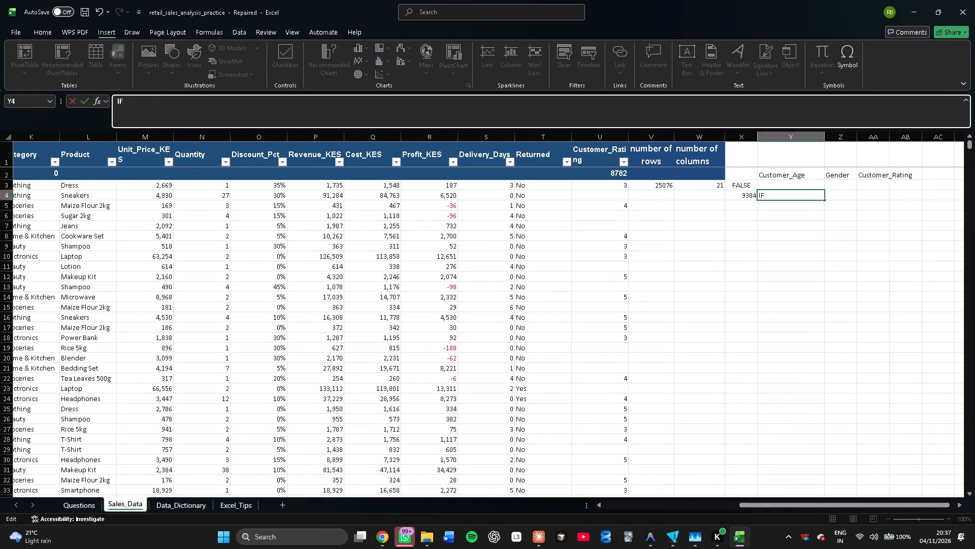
pyautogui.press('BackSpace')
pyautogui.press('BackSpace')
pyautogui.press('=')
pyautogui.write('IF')
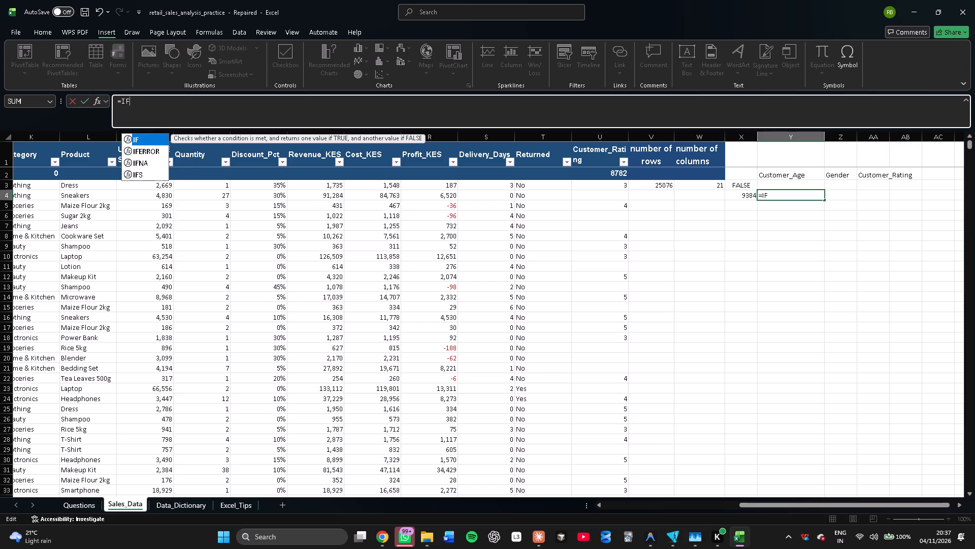
pyautogui.press('Tab')
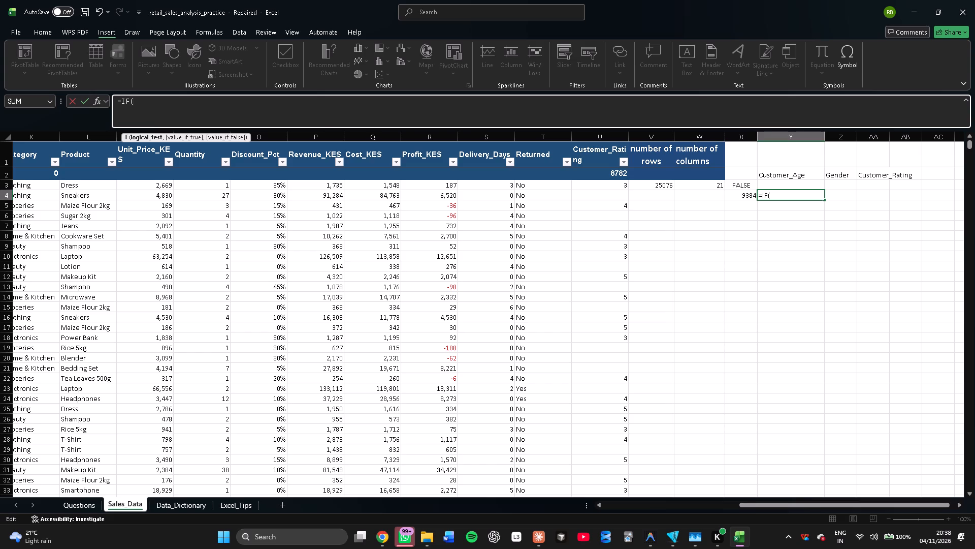
pyautogui.press('a')
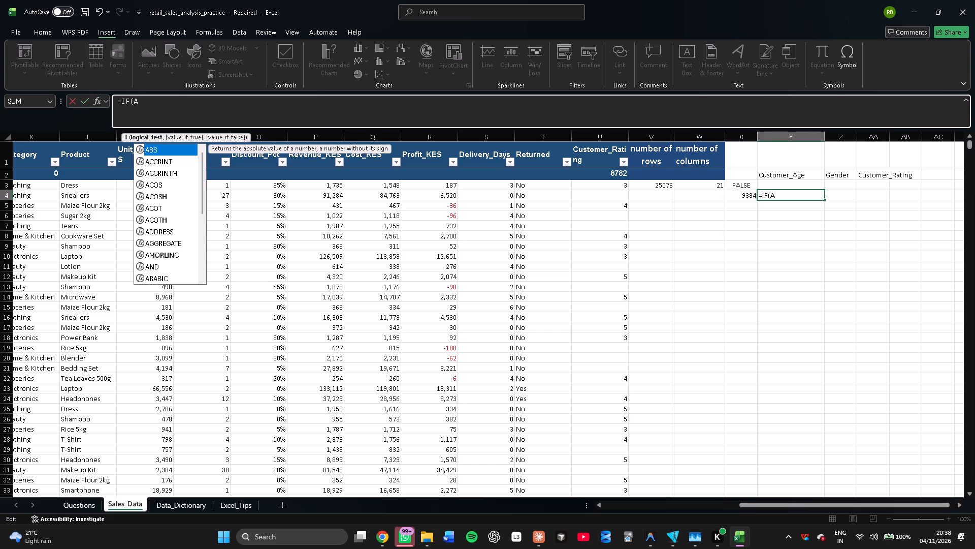
pyautogui.press('3')
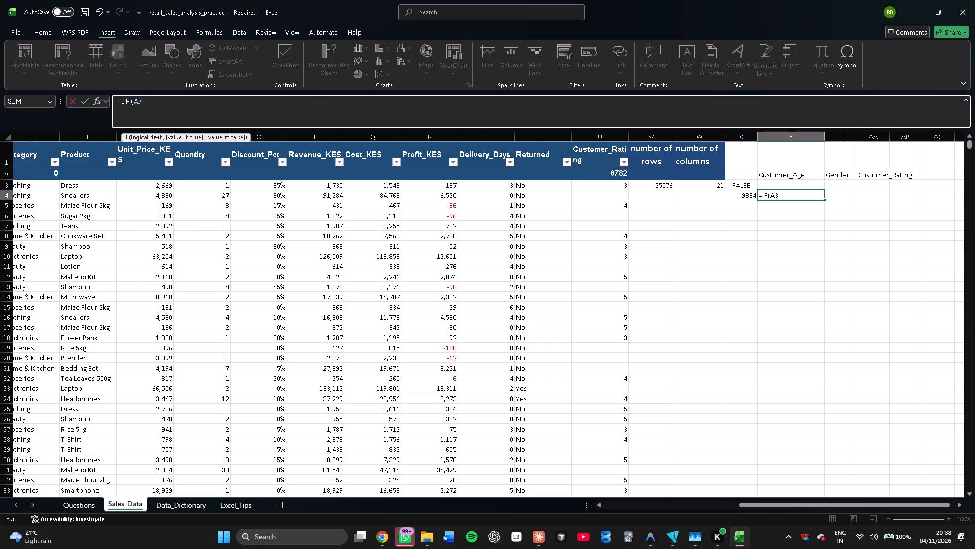
pyautogui.hotkey('shift', ':')
pyautogui.write('A25077')
pyautogui.hotkey('shift', ')')
# Enclose the range in its own parentheses in the Y4 formula and add the test <0 followed by a comma.
pyautogui.click(134, 102)
pyautogui.hotkey('shift', '(')
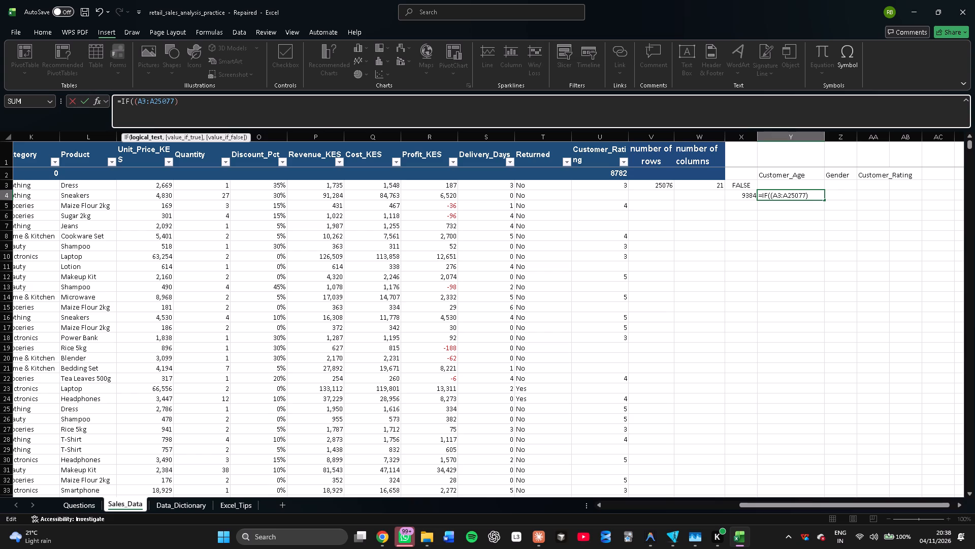
pyautogui.click(186, 103)
pyautogui.press('shift+less')
pyautogui.press('0')
pyautogui.press(',')
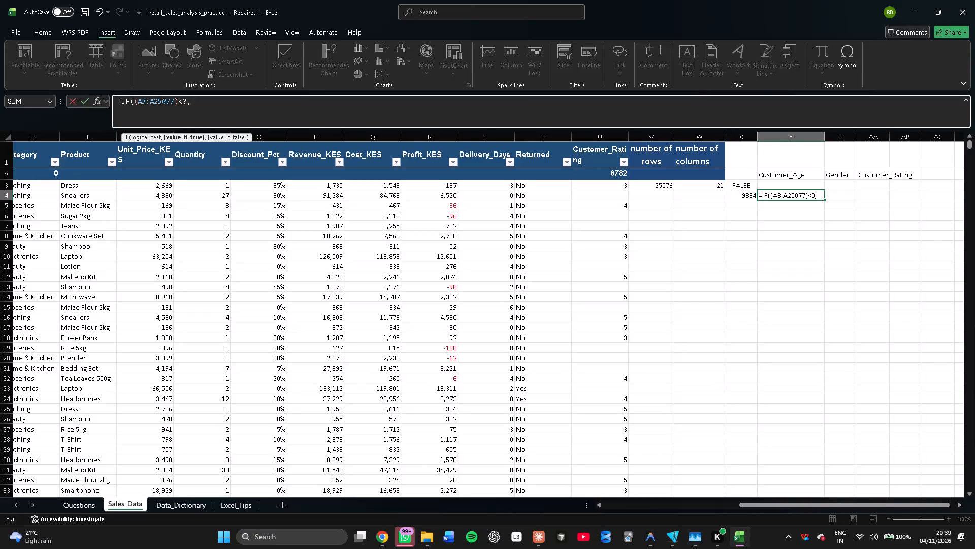
# Change the logical test in the Y4 formula to (A3:A25077)="".
pyautogui.press('Left')
pyautogui.press('Left')
pyautogui.press('BackSpace')
pyautogui.press('=')
pyautogui.press('Right')
pyautogui.press('BackSpace')
pyautogui.hotkey('shift', '"')
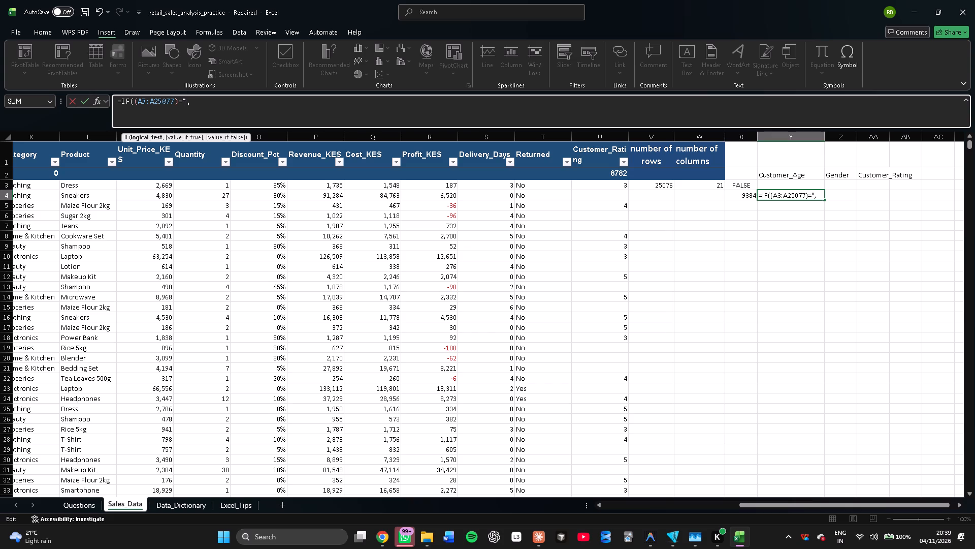
pyautogui.hotkey('shift', '"')
pyautogui.press('Right')
# Complete the Y4 formula as =IF((A3:A25077)="",0,(A3:A25077)*1) and enter it.
pyautogui.press('0')
pyautogui.press(',')
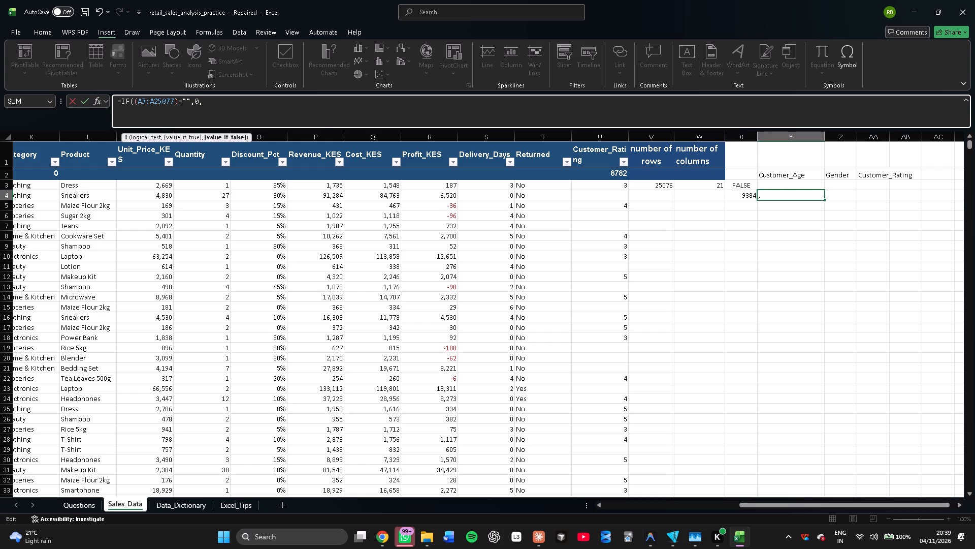
pyautogui.hotkey('shift', '(')
pyautogui.hotkey('shift', ')')
pyautogui.press('Left')
pyautogui.write('A3')
pyautogui.hotkey('shift', ':')
pyautogui.write('A2')
pyautogui.write('5077')
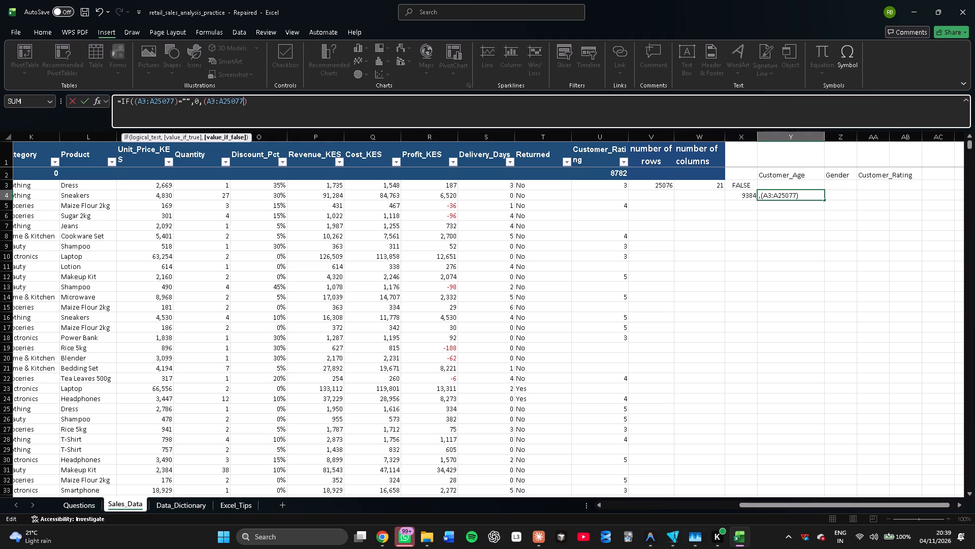
pyautogui.press('Right')
pyautogui.hotkey('shift', '*')
pyautogui.press('1')
pyautogui.hotkey('shift', ')')
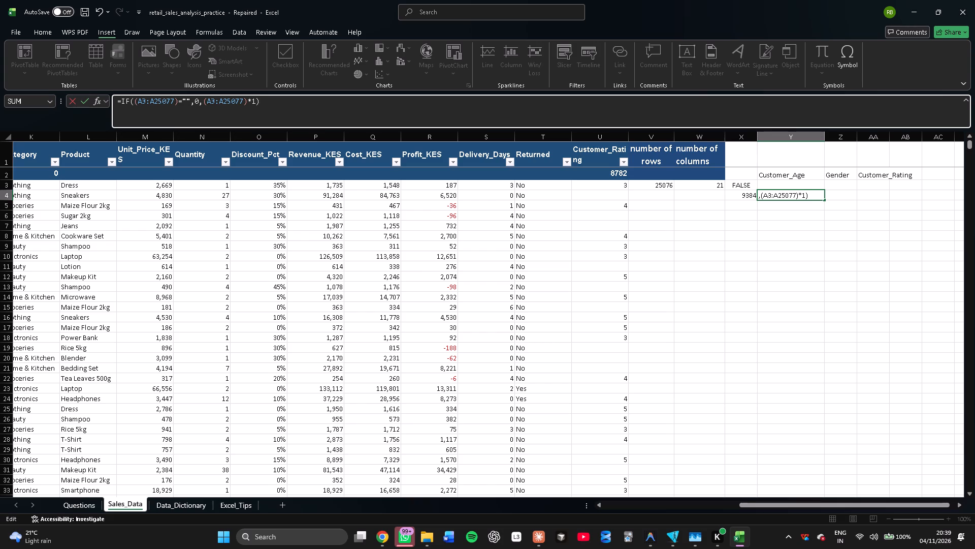
pyautogui.press('Return')
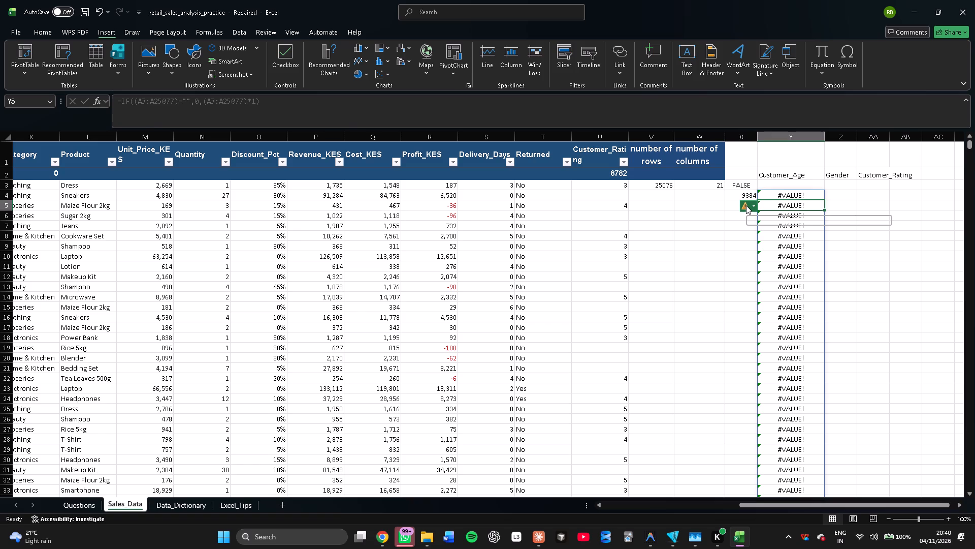
# Open the help on the #VALUE! error for Y5 and read its guidance on fixing the formula.
pyautogui.click(751, 205)
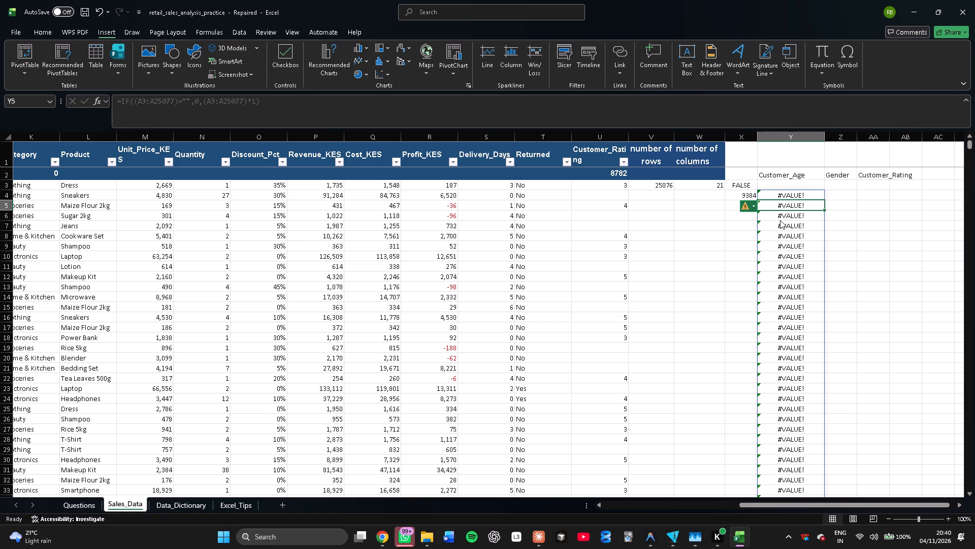
pyautogui.click(782, 220)
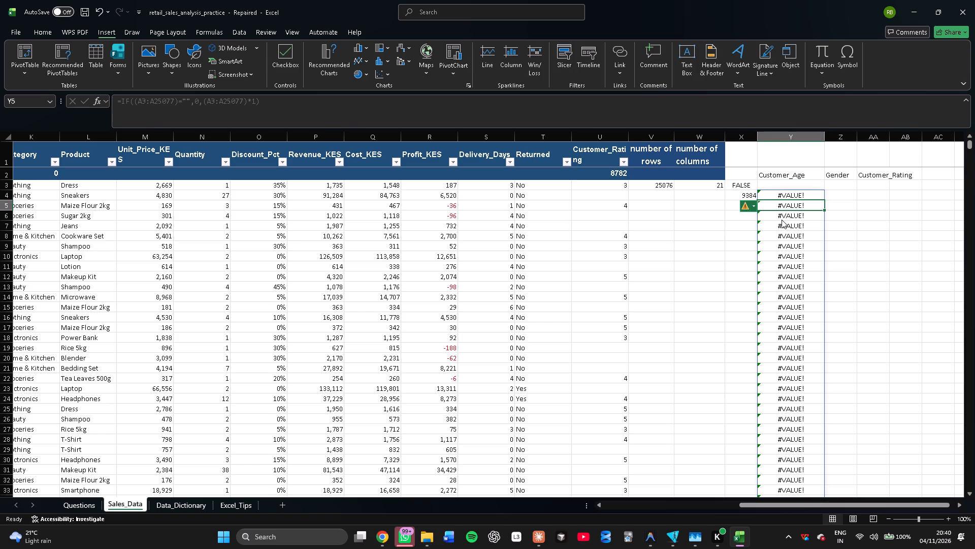
pyautogui.click(782, 220)
pyautogui.doubleClick(782, 220)
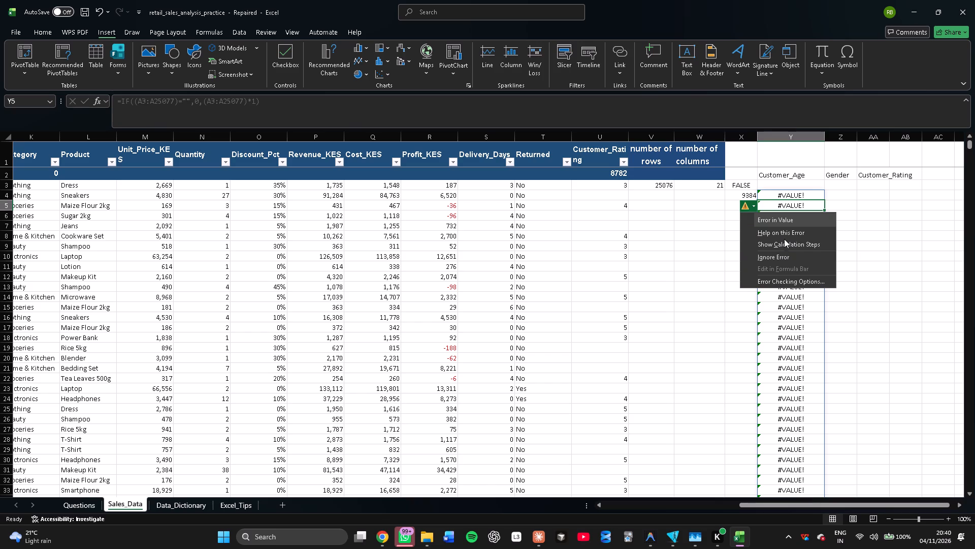
pyautogui.click(788, 235)
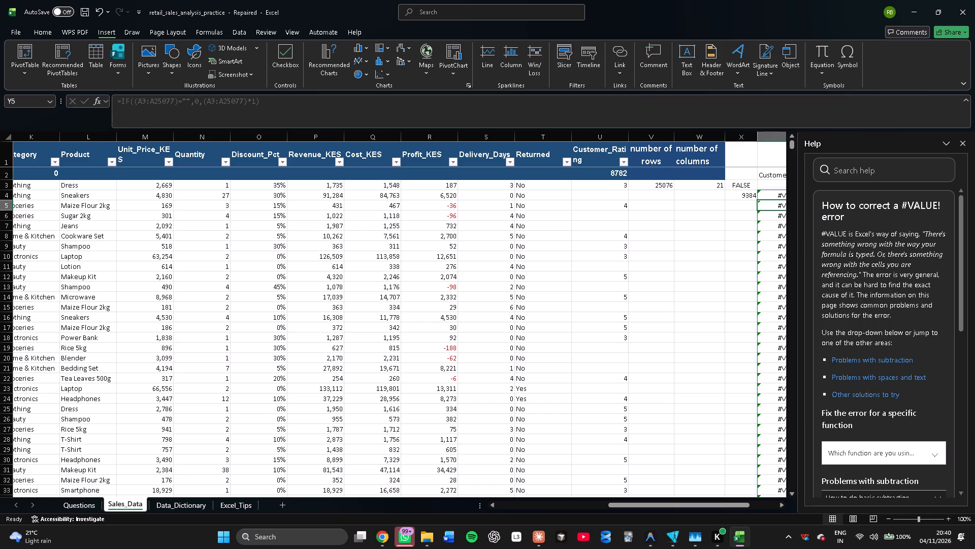
pyautogui.scroll(-2, 886, 294)
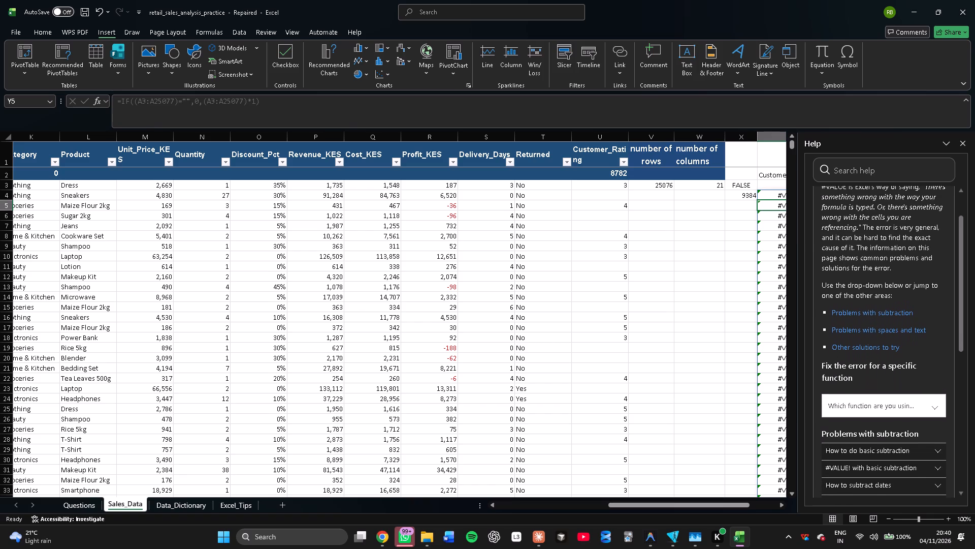
pyautogui.scroll(-2, 886, 294)
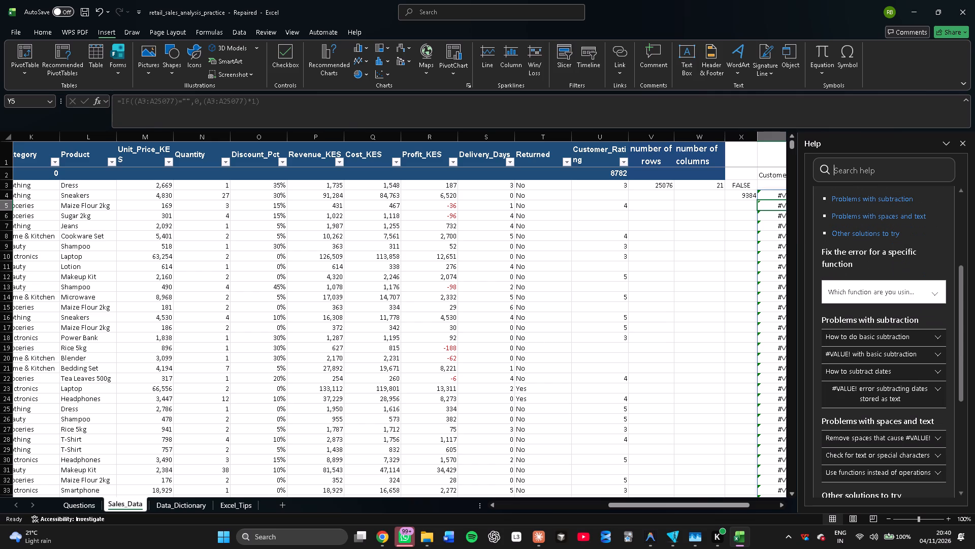
# Reopen the Y4 formula for editing and remove the logical test and both result arguments from IF.
pyautogui.click(370, 111)
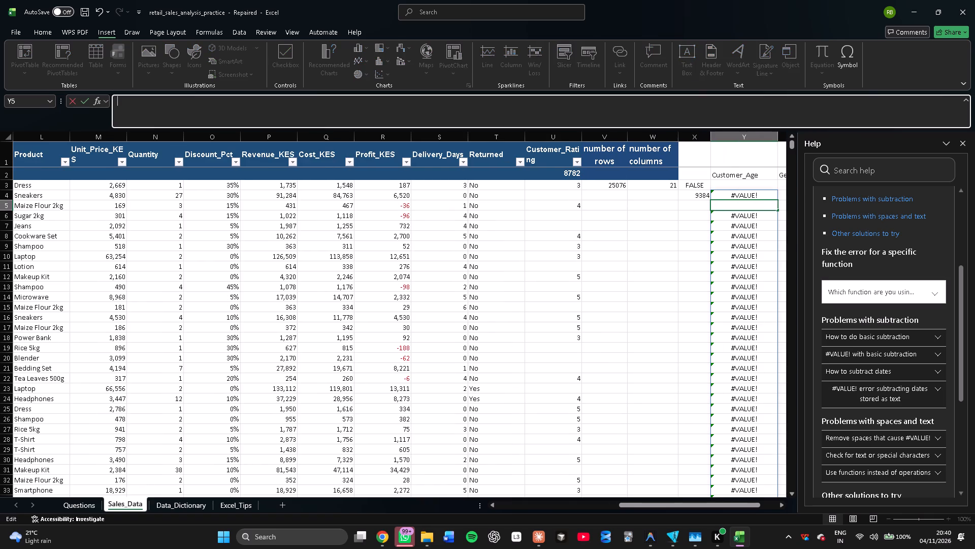
pyautogui.click(726, 200)
pyautogui.click(739, 194)
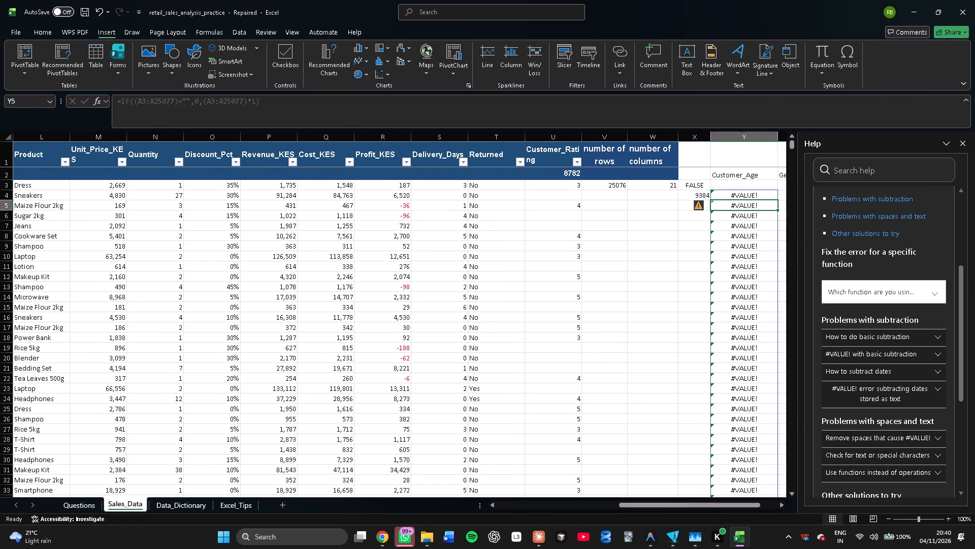
pyautogui.click(395, 123)
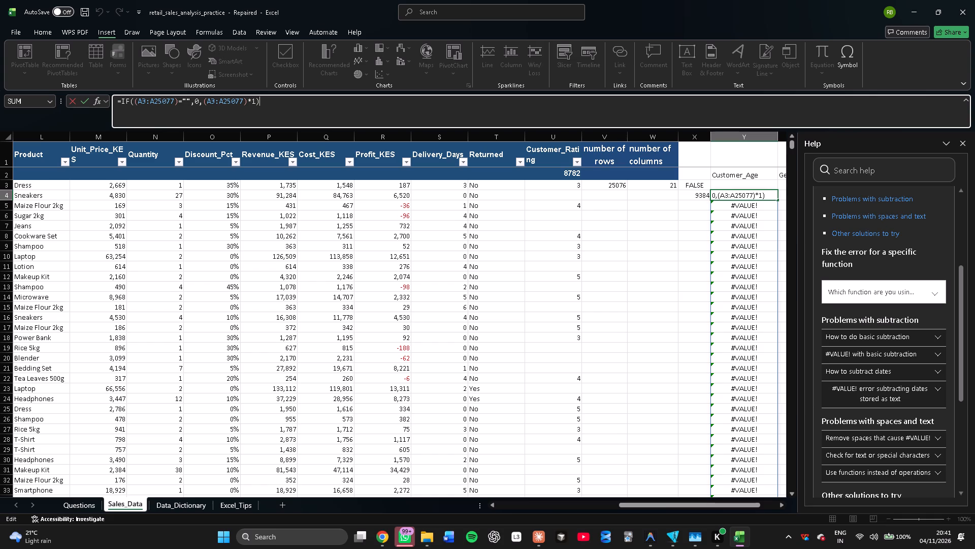
pyautogui.click(255, 102)
pyautogui.press('BackSpace')
pyautogui.press('BackSpace')
pyautogui.press('BackSpace')
pyautogui.press('BackSpace')
pyautogui.press('BackSpace')
pyautogui.press('BackSpace')
pyautogui.press('BackSpace')
pyautogui.press('BackSpace')
pyautogui.press('BackSpace')
pyautogui.press('BackSpace')
pyautogui.press('BackSpace')
pyautogui.press('BackSpace')
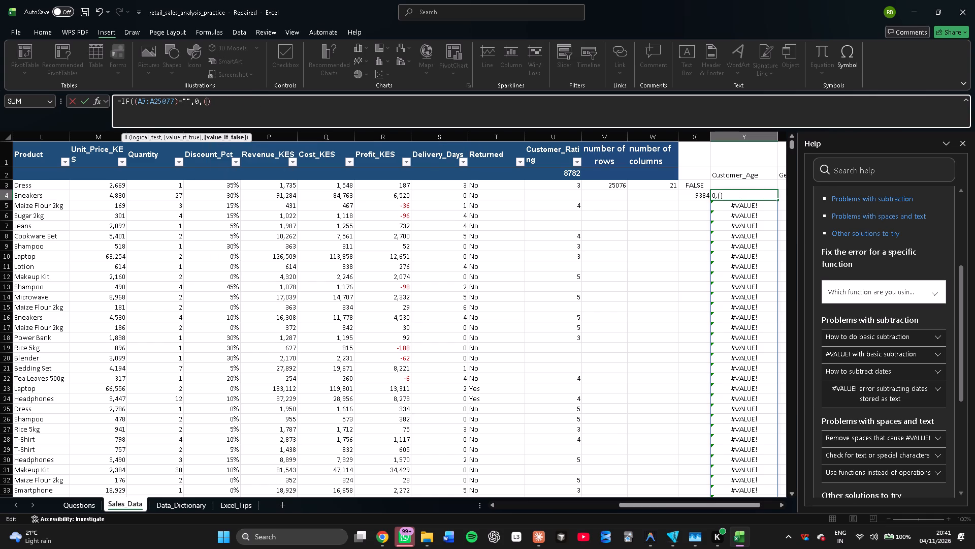
pyautogui.press('BackSpace')
pyautogui.press('BackSpace')
pyautogui.press('BackSpace')
pyautogui.press('BackSpace')
pyautogui.press('BackSpace')
pyautogui.press('BackSpace')
pyautogui.press('BackSpace')
pyautogui.press('BackSpace')
pyautogui.press('BackSpace')
pyautogui.press('BackSpace')
pyautogui.press('BackSpace')
pyautogui.press('BackSpace')
pyautogui.press('BackSpace')
pyautogui.press('BackSpace')
pyautogui.press('BackSpace')
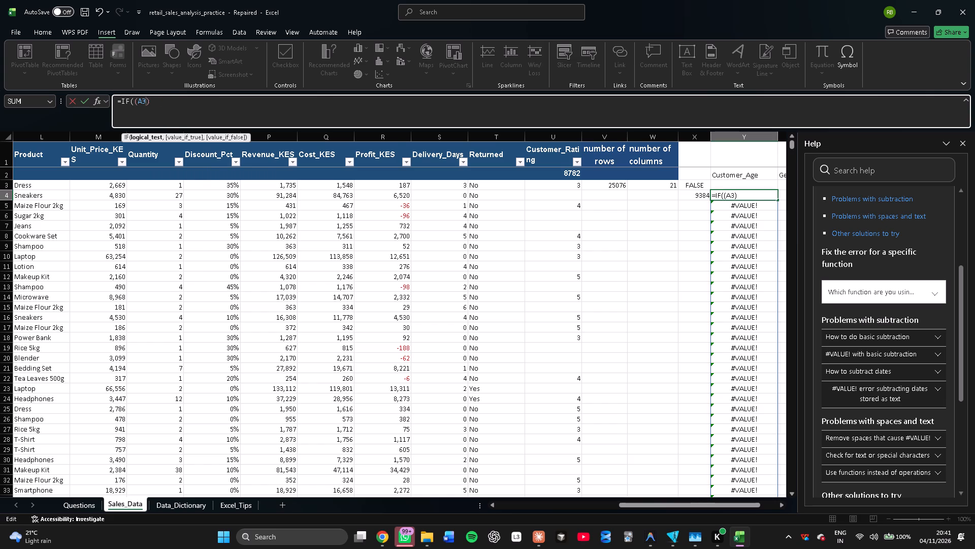
pyautogui.press('BackSpace')
pyautogui.press('BackSpace')
pyautogui.press('BackSpace')
pyautogui.press('BackSpace')
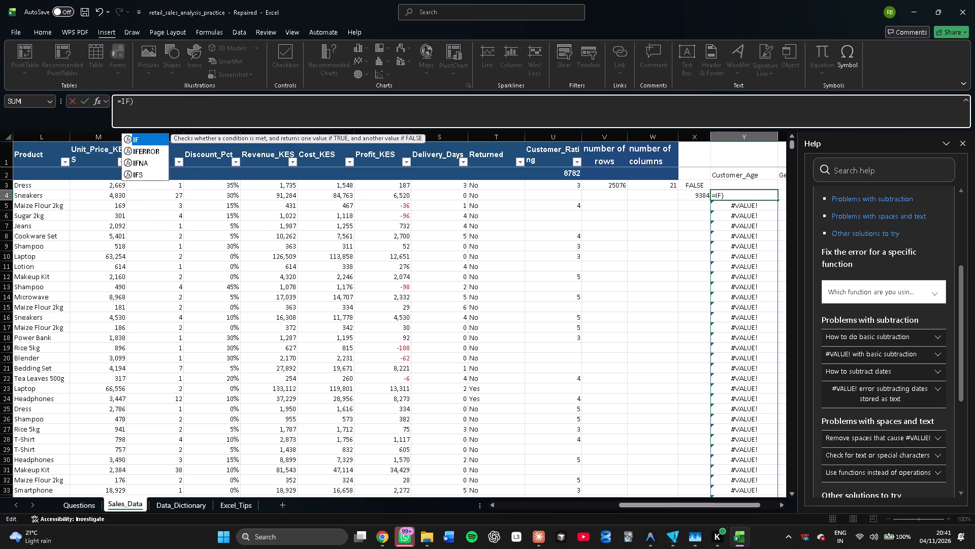
# Start the IF logical test in Y4 with the BYCOL function and enter A3:A250 as its array.
pyautogui.hotkey('shift', '(')
pyautogui.press('b')
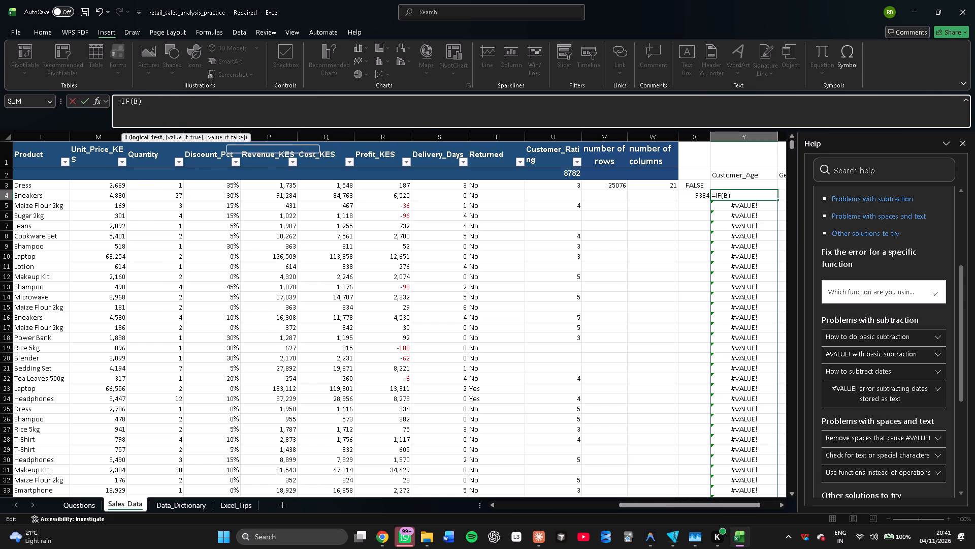
pyautogui.press('y')
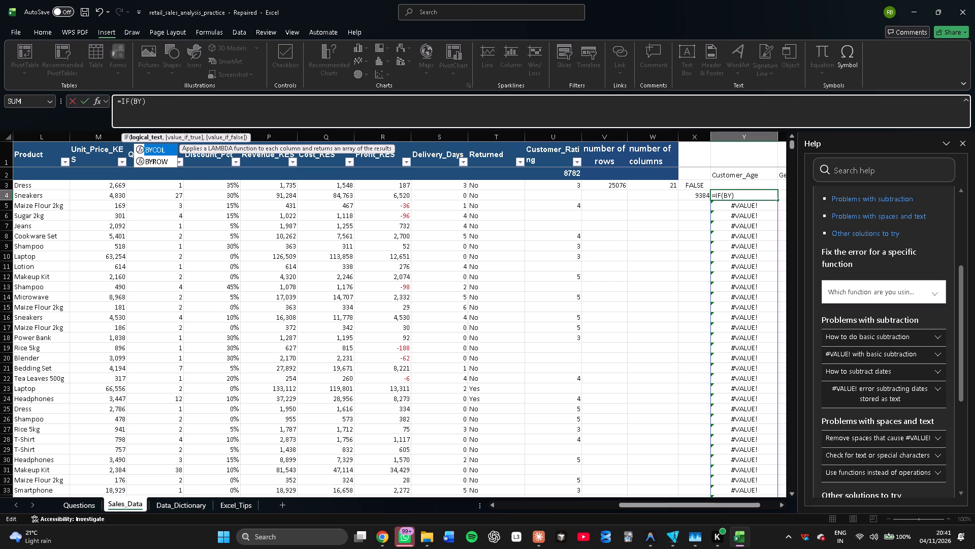
pyautogui.press('Tab')
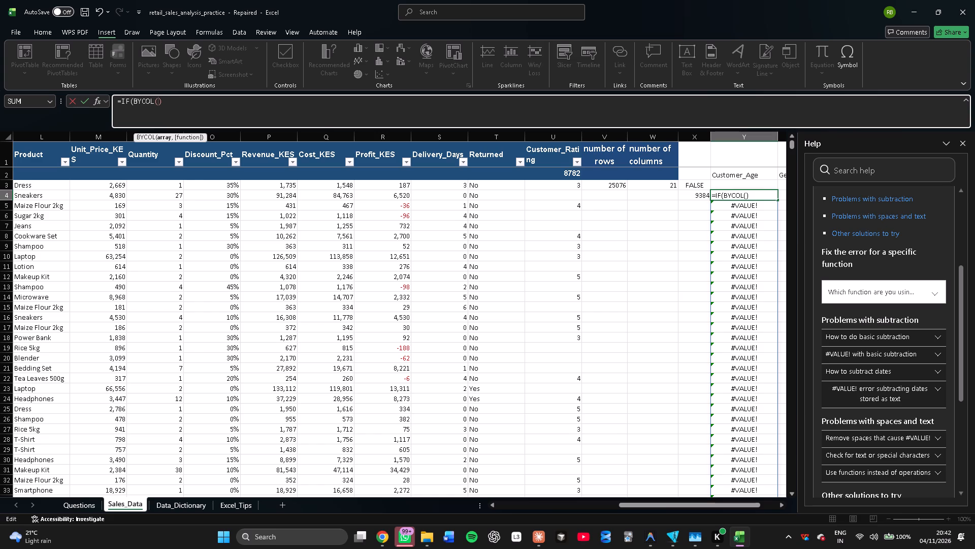
pyautogui.press('a')
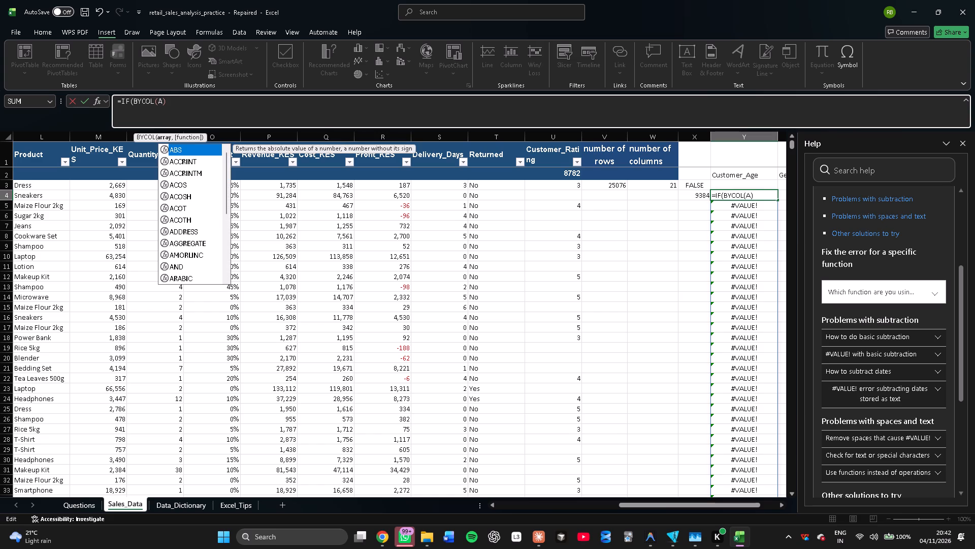
pyautogui.press('3')
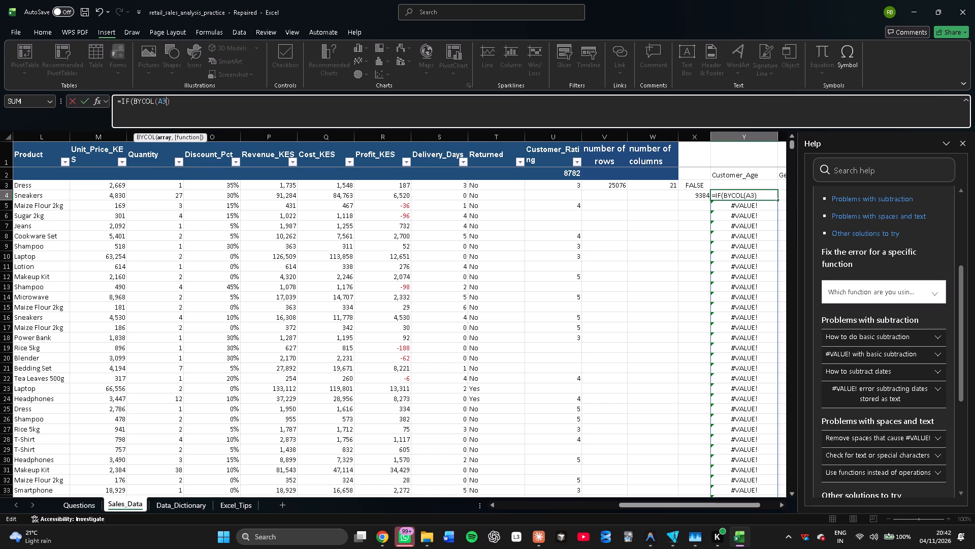
pyautogui.hotkey('shift', ':')
pyautogui.press('a')
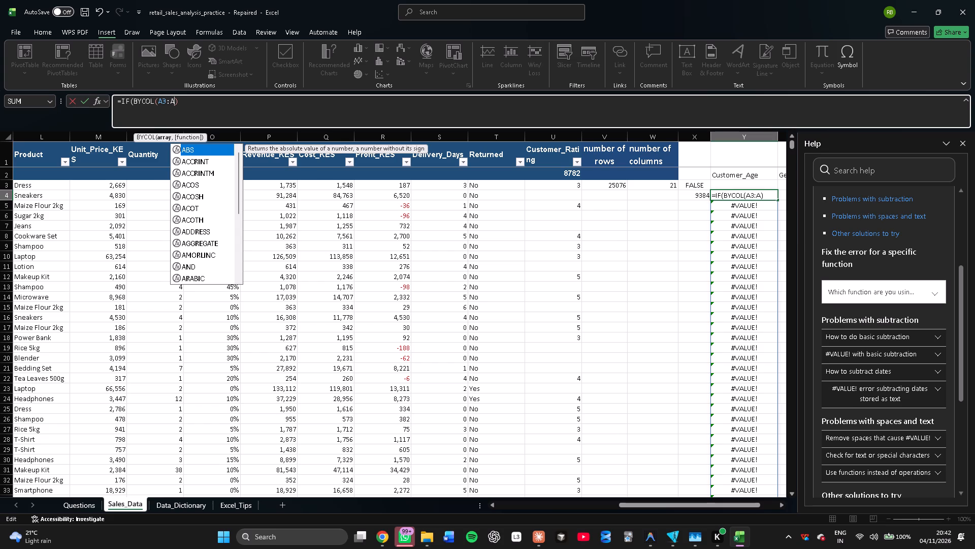
pyautogui.write('250')
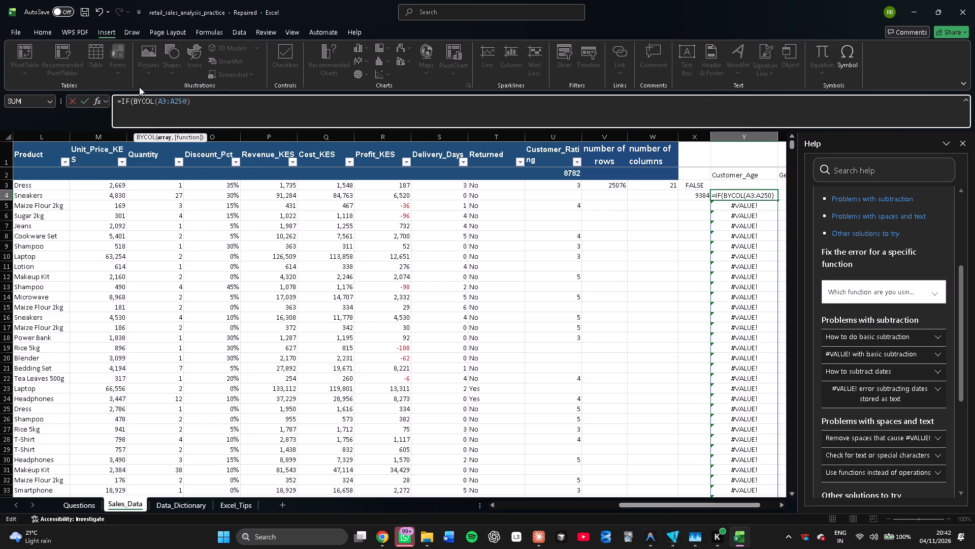
# Replace BYCOL with BYROW in the Y4 formula and extend its array to A3:A25077.
pyautogui.click(153, 96)
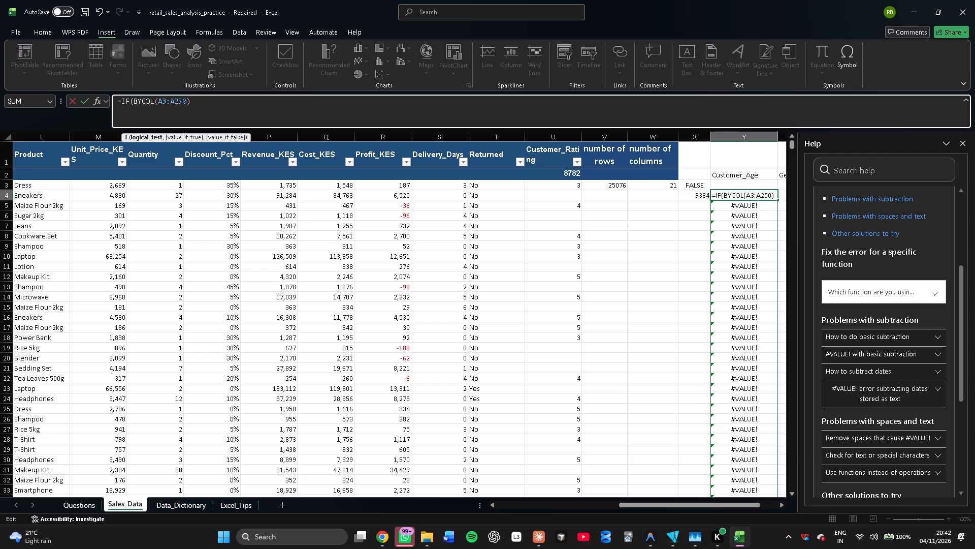
pyautogui.press('BackSpace')
pyautogui.press('BackSpace')
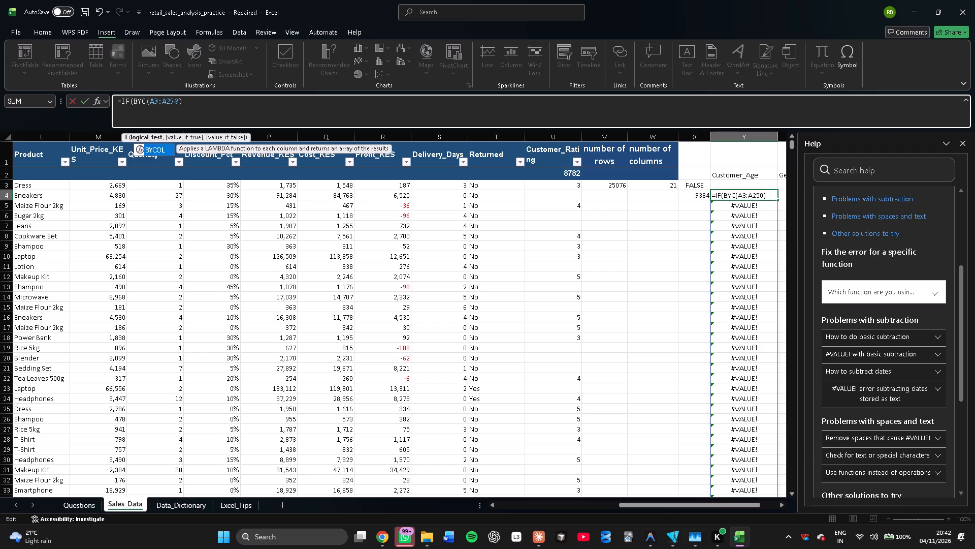
pyautogui.press('BackSpace')
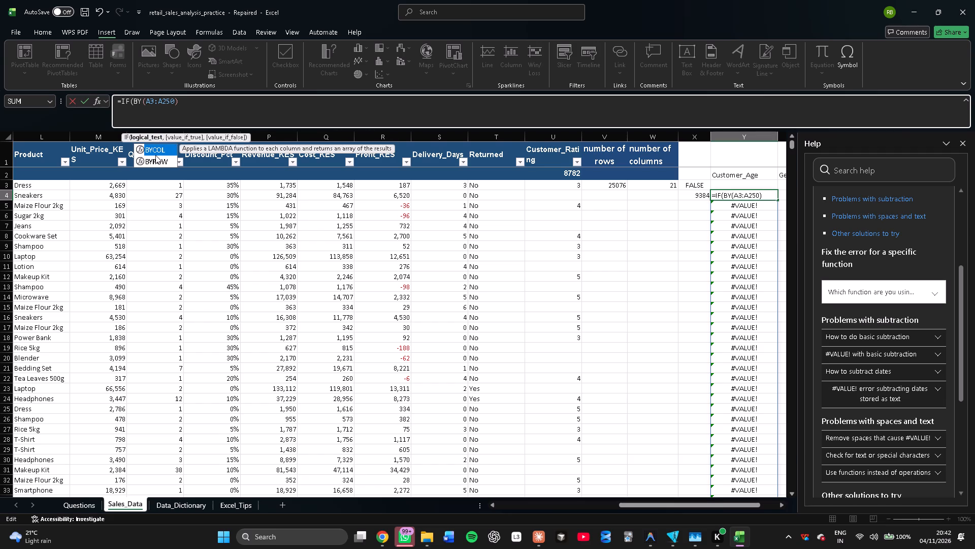
pyautogui.click(155, 155)
pyautogui.click(153, 159)
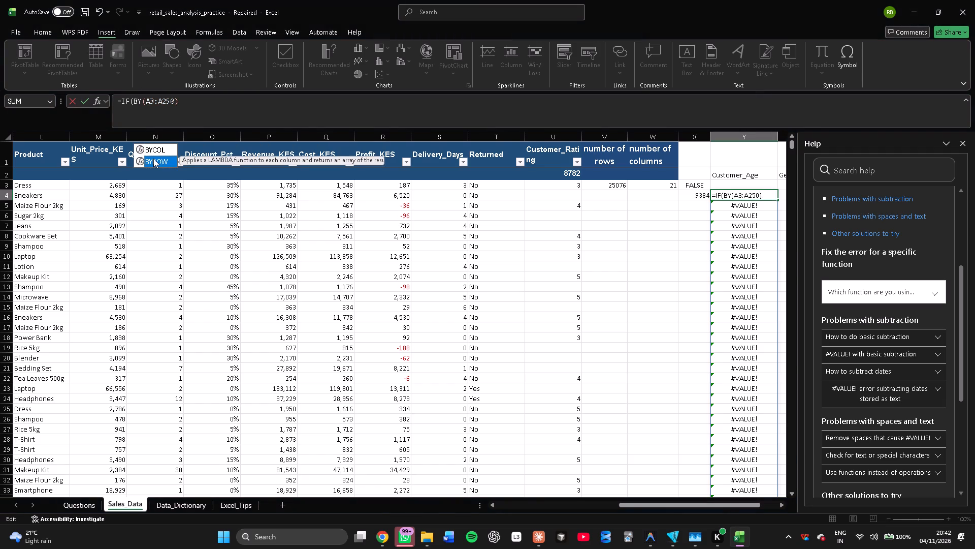
pyautogui.press('Tab')
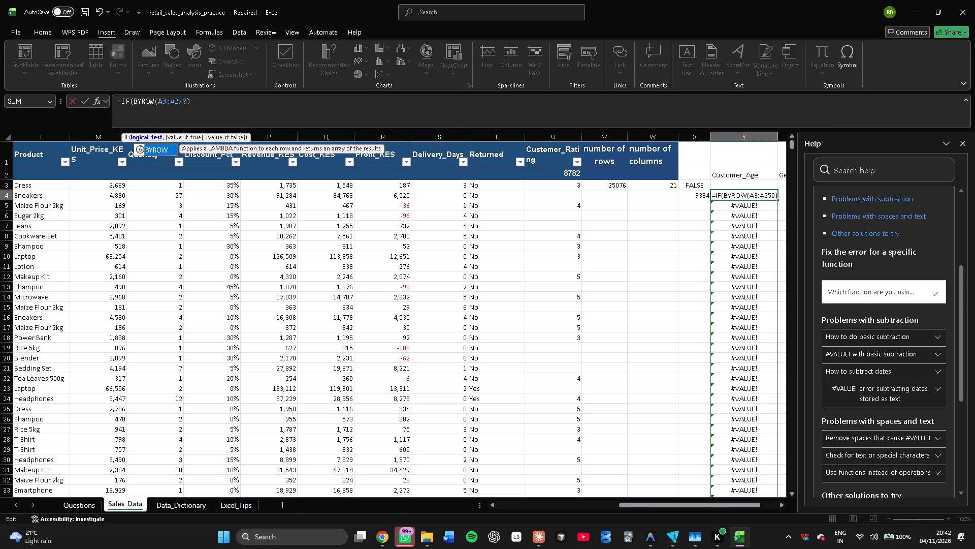
pyautogui.click(186, 99)
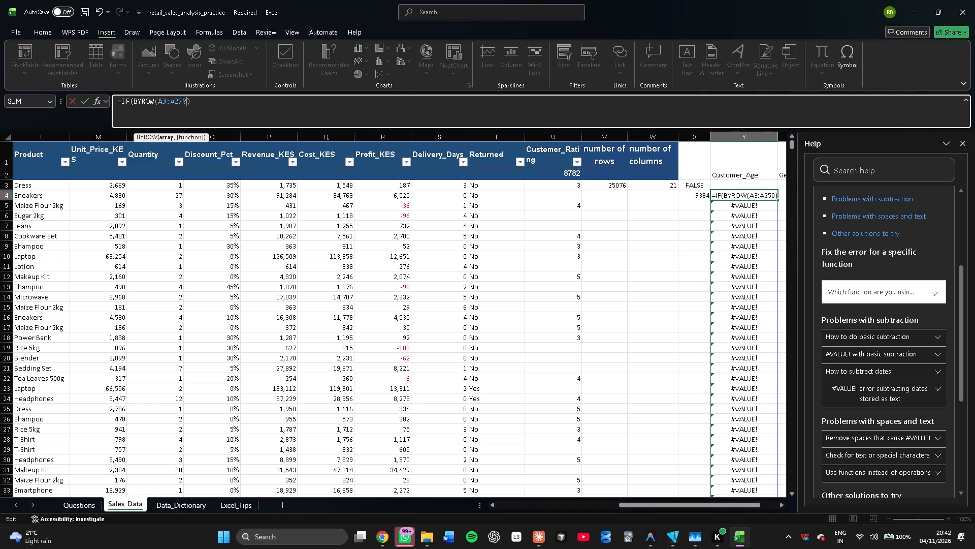
pyautogui.write('77')
# Add +" " as the function argument of BYROW in the Y4 formula, after the A3:A25077 array.
pyautogui.click(205, 103)
pyautogui.press(',')
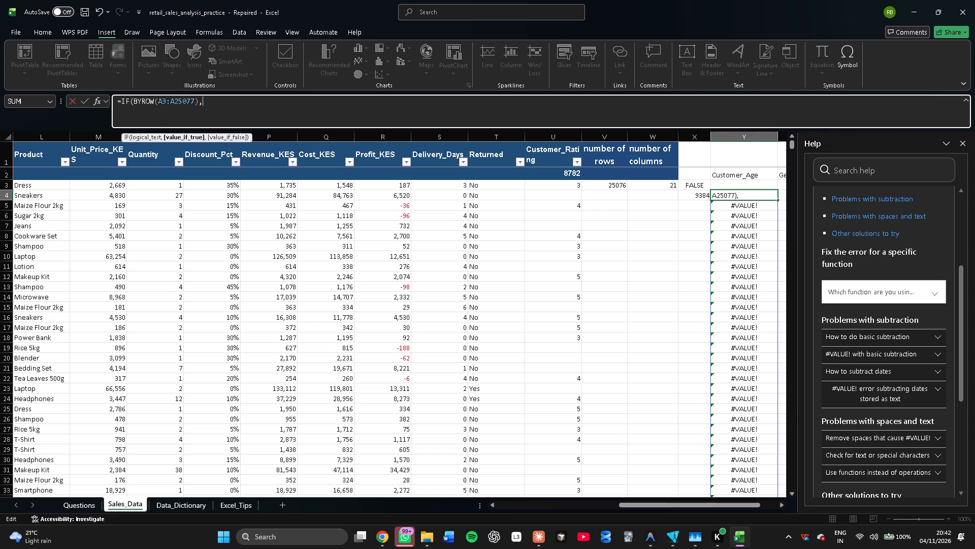
pyautogui.press('BackSpace')
pyautogui.press('Left')
pyautogui.press(',')
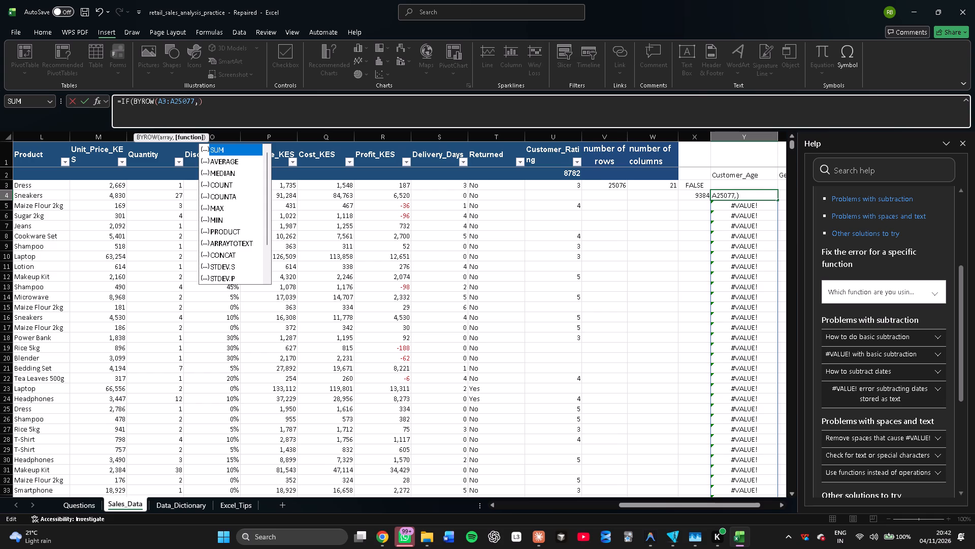
pyautogui.press('shift+less')
pyautogui.press('BackSpace')
pyautogui.hotkey('shift', '+')
pyautogui.hotkey('shift', '"')
pyautogui.hotkey('shift', '"')
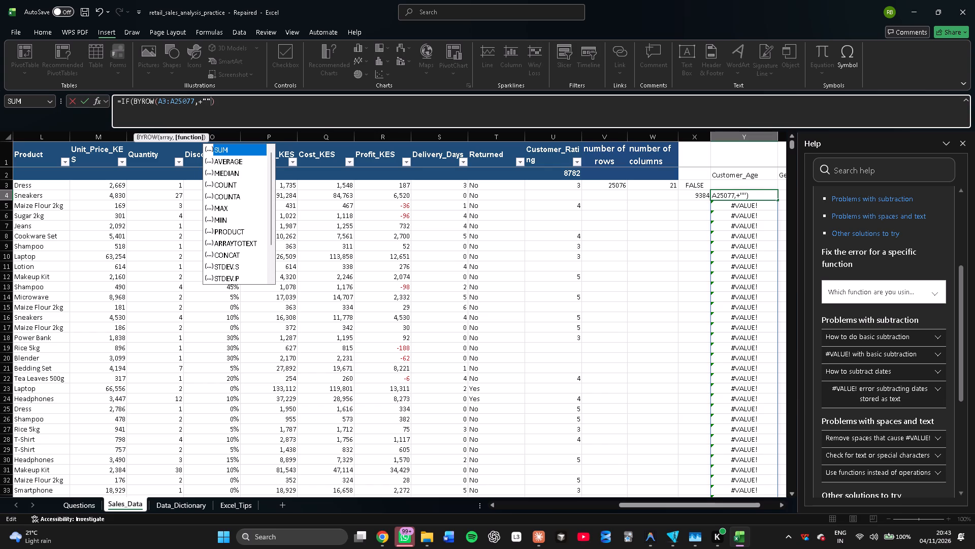
pyautogui.press('Left')
pyautogui.press('space')
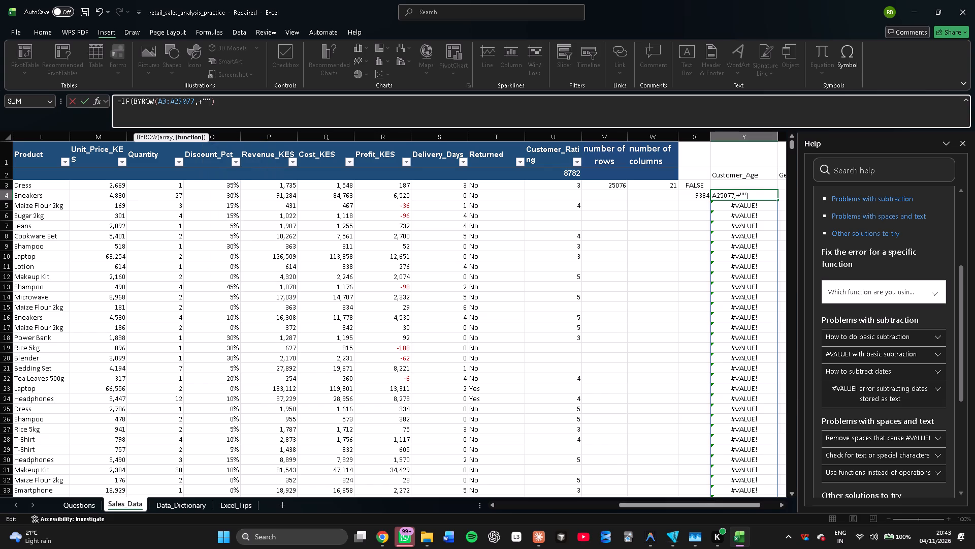
pyautogui.press('BackSpace')
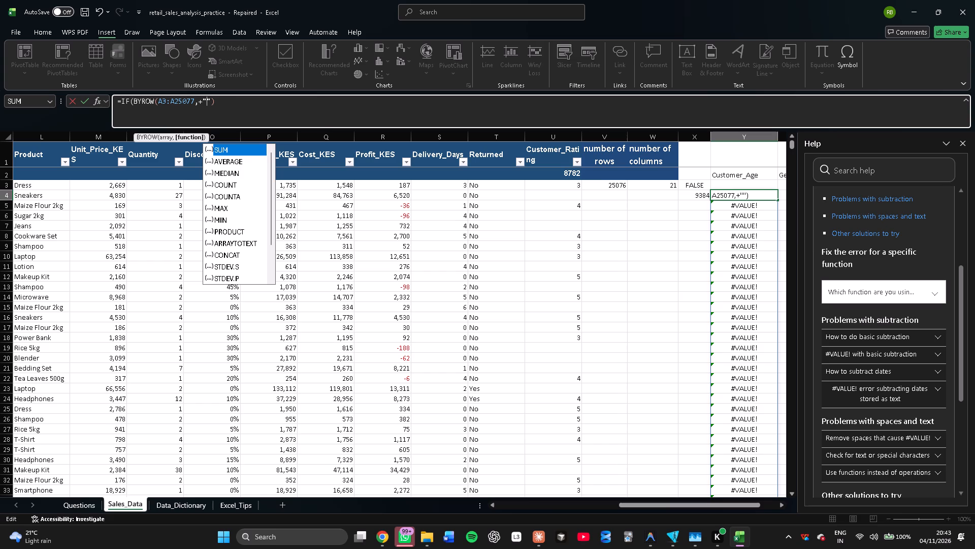
pyautogui.press('space')
pyautogui.press('Right')
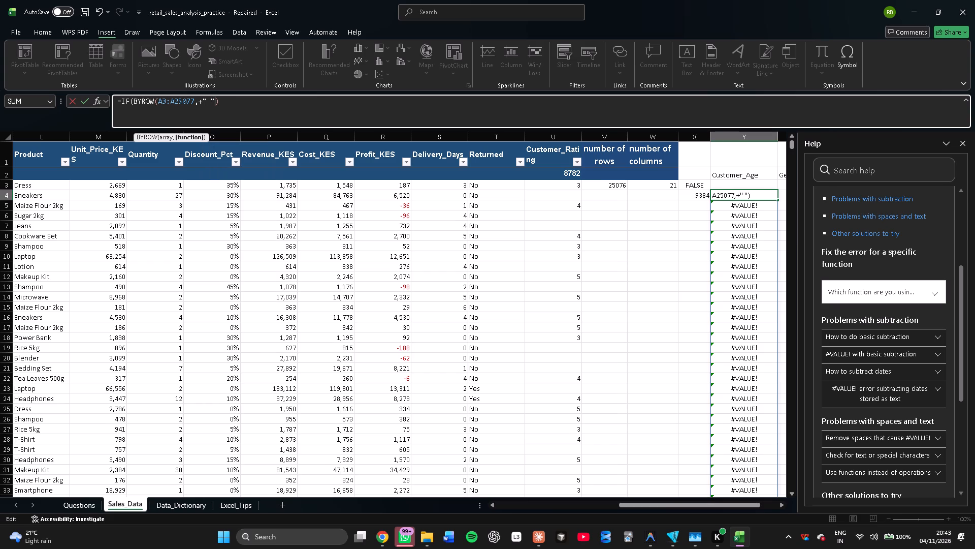
pyautogui.press('Right')
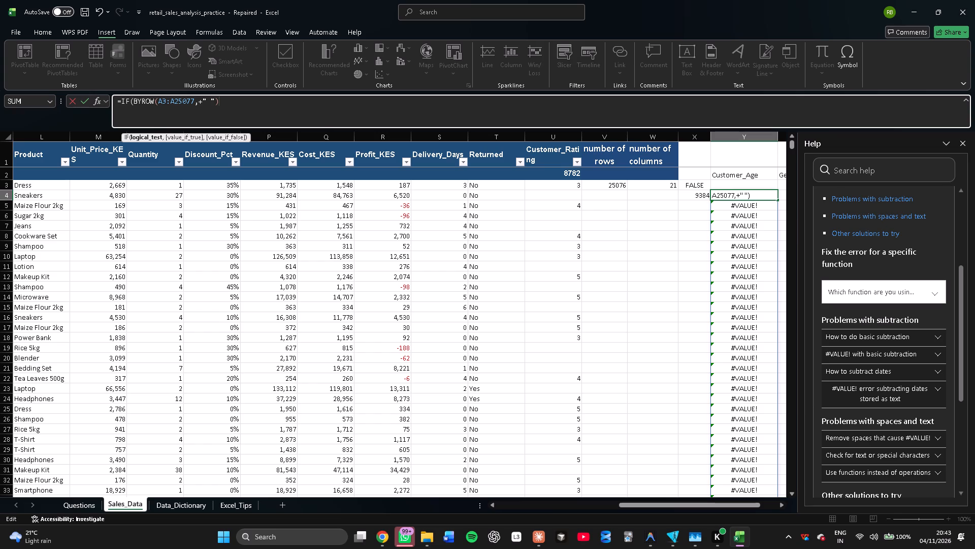
# Complete the Y4 IF formula with 0 as the value if true and 1 as the value if false.
pyautogui.press(',')
pyautogui.press('o')
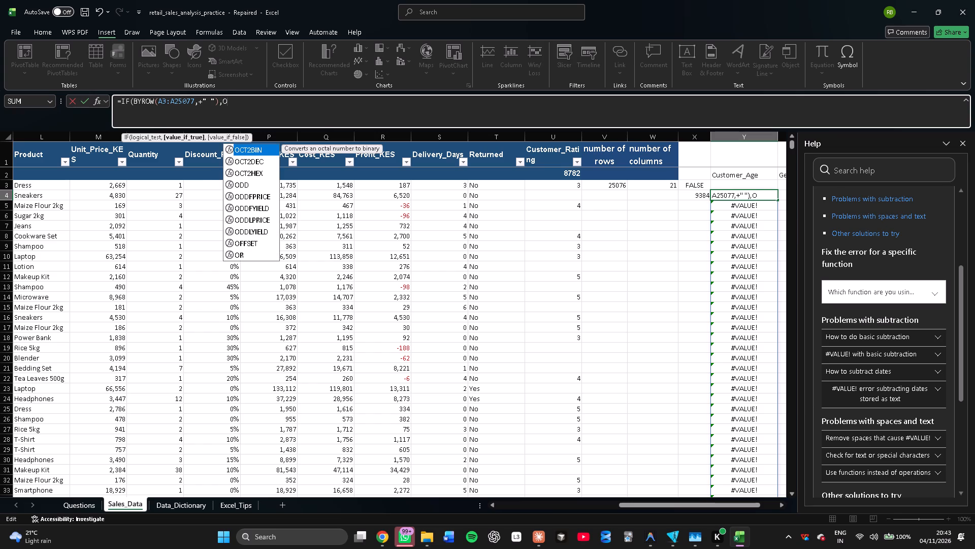
pyautogui.press('BackSpace')
pyautogui.press('0')
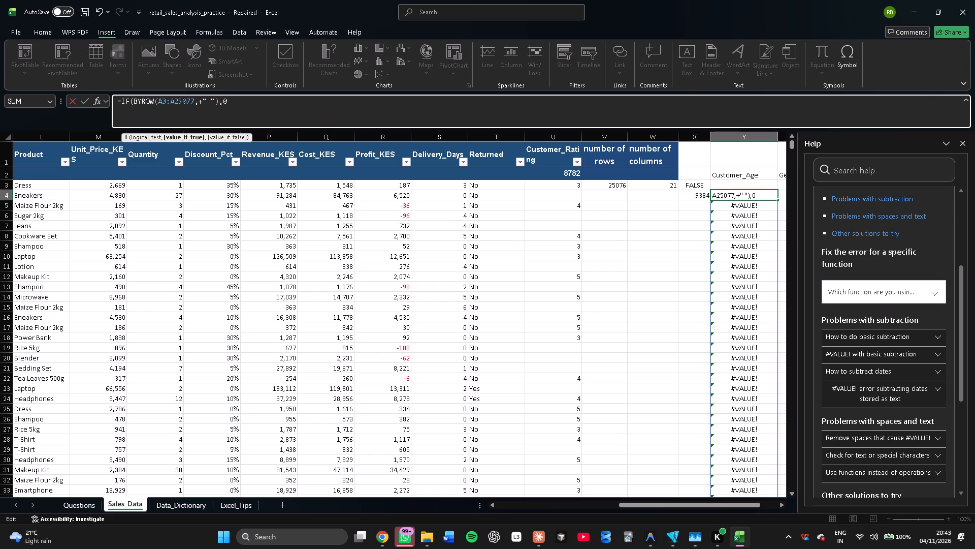
pyautogui.press(',')
pyautogui.press('1')
pyautogui.hotkey('shift', ')')
pyautogui.press('Return')
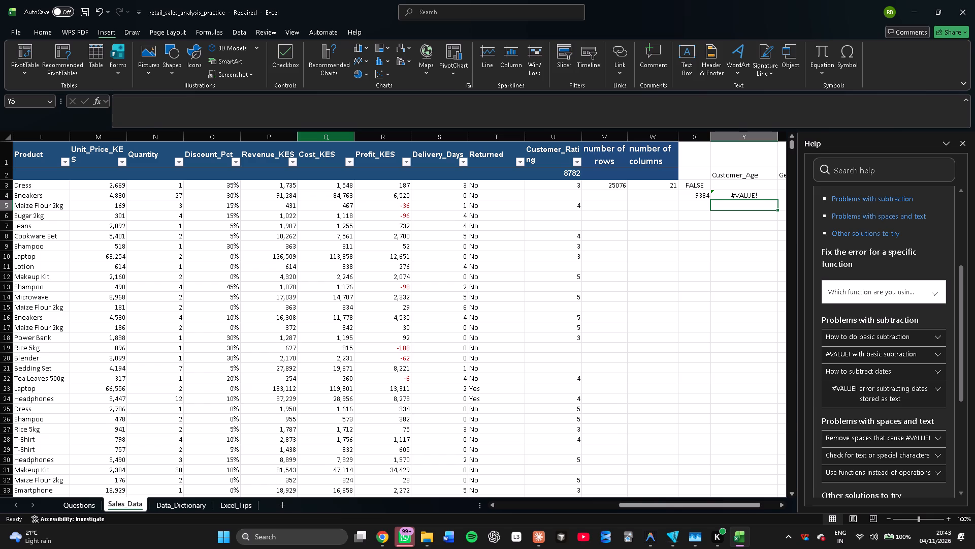
# Examine the Sales_Data columns, including Order_ID and Customer_Age, against the range used in the Y4 formula.
pyautogui.hscroll(2, 408, 333)
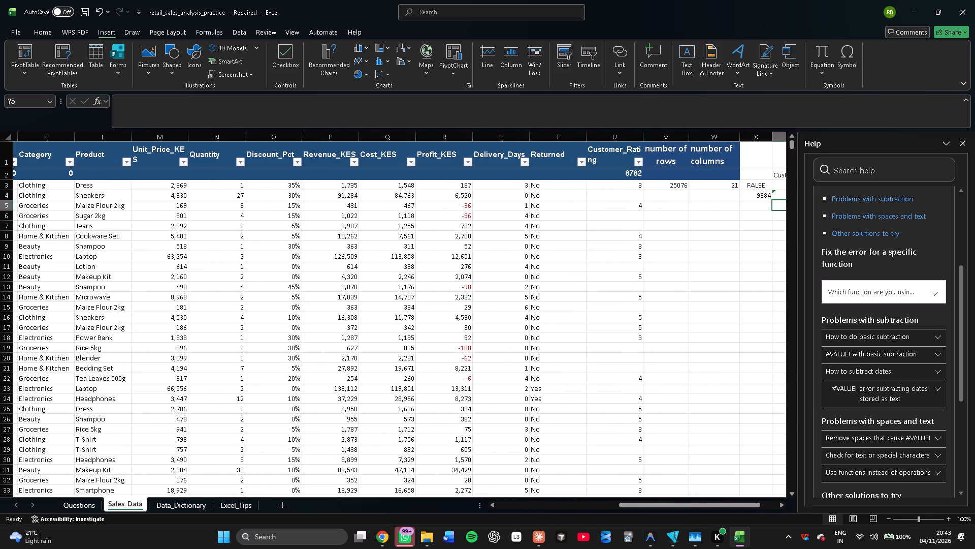
pyautogui.hscroll(5, 408, 333)
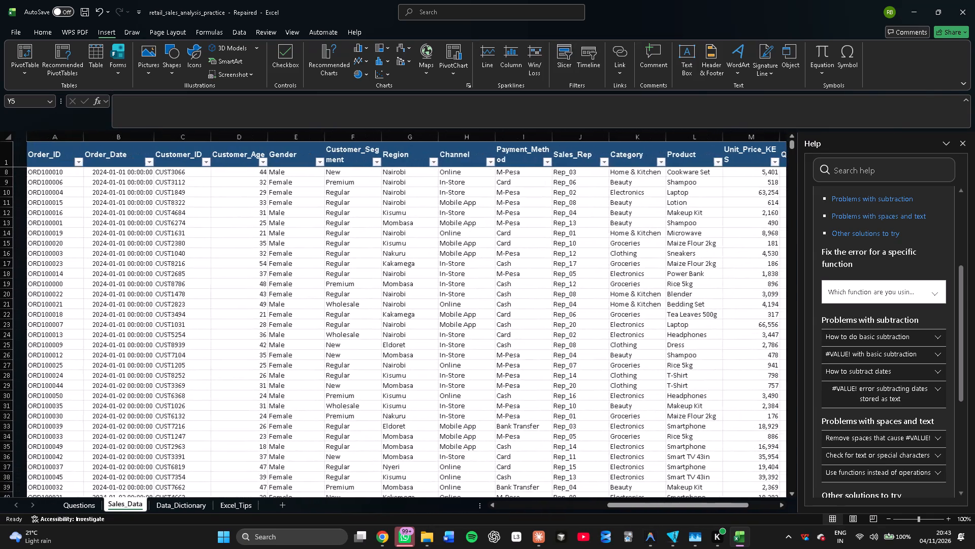
pyautogui.scroll(2, 408, 333)
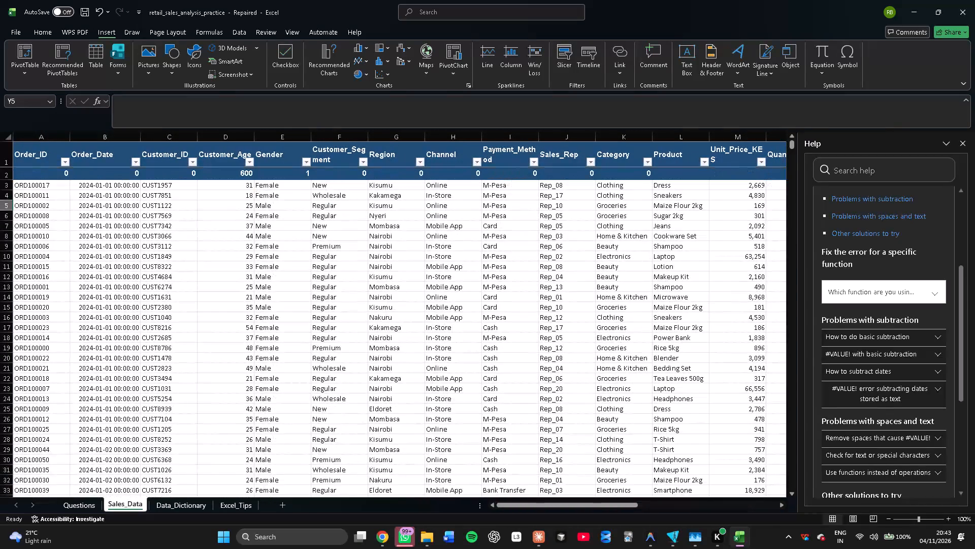
pyautogui.hscroll(-5, 296, 313)
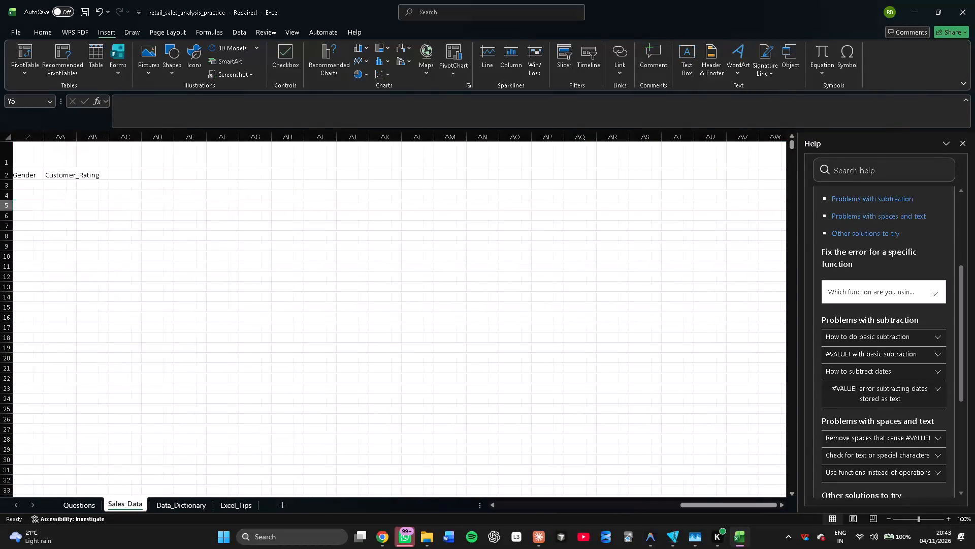
pyautogui.hscroll(1, 441, 294)
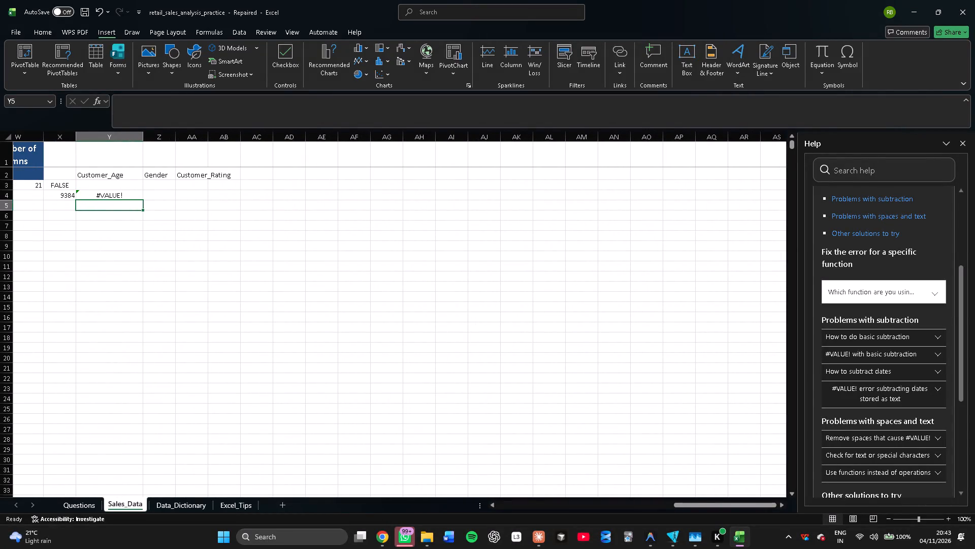
pyautogui.click(134, 194)
pyautogui.hscroll(1, 134, 194)
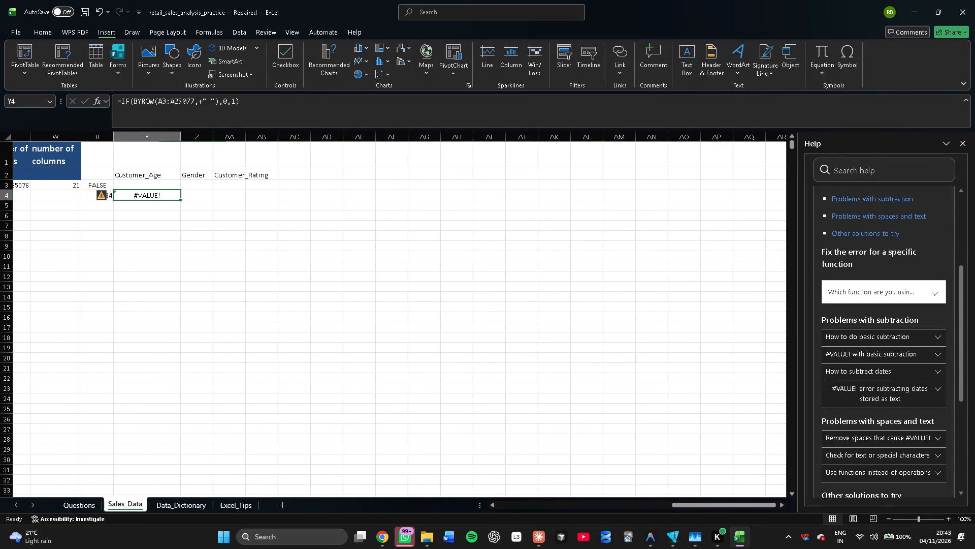
pyautogui.hscroll(3, 134, 194)
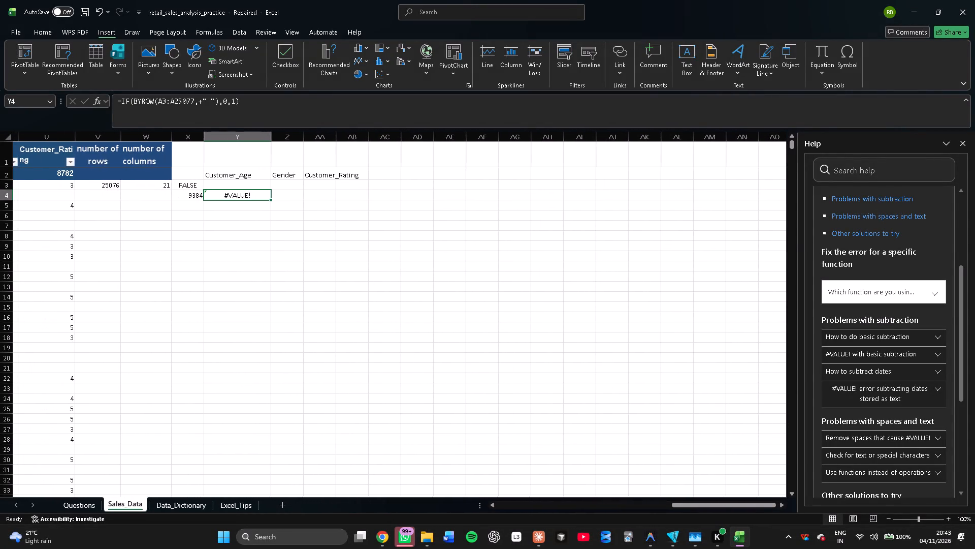
pyautogui.hscroll(7, 134, 194)
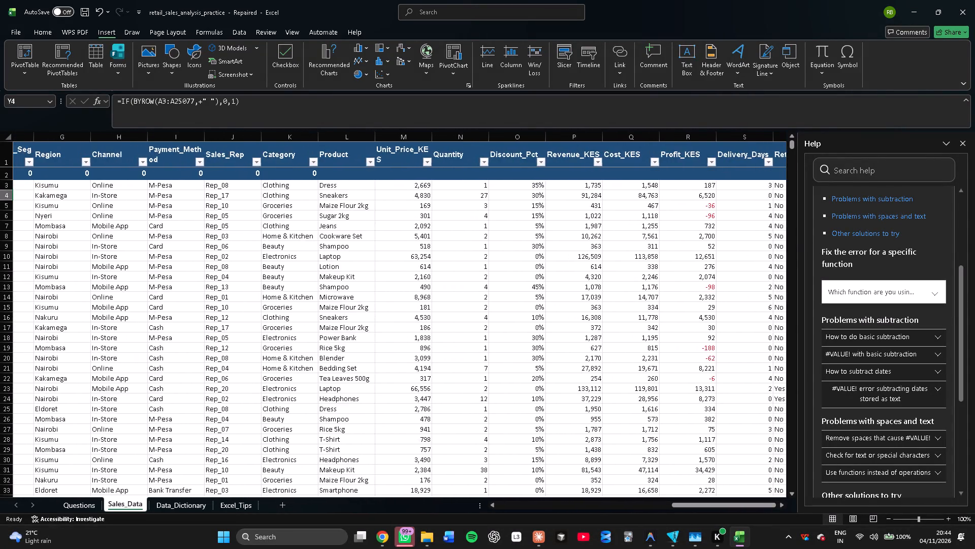
pyautogui.hscroll(2, 134, 194)
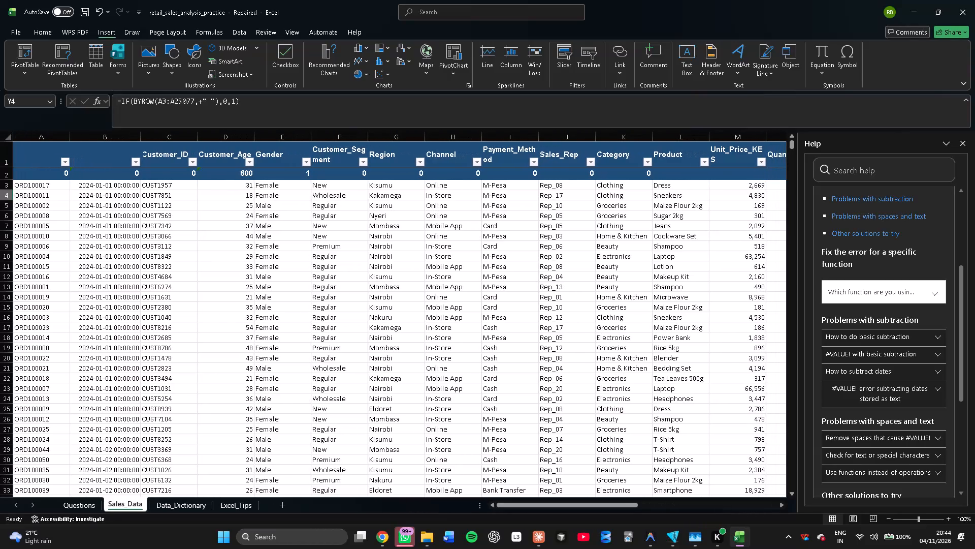
pyautogui.hscroll(-1, 134, 194)
pyautogui.hscroll(2, 134, 194)
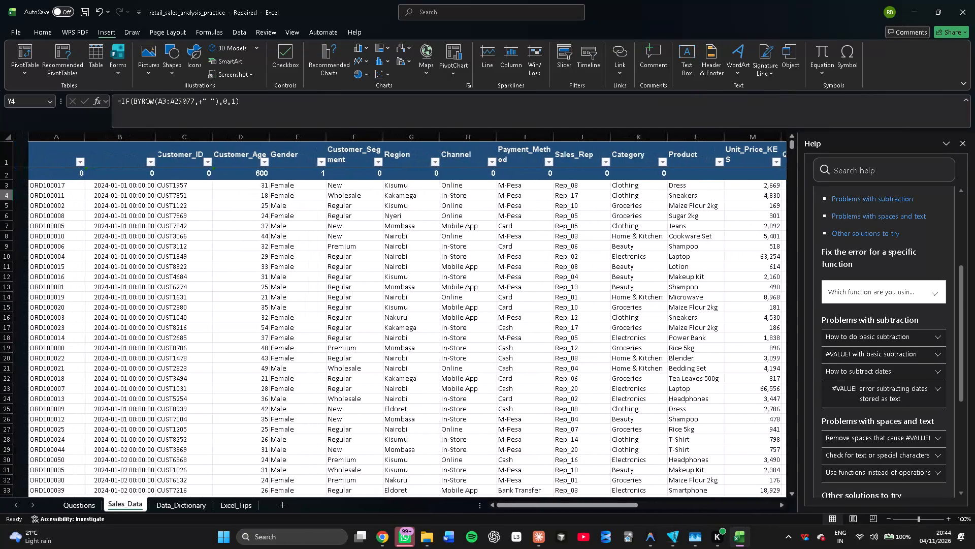
pyautogui.hscroll(1, 134, 194)
pyautogui.scroll(1, 134, 194)
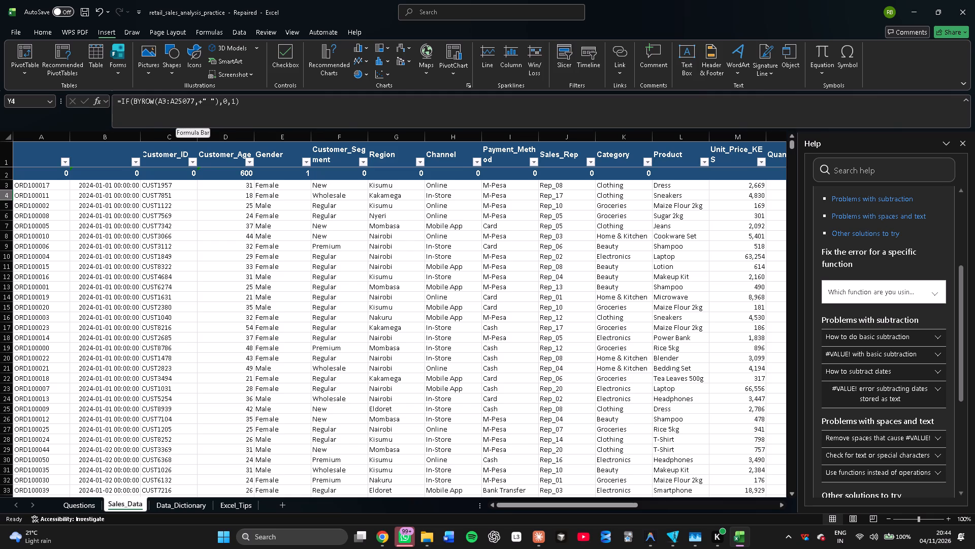
pyautogui.hscroll(-1, 267, 120)
pyautogui.hscroll(-1, 320, 263)
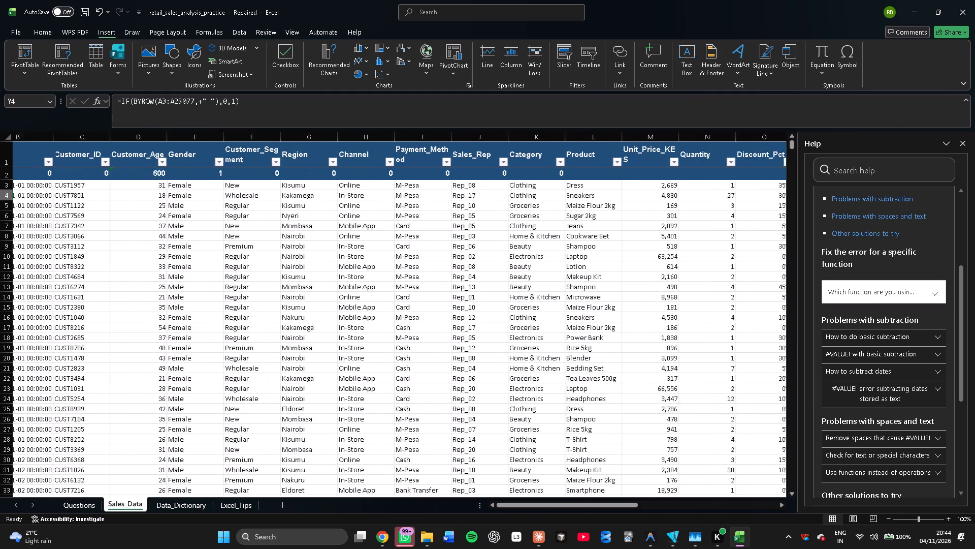
pyautogui.hscroll(-4, 320, 263)
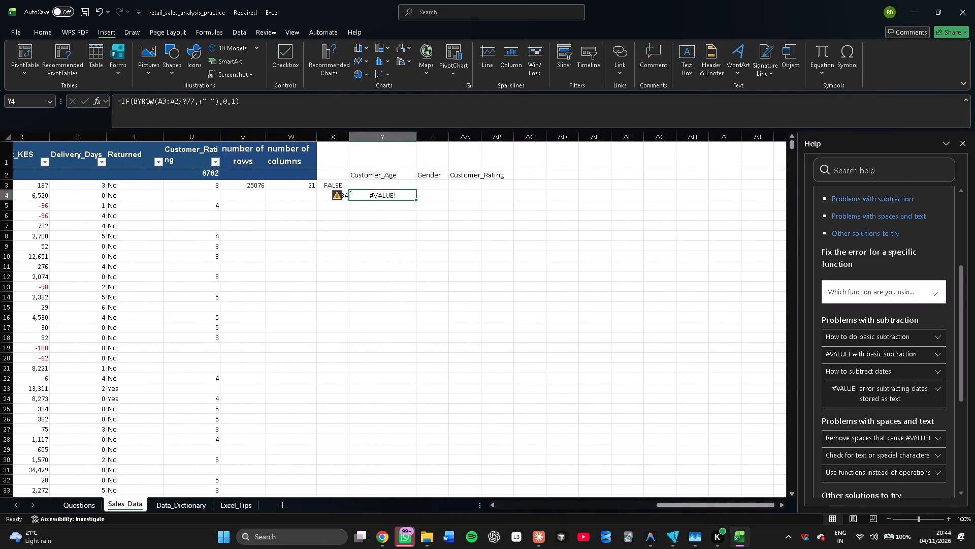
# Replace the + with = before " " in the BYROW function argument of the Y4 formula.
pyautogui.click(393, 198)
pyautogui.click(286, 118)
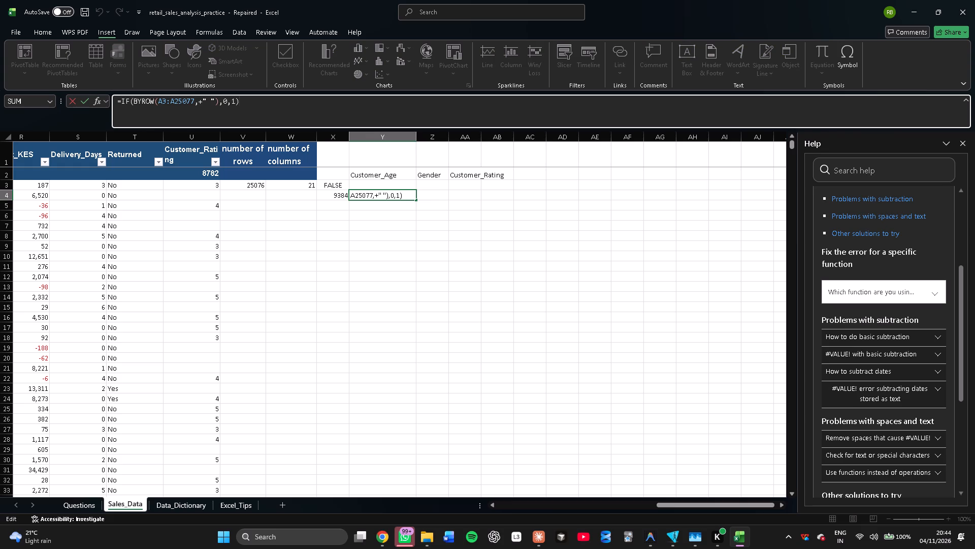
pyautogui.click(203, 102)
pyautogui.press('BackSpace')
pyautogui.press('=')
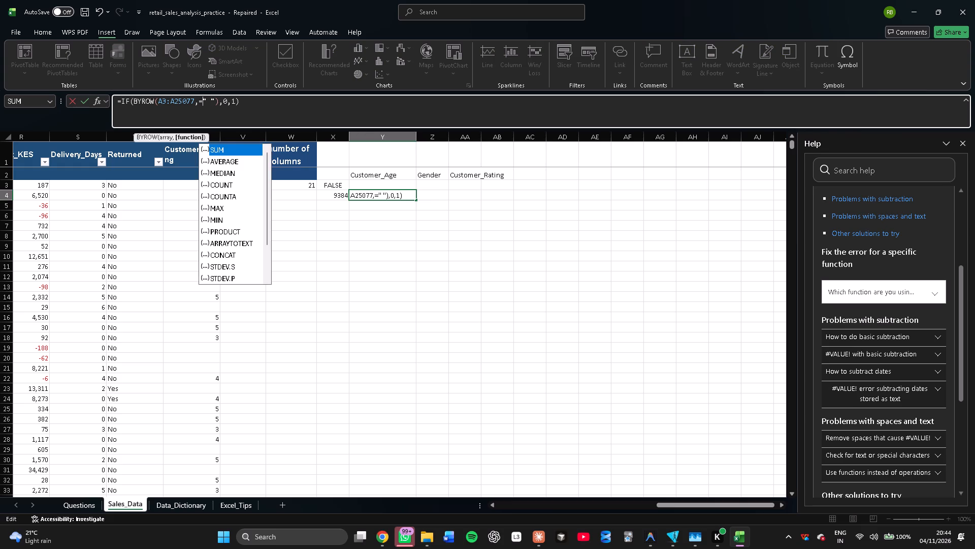
# Change the BYROW array in the Y4 formula to the Customer_Age range D3:D25077.
pyautogui.hscroll(2, 147, 234)
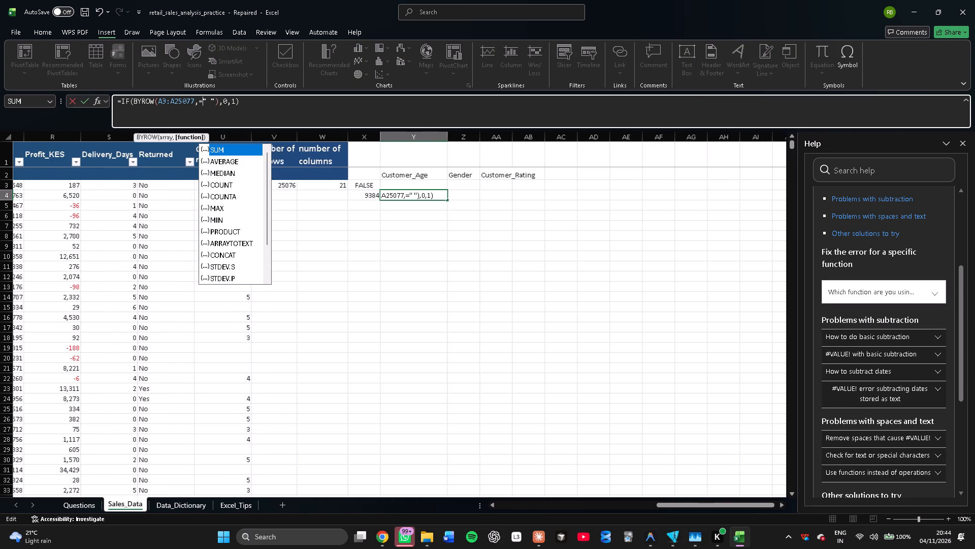
pyautogui.hscroll(5, 147, 234)
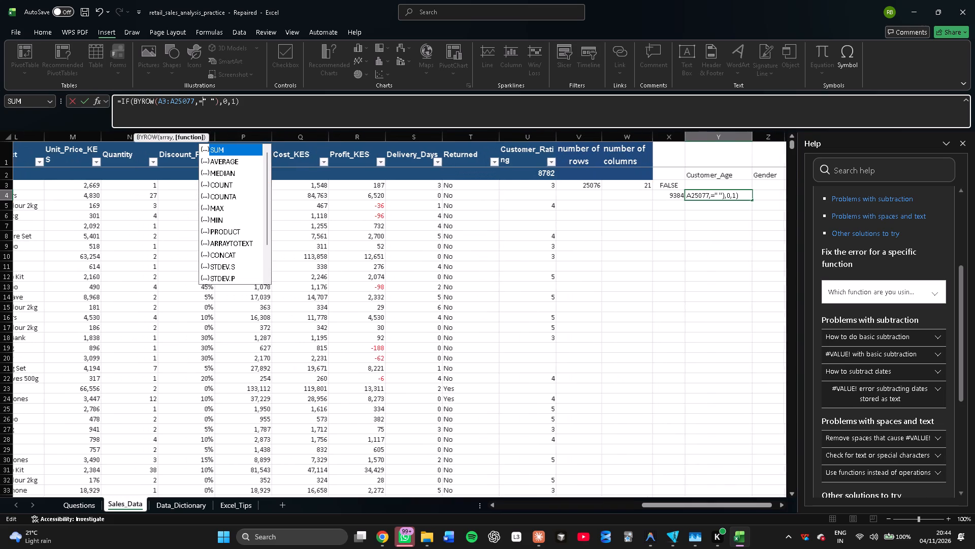
pyautogui.hscroll(4, 147, 234)
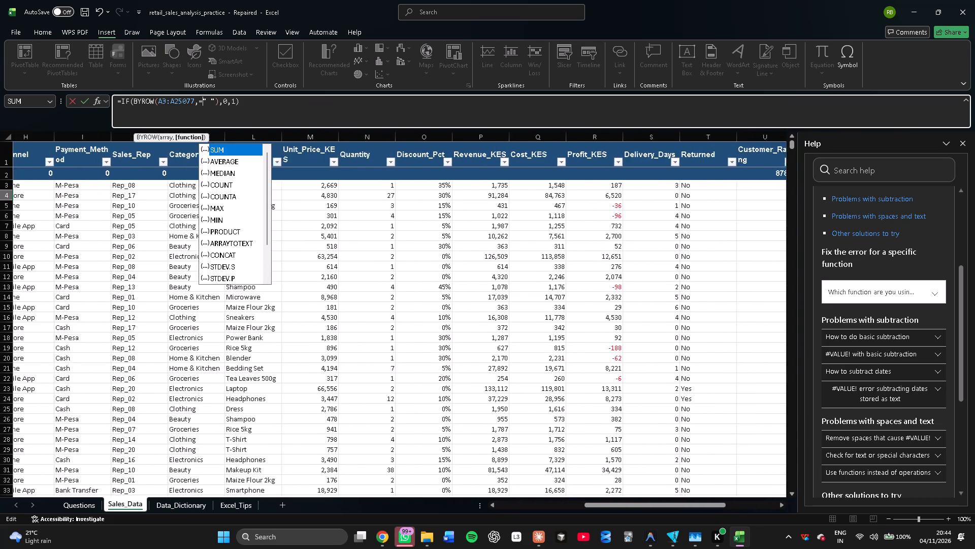
pyautogui.hscroll(4, 147, 234)
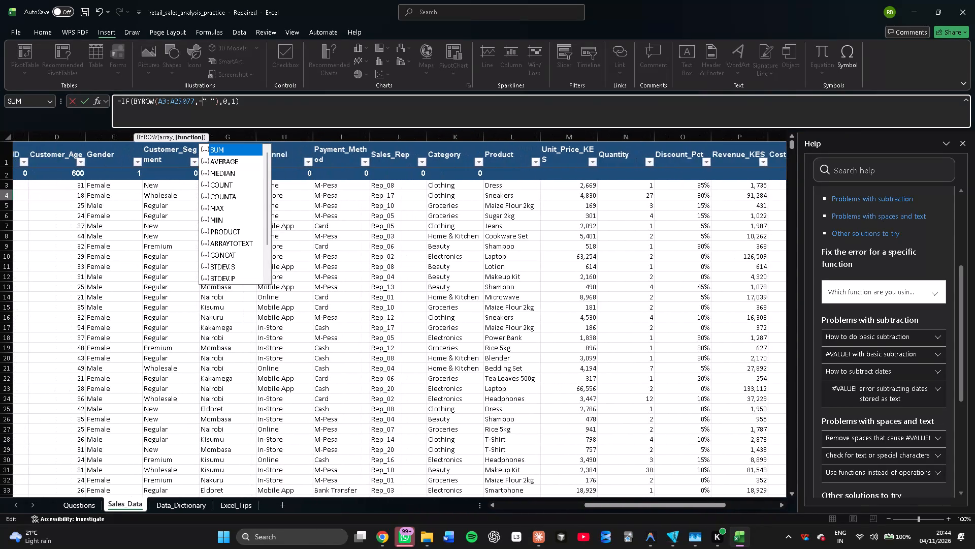
pyautogui.hscroll(1, 147, 234)
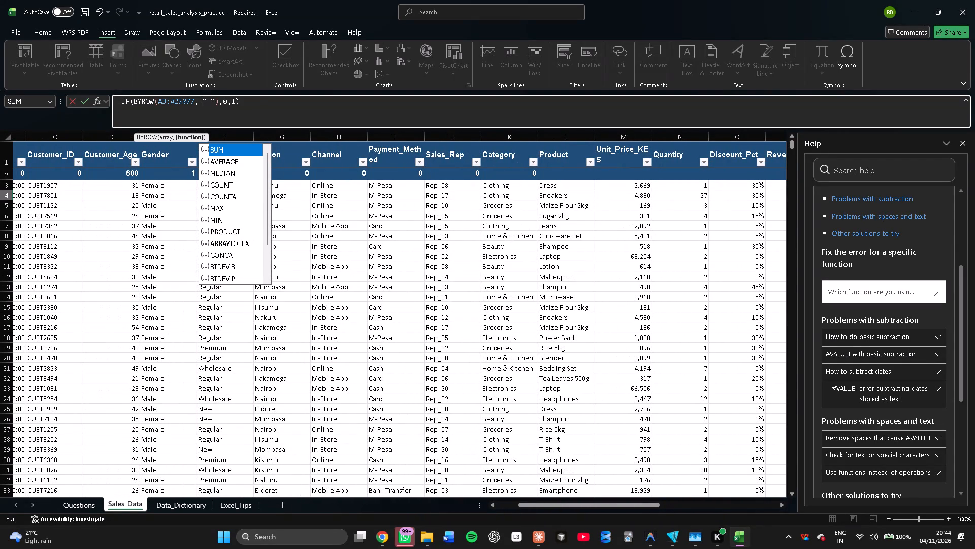
pyautogui.click(165, 100)
pyautogui.press('Left')
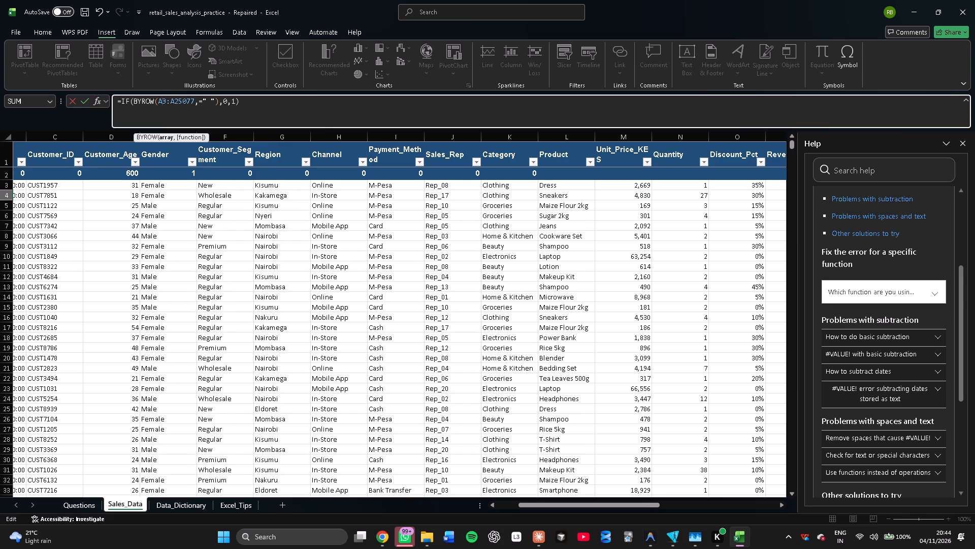
pyautogui.press('BackSpace')
pyautogui.press('d')
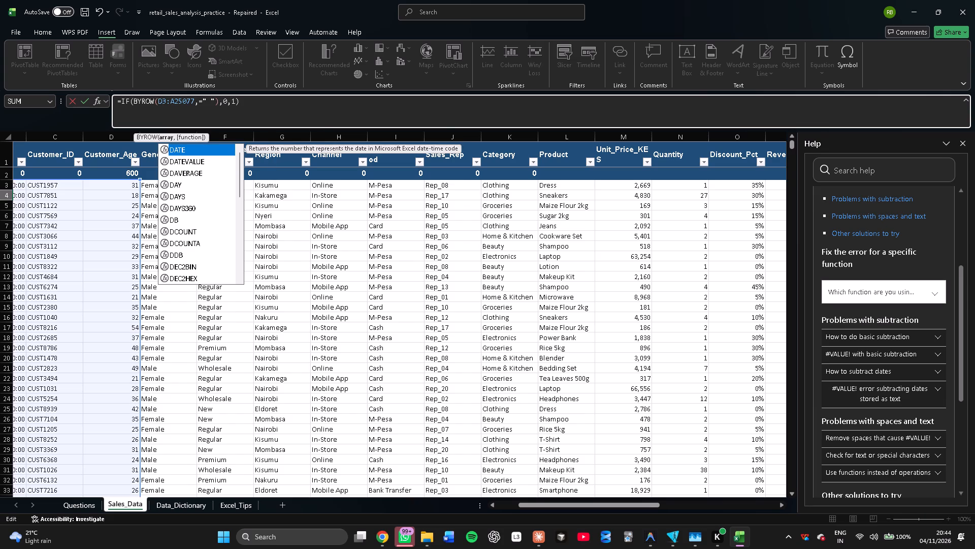
pyautogui.press('Right')
pyautogui.press('Right')
pyautogui.press('Right')
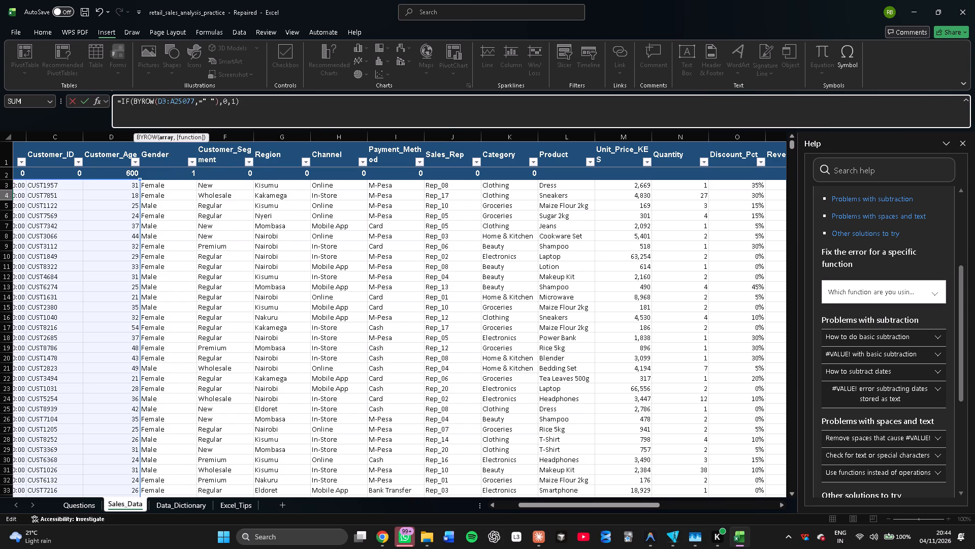
pyautogui.press('BackSpace')
pyautogui.press('d')
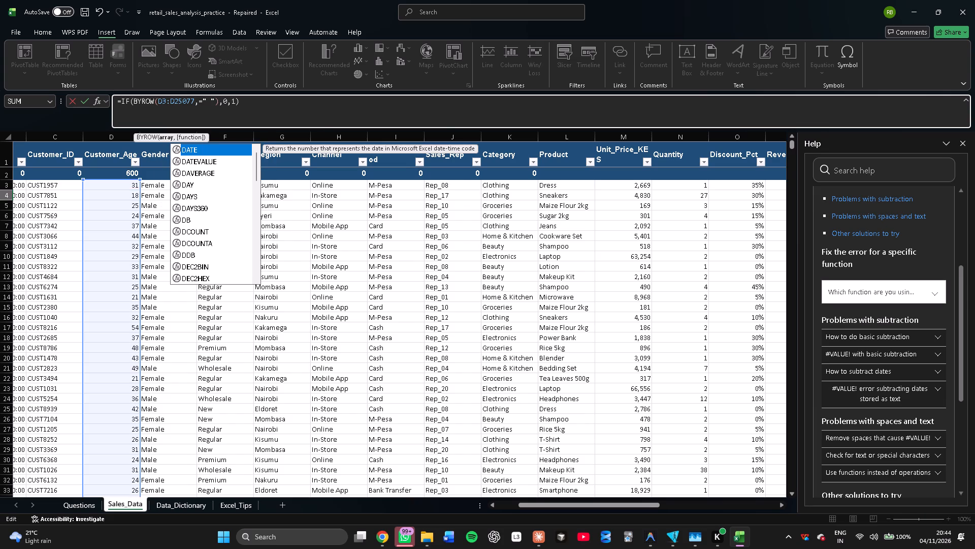
pyautogui.click(321, 105)
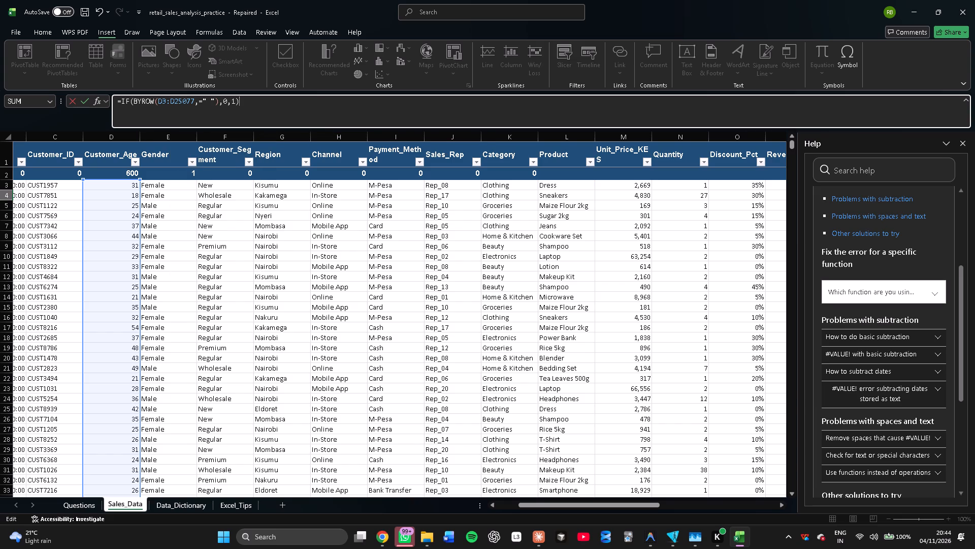
# Add a space after = in BYROW's function argument and examine the functions suggested for it.
pyautogui.click(204, 98)
pyautogui.press('space')
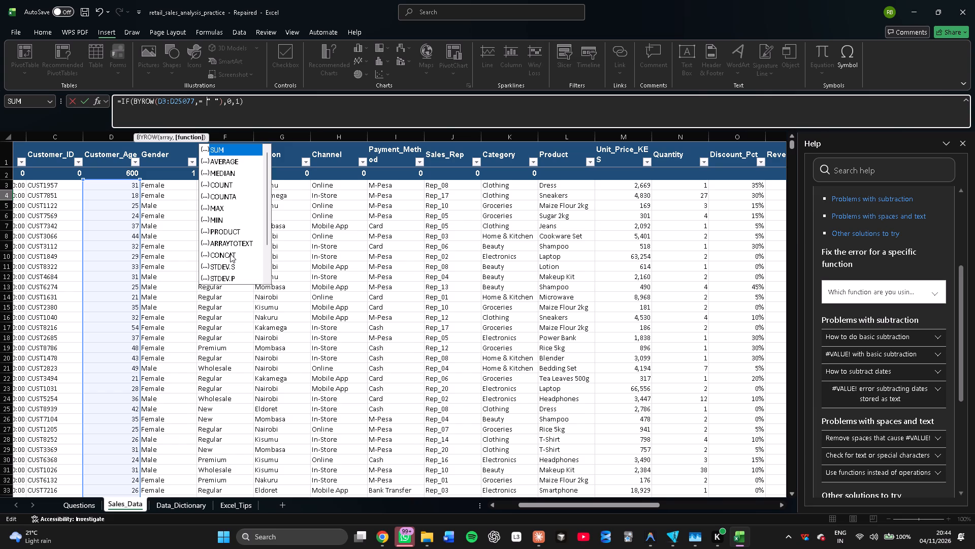
pyautogui.scroll(-3, 230, 254)
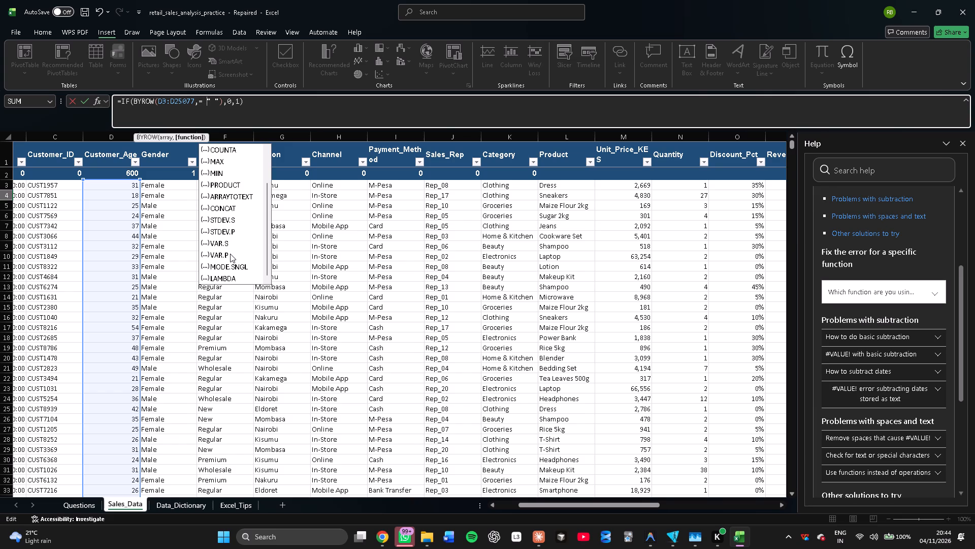
pyautogui.scroll(-1, 230, 254)
pyautogui.scroll(1, 230, 254)
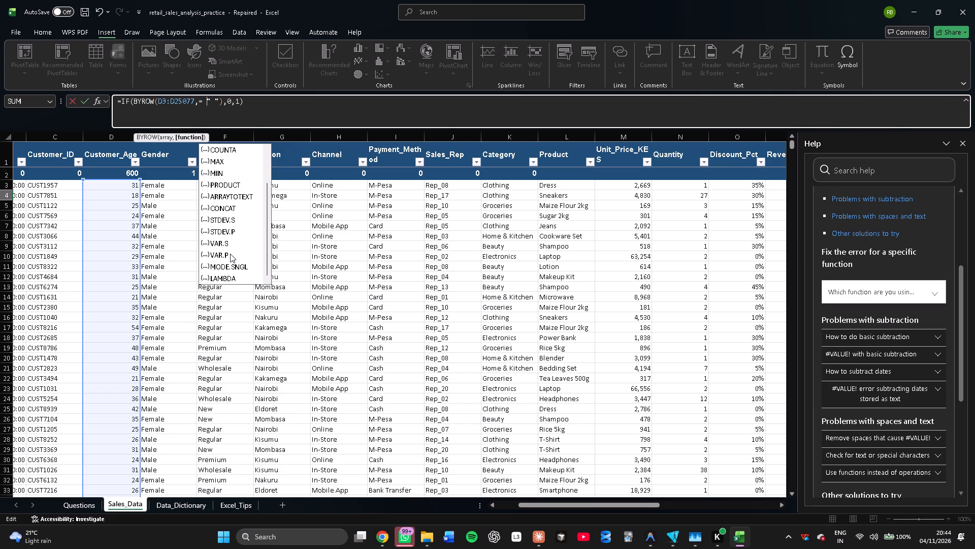
pyautogui.scroll(1, 230, 254)
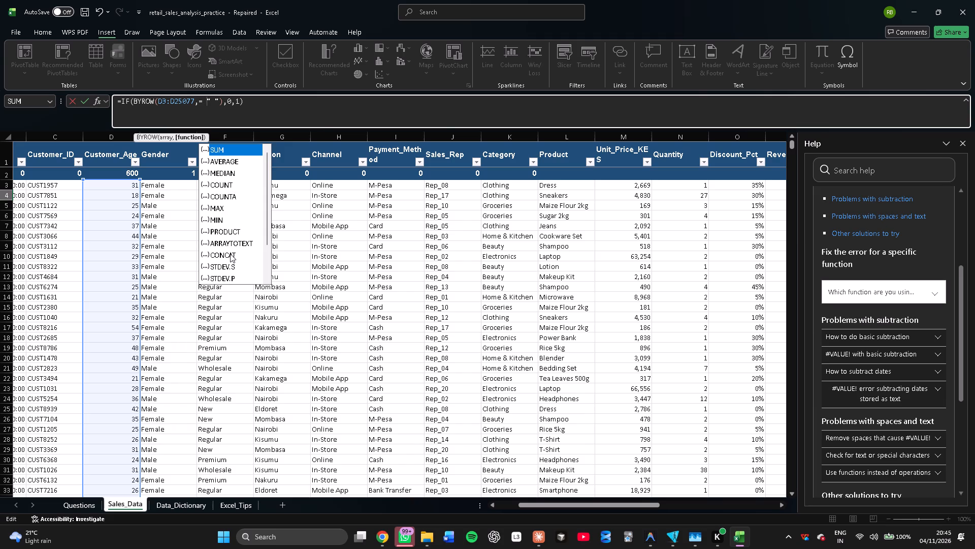
pyautogui.scroll(2, 230, 254)
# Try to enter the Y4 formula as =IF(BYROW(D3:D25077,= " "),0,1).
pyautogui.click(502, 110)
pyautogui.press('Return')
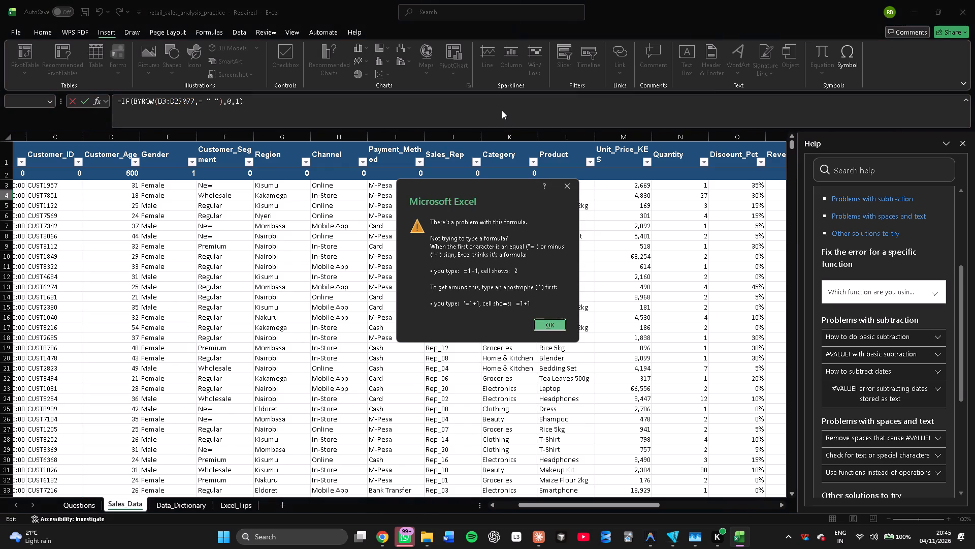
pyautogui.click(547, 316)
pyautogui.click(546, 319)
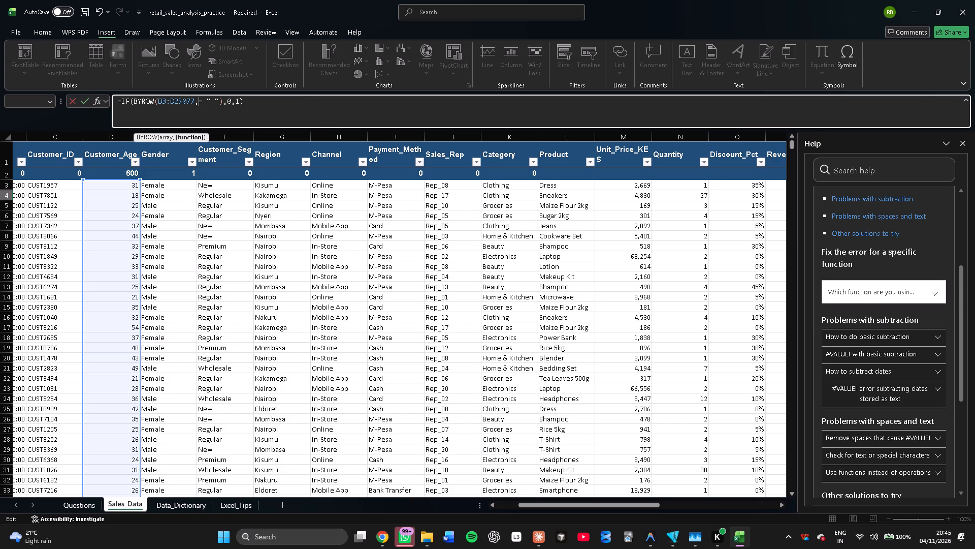
# Delete = " " from the function argument of BYROW in the Y4 formula.
pyautogui.press('Right')
pyautogui.press('Right')
pyautogui.press('Right')
pyautogui.press('Right')
pyautogui.press('Right')
pyautogui.press('BackSpace')
pyautogui.press('BackSpace')
pyautogui.press('BackSpace')
pyautogui.press('BackSpace')
pyautogui.press('BackSpace')
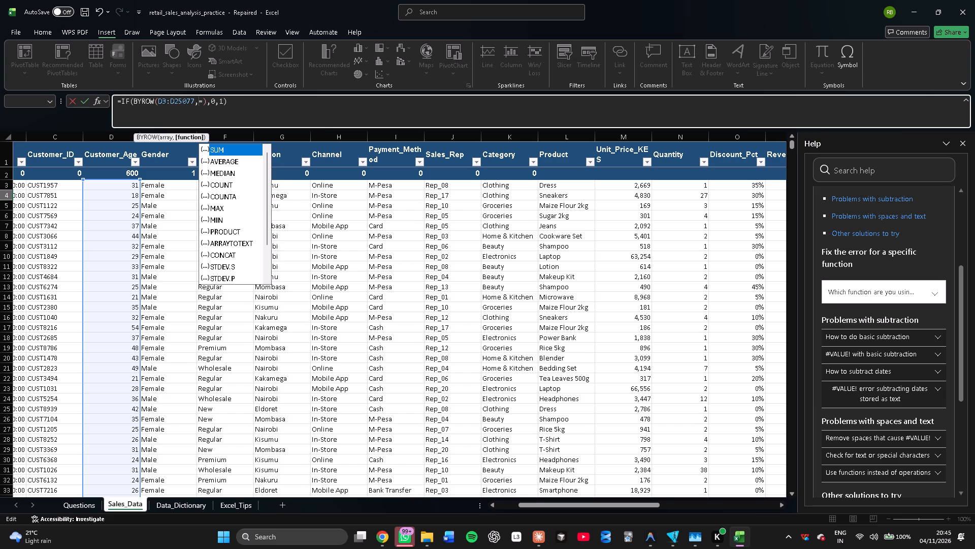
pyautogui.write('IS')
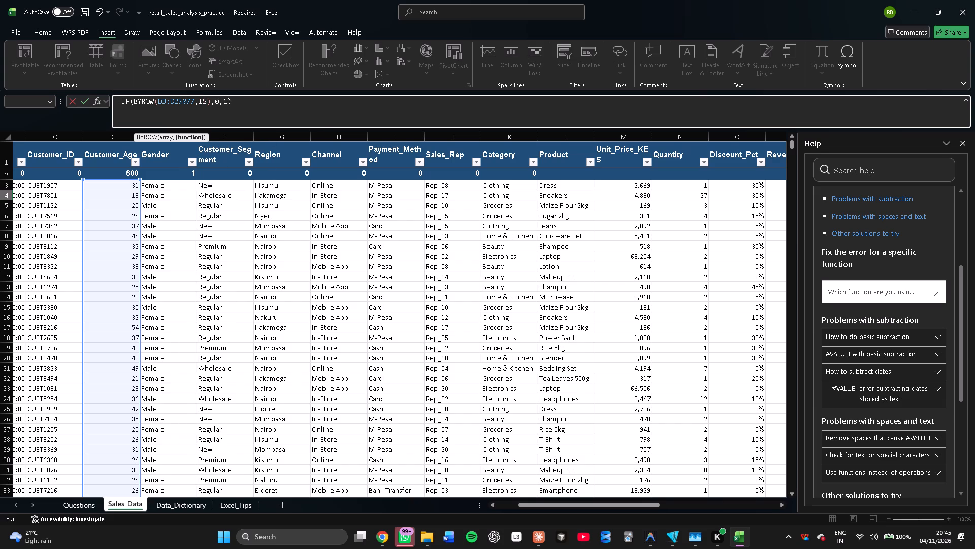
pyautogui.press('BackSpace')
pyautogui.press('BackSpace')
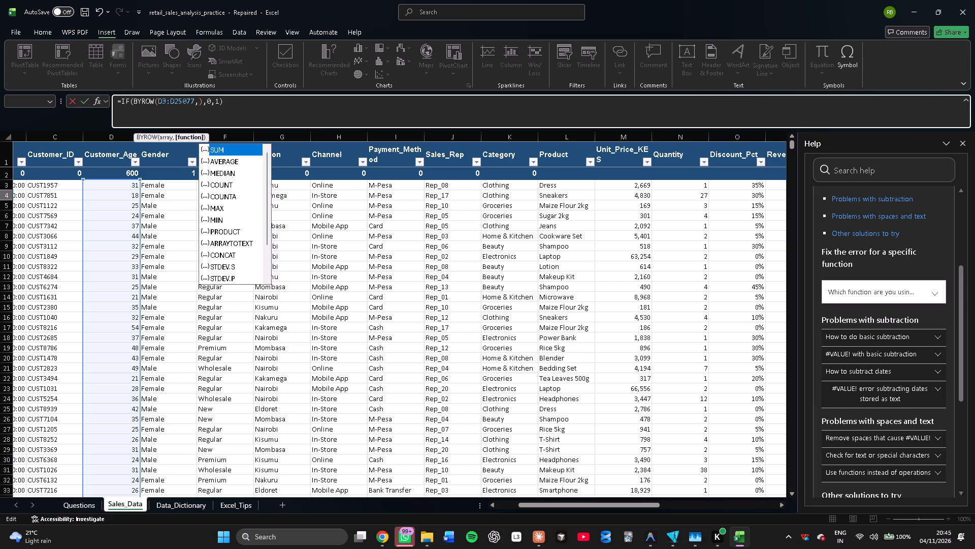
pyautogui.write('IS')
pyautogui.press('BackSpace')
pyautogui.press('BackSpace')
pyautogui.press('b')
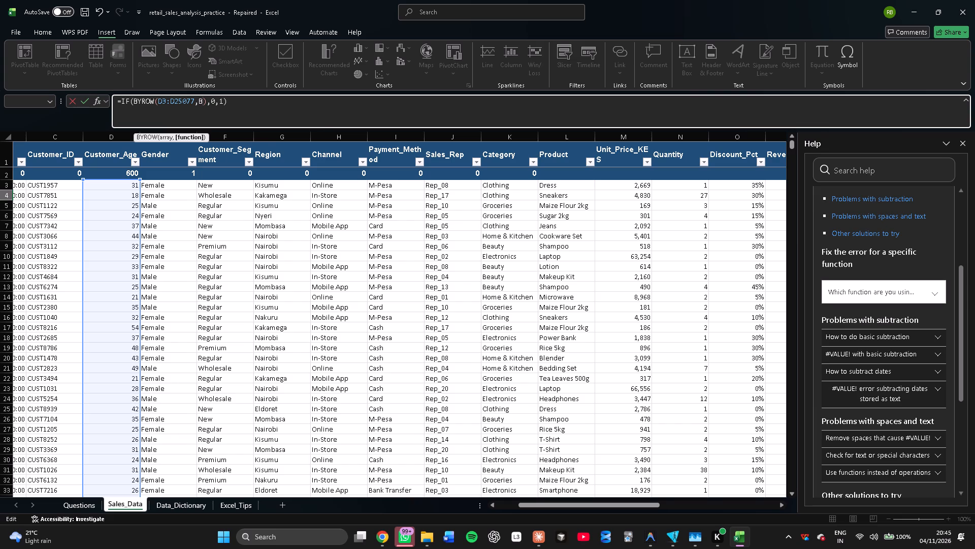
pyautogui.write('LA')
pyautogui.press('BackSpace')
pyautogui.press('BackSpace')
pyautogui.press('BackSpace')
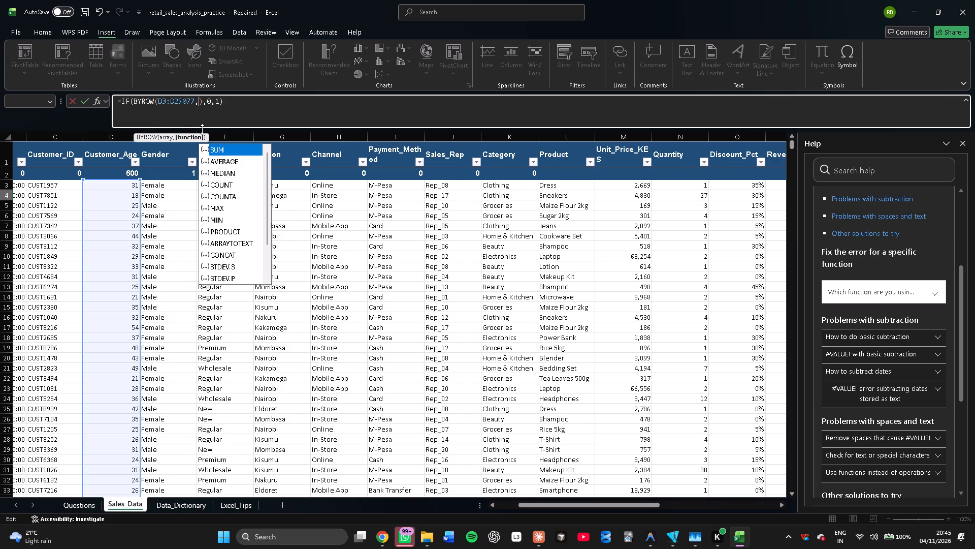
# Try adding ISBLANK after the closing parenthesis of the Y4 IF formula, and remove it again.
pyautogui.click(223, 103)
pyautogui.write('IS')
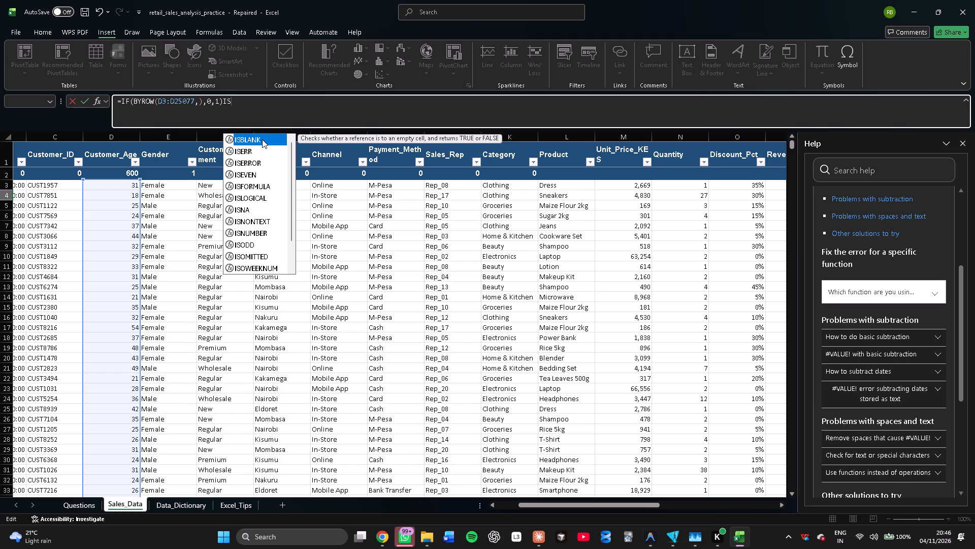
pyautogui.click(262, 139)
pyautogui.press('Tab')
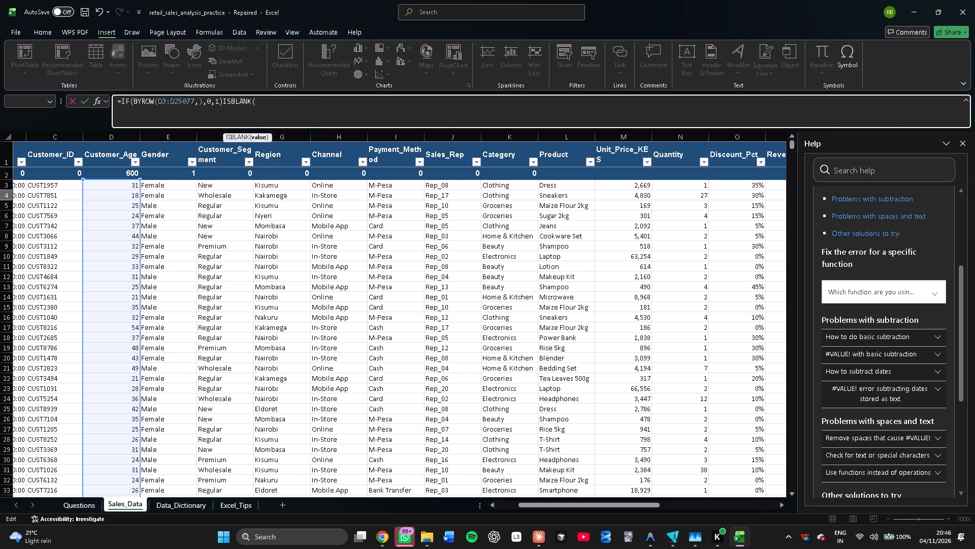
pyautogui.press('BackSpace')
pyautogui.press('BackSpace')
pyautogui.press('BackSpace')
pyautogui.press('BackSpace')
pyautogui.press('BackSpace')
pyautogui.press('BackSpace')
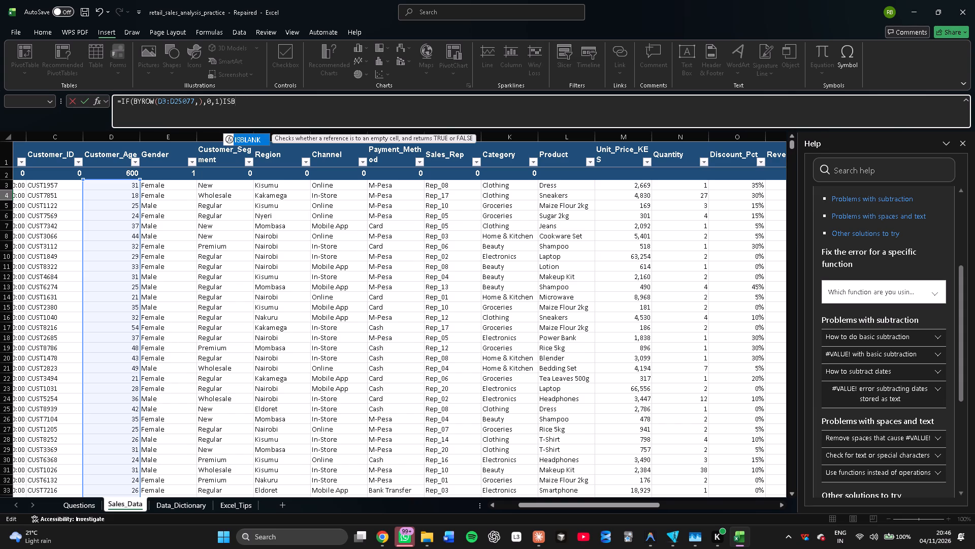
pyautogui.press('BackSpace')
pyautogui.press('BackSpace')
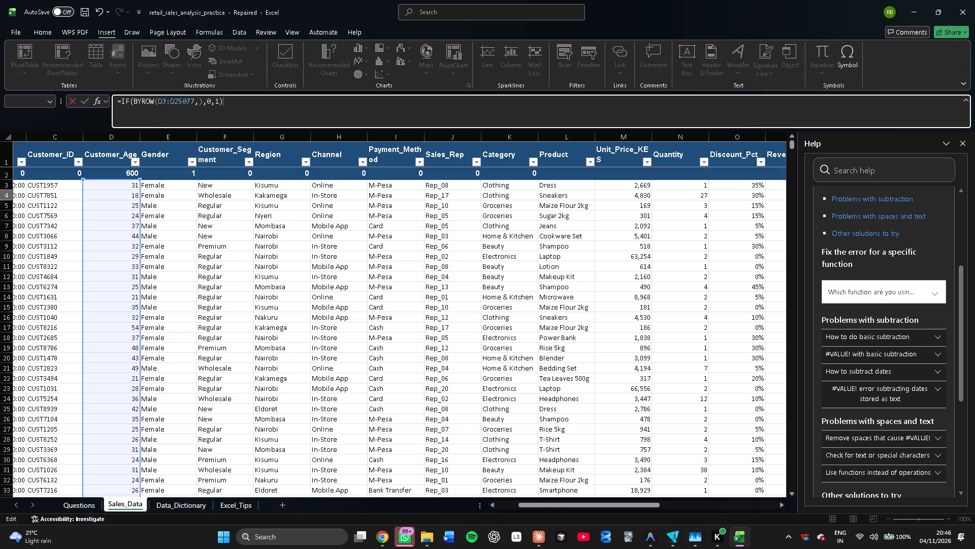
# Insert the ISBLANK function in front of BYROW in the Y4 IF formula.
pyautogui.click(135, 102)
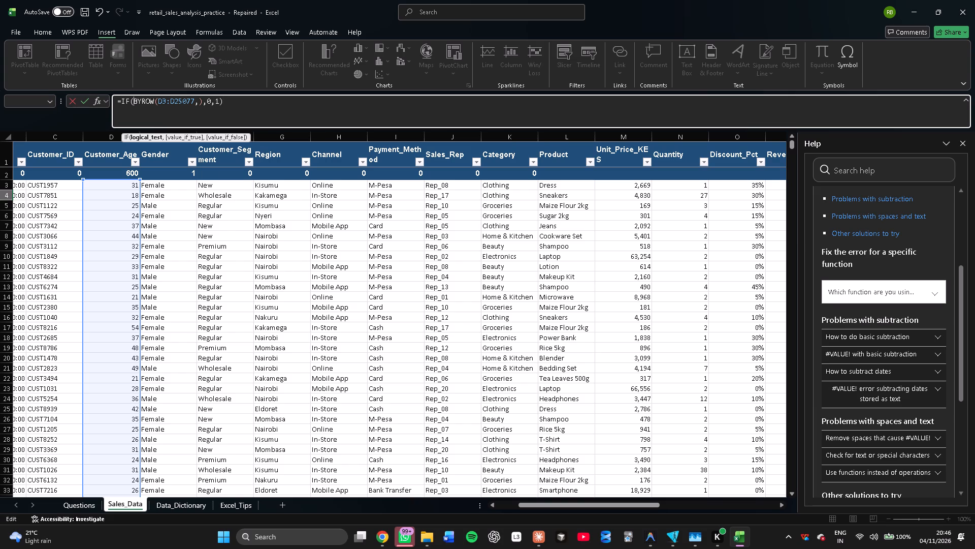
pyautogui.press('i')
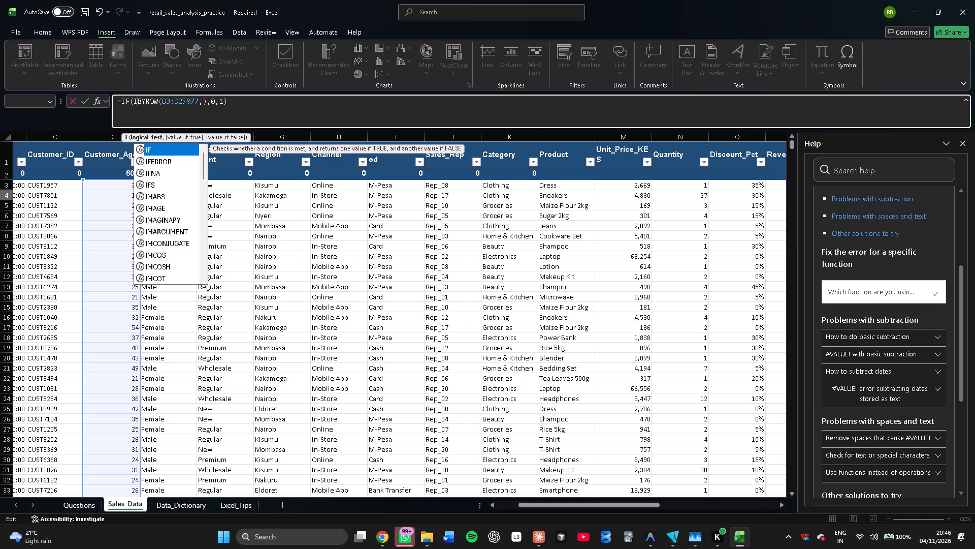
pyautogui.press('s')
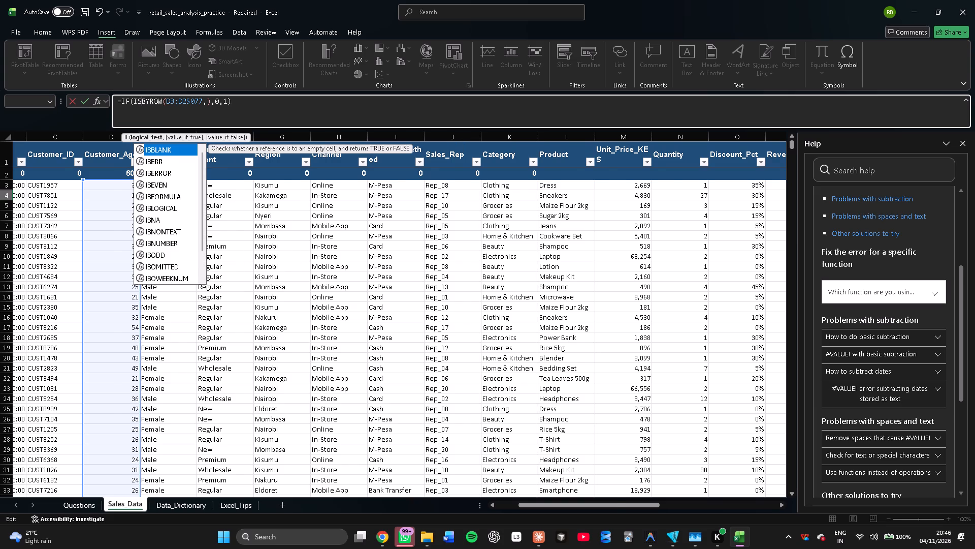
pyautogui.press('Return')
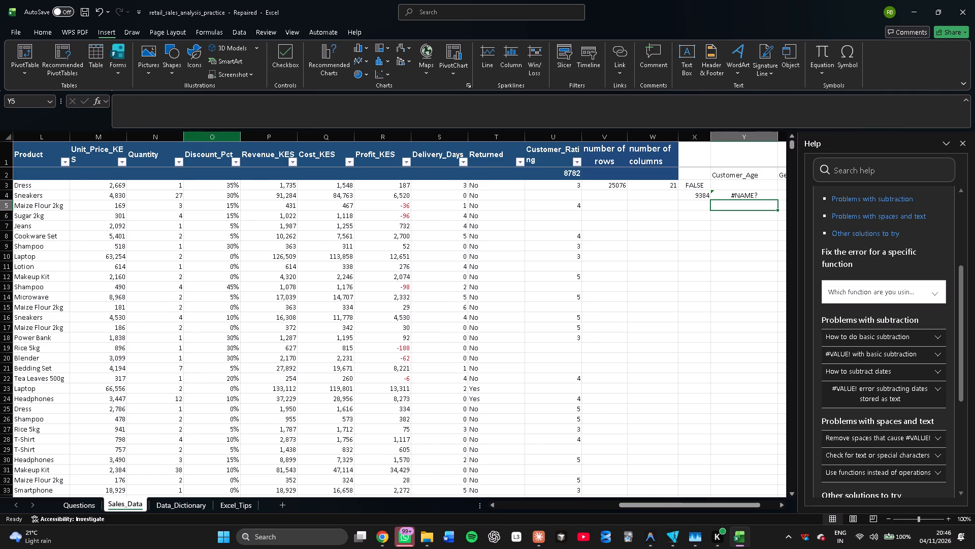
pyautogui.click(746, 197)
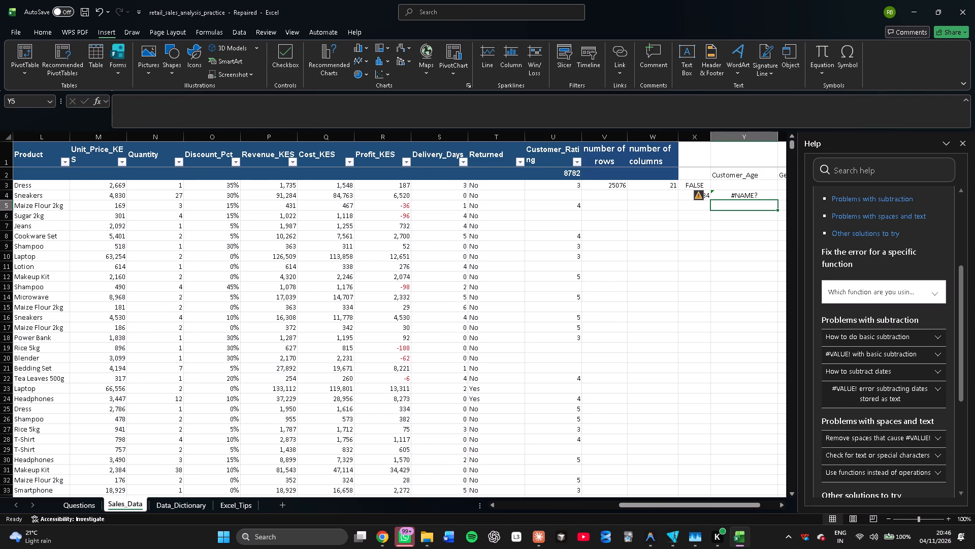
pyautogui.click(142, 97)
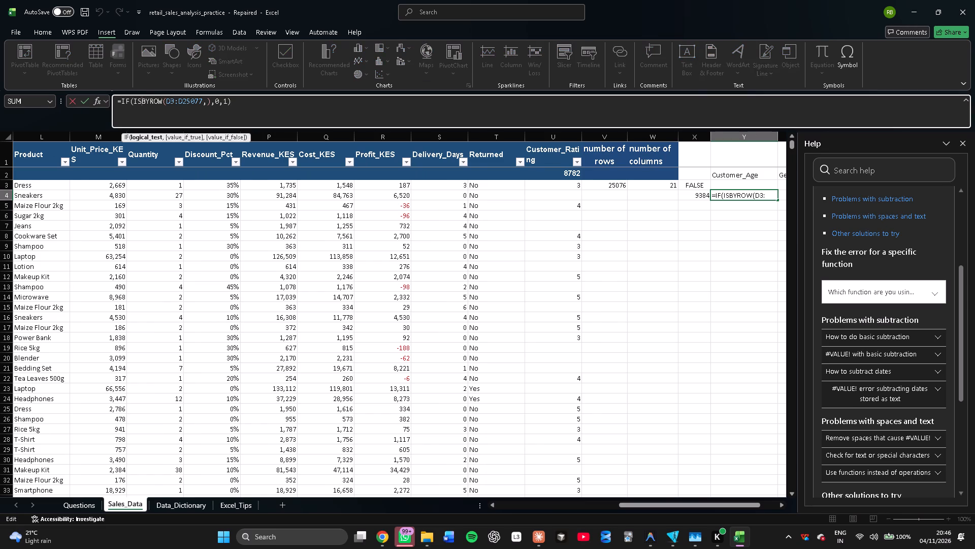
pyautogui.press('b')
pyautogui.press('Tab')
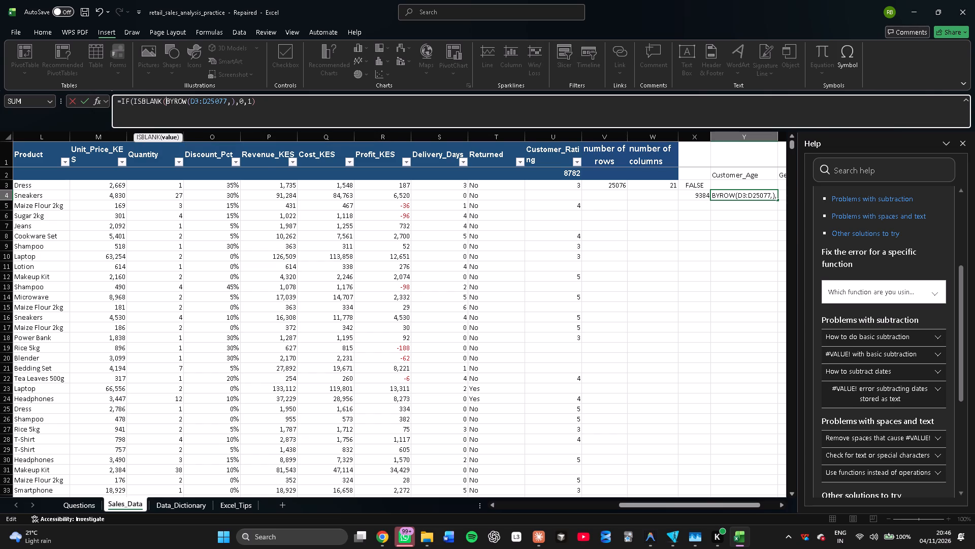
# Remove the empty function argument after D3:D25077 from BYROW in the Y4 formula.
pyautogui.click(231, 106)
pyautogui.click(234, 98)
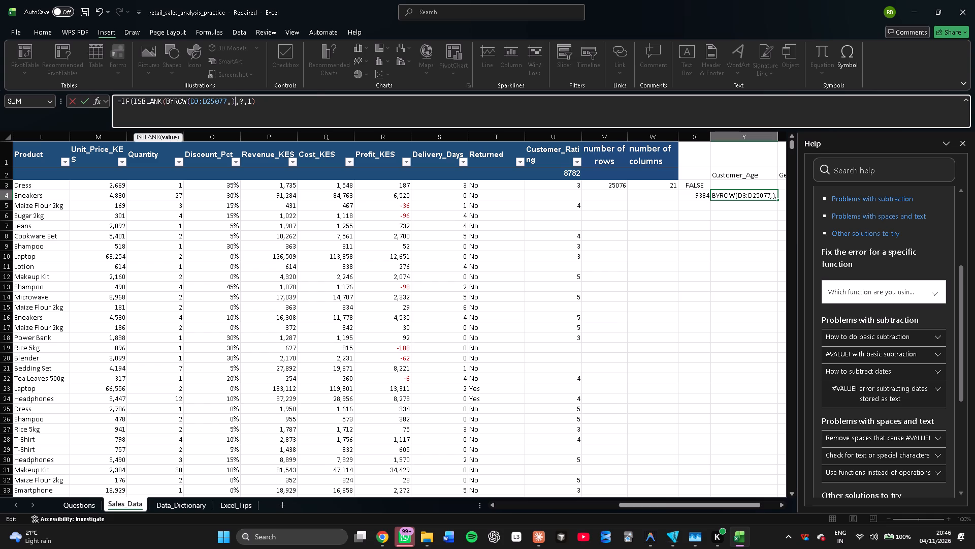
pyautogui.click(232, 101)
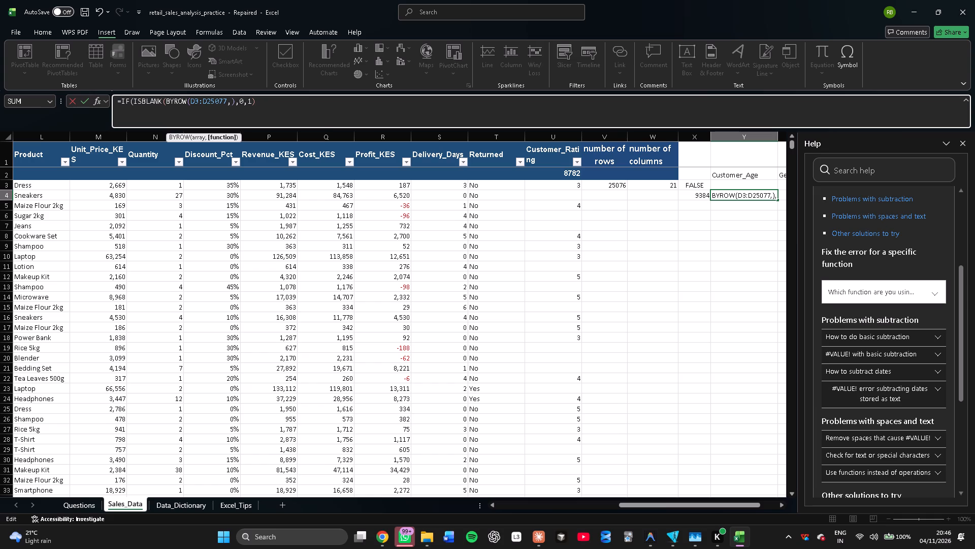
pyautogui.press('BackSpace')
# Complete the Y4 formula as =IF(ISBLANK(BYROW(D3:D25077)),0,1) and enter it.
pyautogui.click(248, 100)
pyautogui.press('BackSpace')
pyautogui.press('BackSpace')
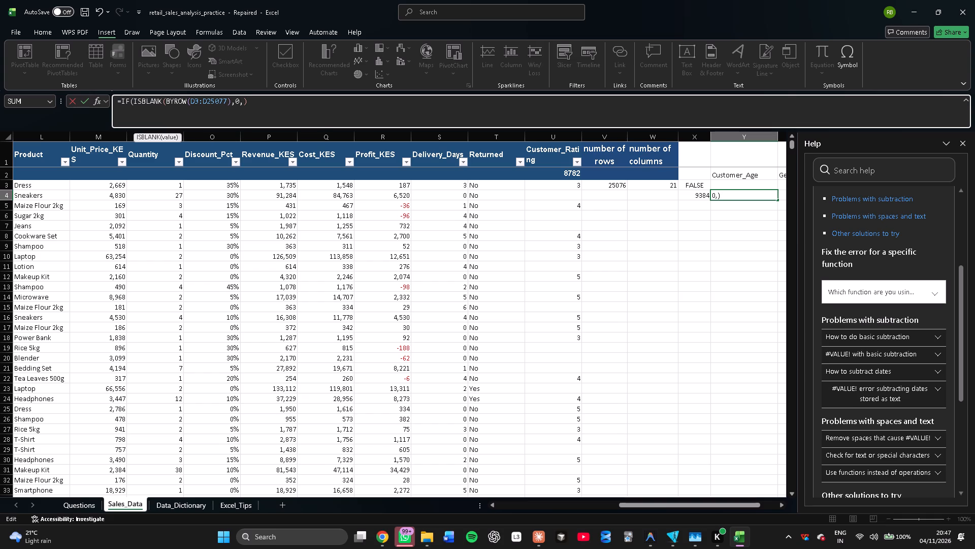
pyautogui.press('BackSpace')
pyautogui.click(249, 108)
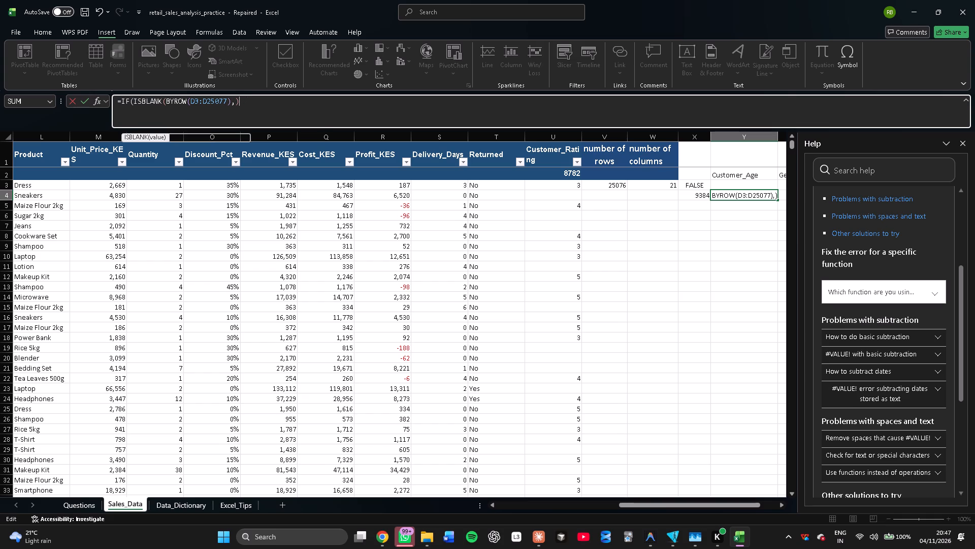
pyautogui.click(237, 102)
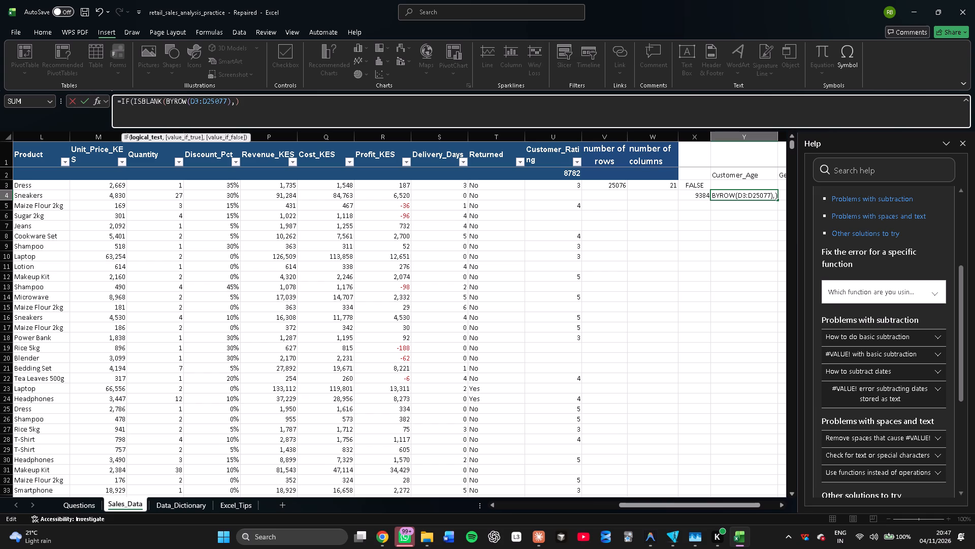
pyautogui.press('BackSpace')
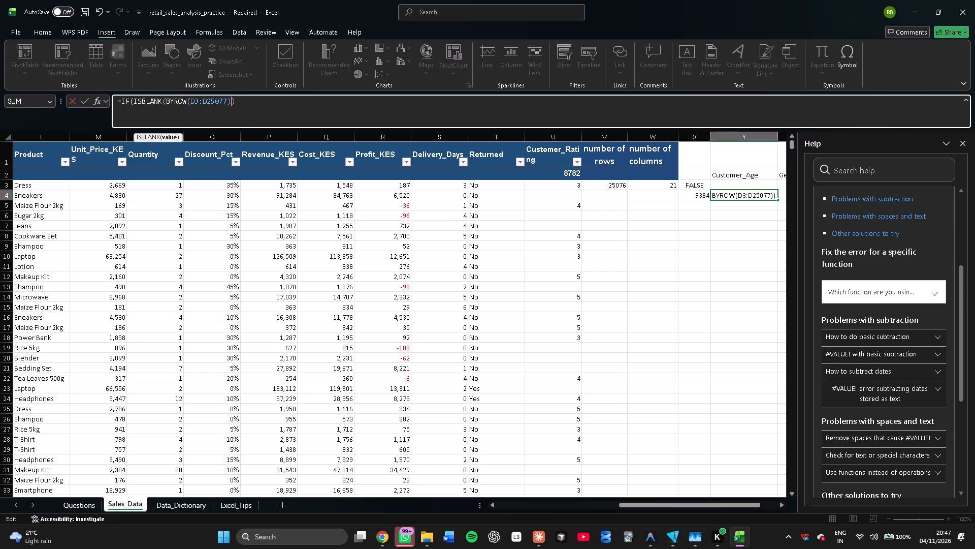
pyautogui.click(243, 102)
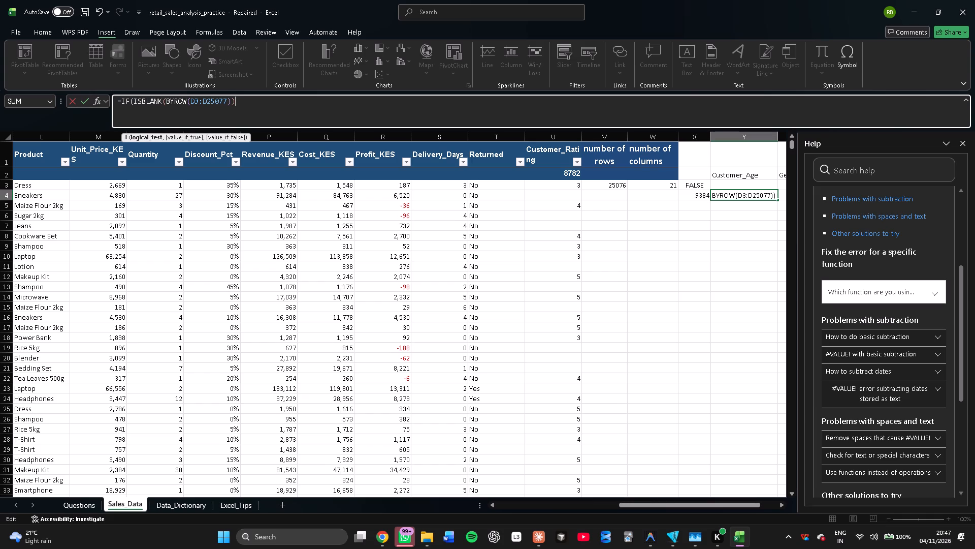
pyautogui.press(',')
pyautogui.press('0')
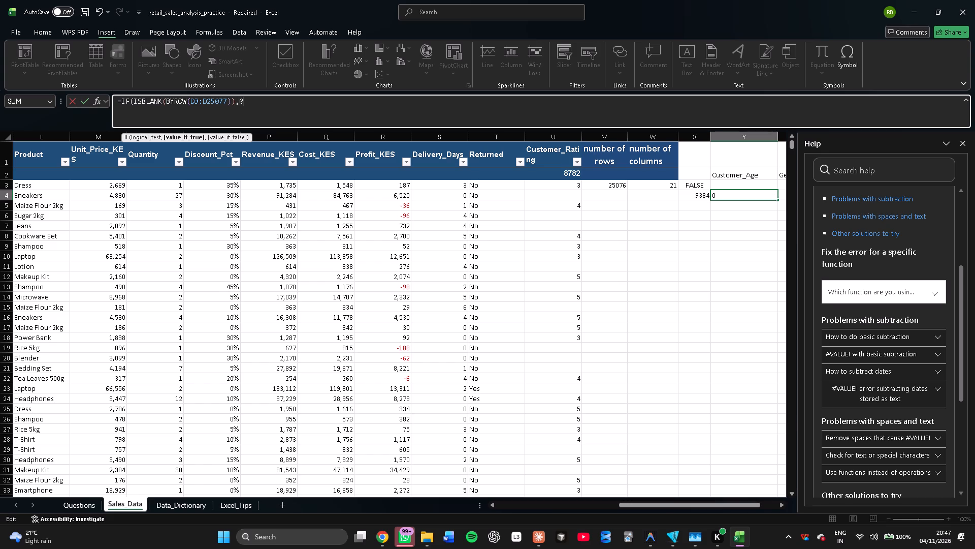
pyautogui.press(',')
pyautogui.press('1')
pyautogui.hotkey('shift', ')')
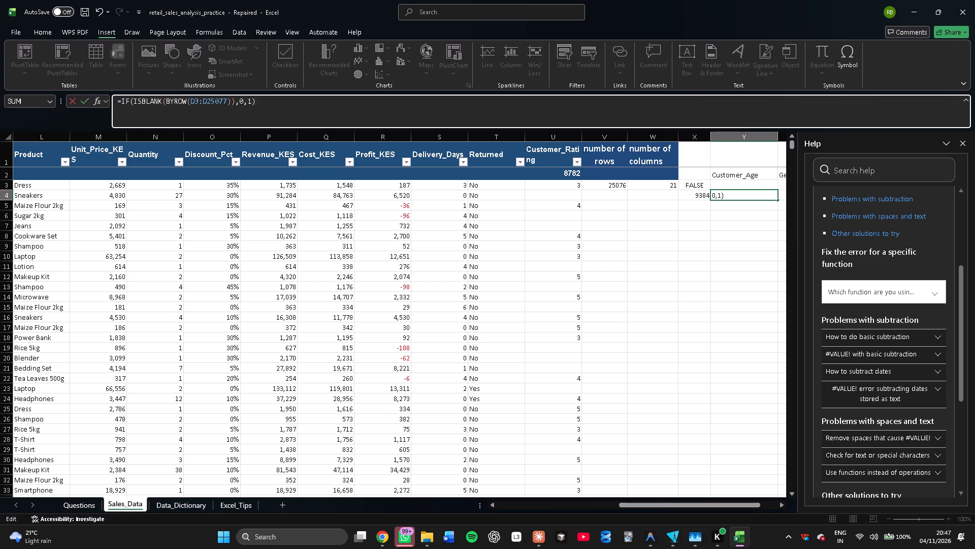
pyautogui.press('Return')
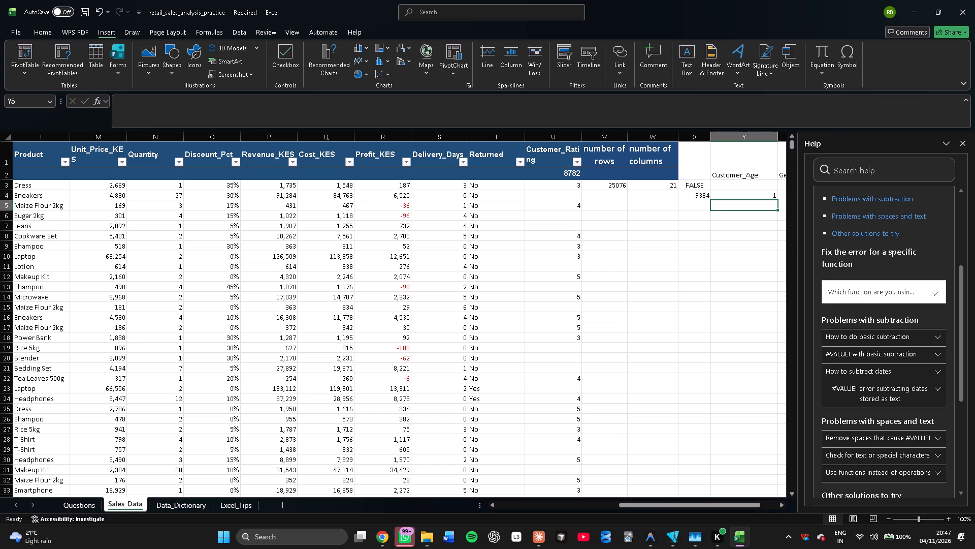
# Delete the whole IF formula from cell Y4 beneath the Customer_Age heading in Sales_Data.
pyautogui.hscroll(3, 329, 311)
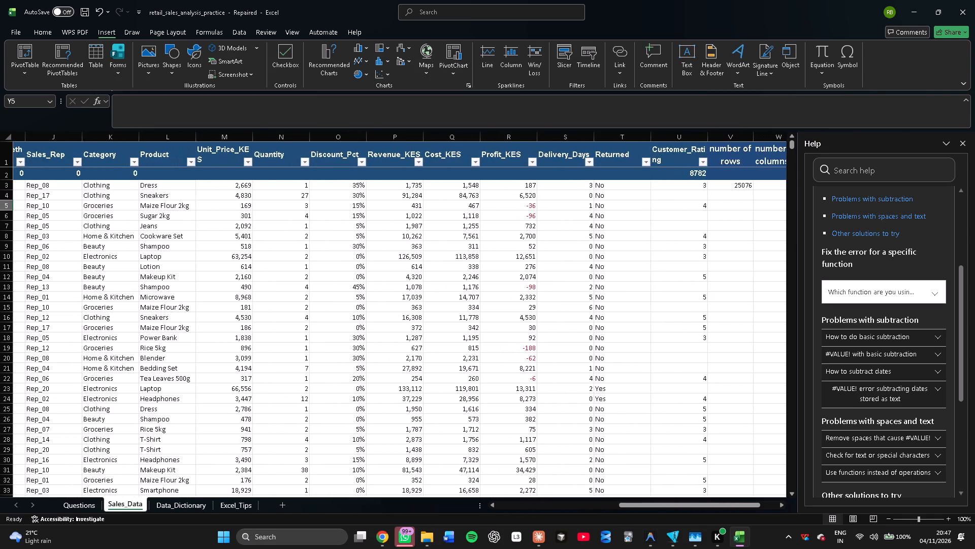
pyautogui.hscroll(5, 329, 311)
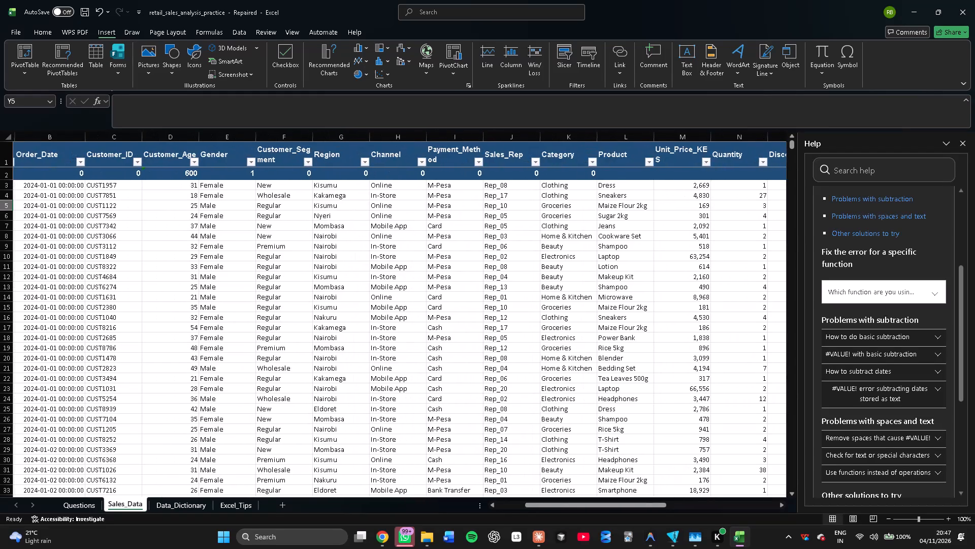
pyautogui.hscroll(1, 329, 311)
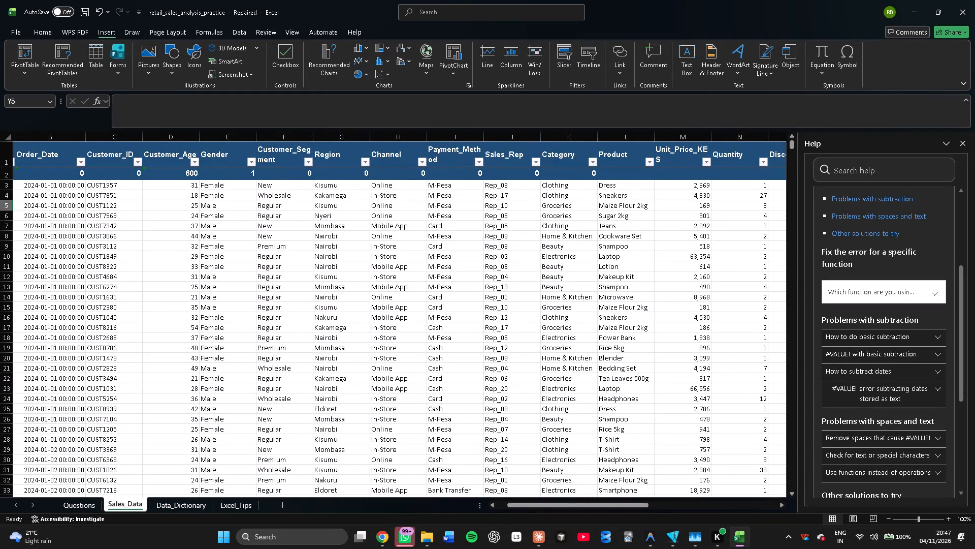
pyautogui.hscroll(-5, 374, 315)
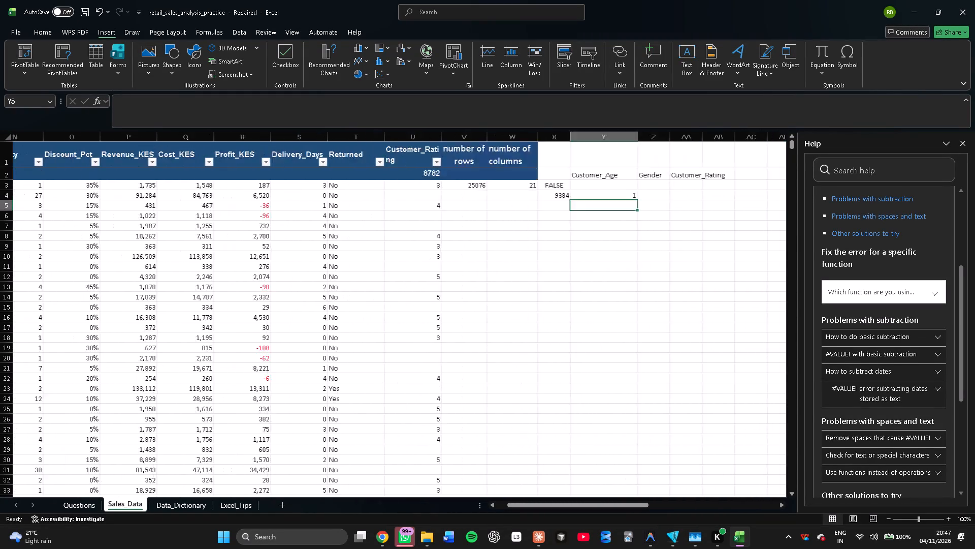
pyautogui.hscroll(-1, 374, 315)
pyautogui.hscroll(1, 374, 315)
pyautogui.click(373, 194)
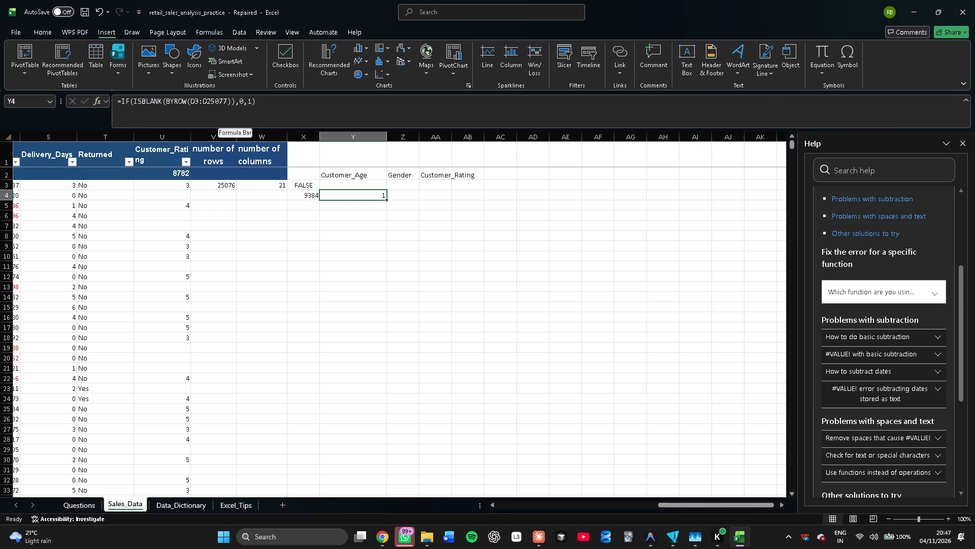
pyautogui.click(273, 106)
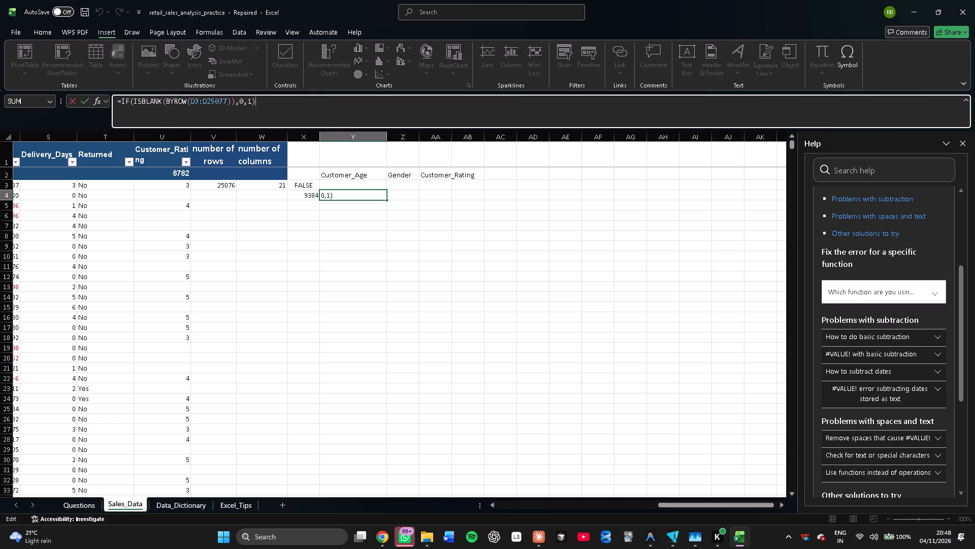
pyautogui.click(123, 99)
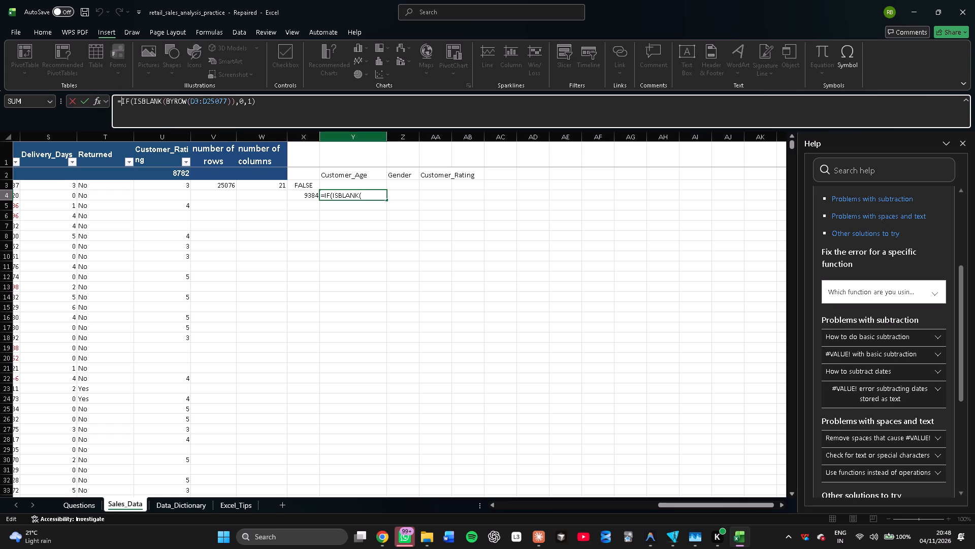
pyautogui.click(405, 262)
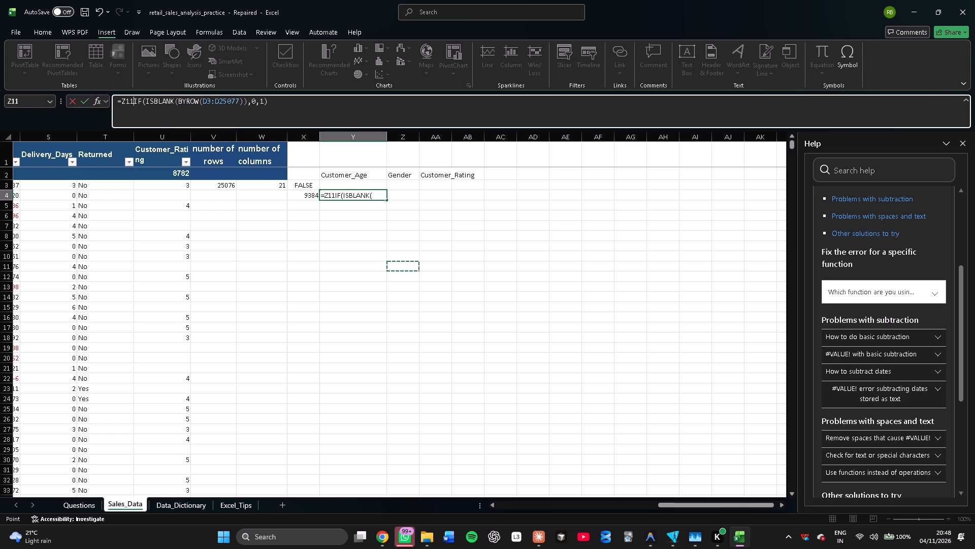
pyautogui.click(521, 396)
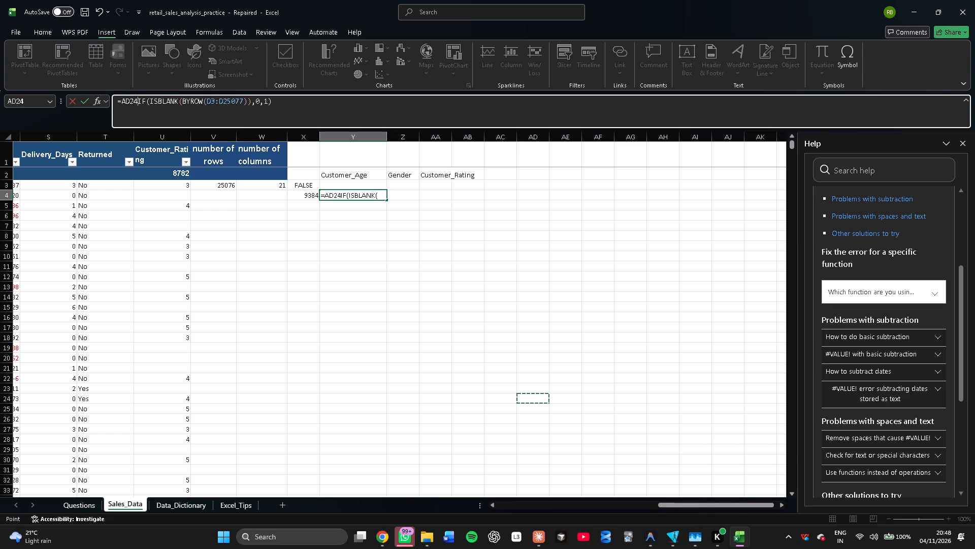
pyautogui.click(312, 107)
pyautogui.click(286, 101)
pyautogui.press('BackSpace')
pyautogui.press('BackSpace')
pyautogui.press('BackSpace')
pyautogui.press('BackSpace')
pyautogui.press('BackSpace')
pyautogui.press('BackSpace')
pyautogui.press('BackSpace')
pyautogui.press('BackSpace')
pyautogui.press('BackSpace')
pyautogui.press('BackSpace')
pyautogui.press('BackSpace')
pyautogui.press('BackSpace')
pyautogui.press('BackSpace')
pyautogui.press('BackSpace')
pyautogui.press('BackSpace')
pyautogui.press('BackSpace')
pyautogui.press('BackSpace')
pyautogui.press('BackSpace')
pyautogui.press('BackSpace')
pyautogui.press('BackSpace')
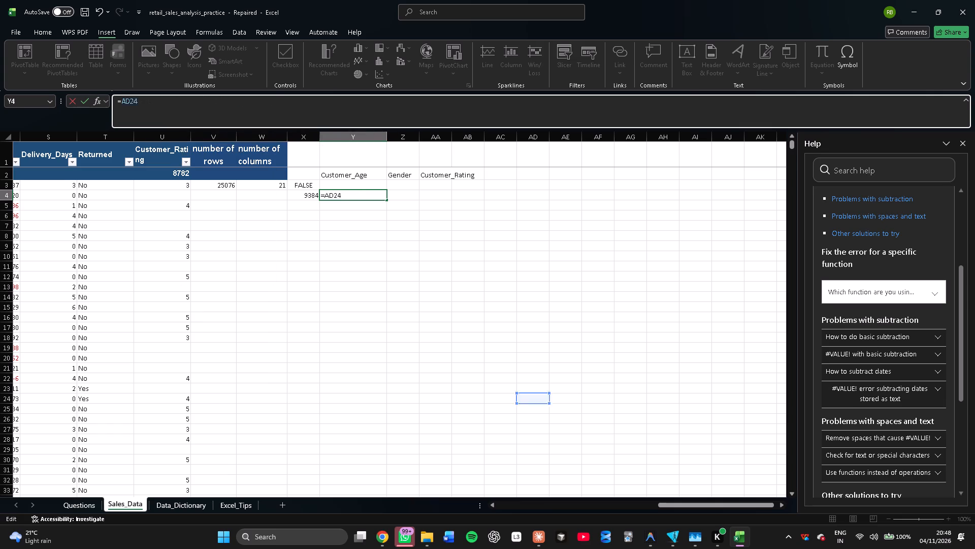
pyautogui.press('BackSpace')
pyautogui.press('space')
# Go to the Questions sheet and select answer cell D5 for the question on inconsistent spelling, casing and spaces.
pyautogui.click(77, 506)
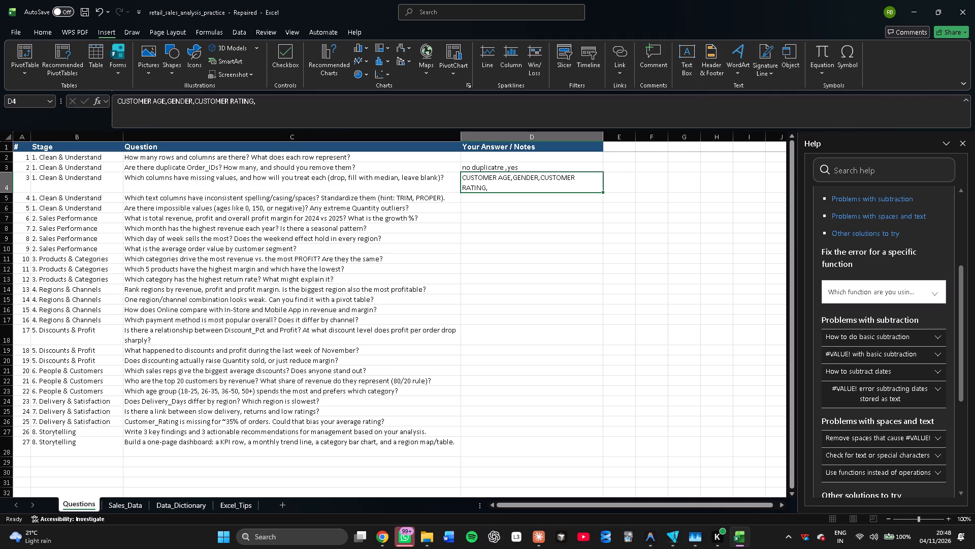
pyautogui.click(510, 198)
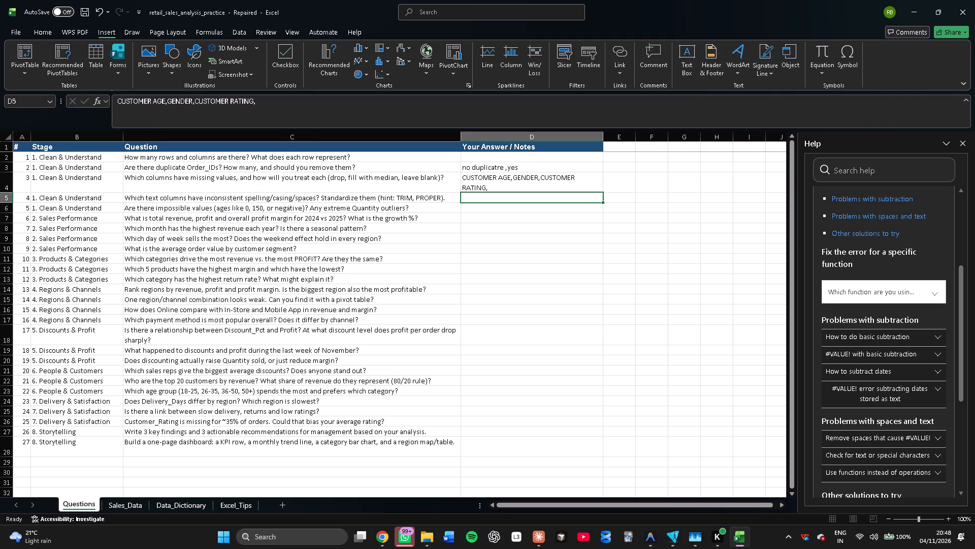